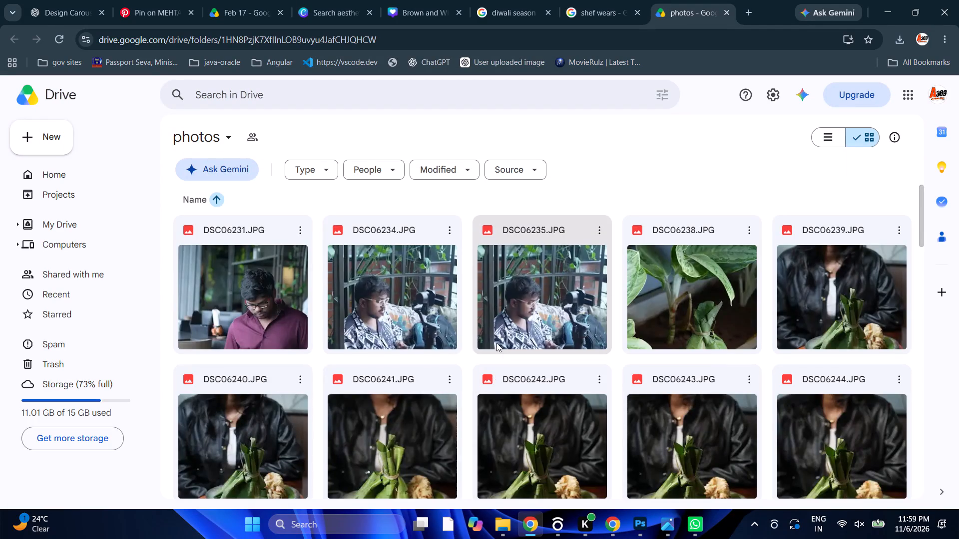
Look through the photos folder from start to end to examine the available food, drink and people shots.
{"action": "scroll", "coordinate": [729, 317], "scroll_direction": "down", "scroll_amount": 2}
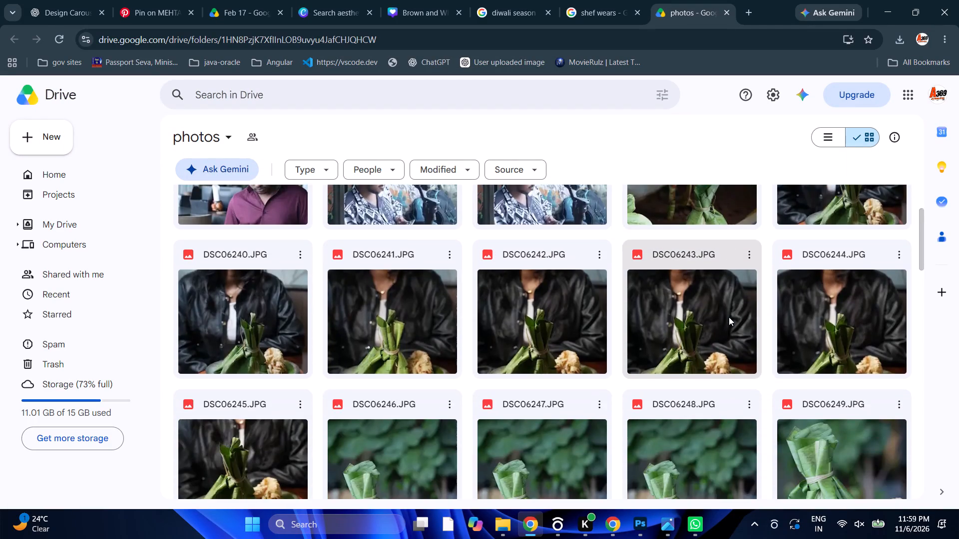
{"action": "scroll", "coordinate": [729, 317], "scroll_direction": "down", "scroll_amount": 11}
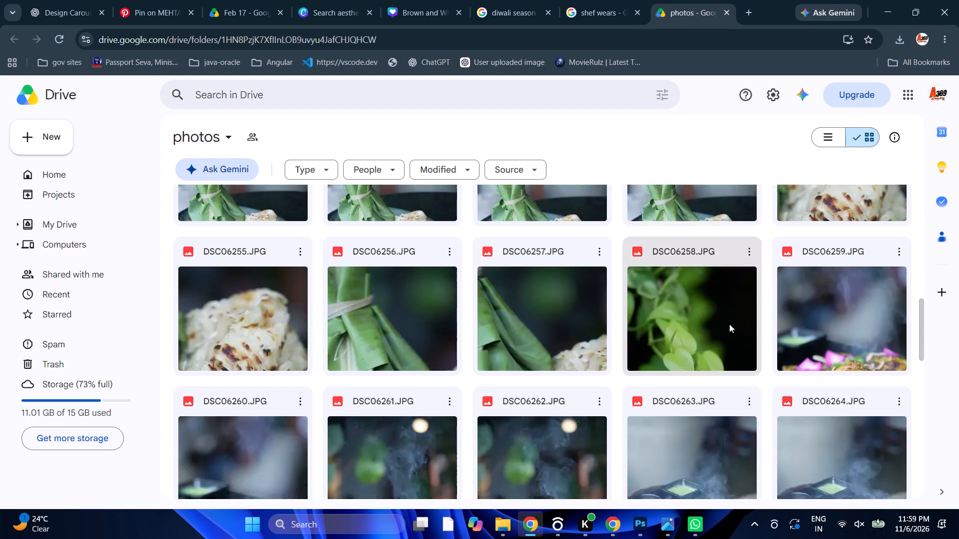
{"action": "scroll", "coordinate": [729, 324], "scroll_direction": "down", "scroll_amount": 7}
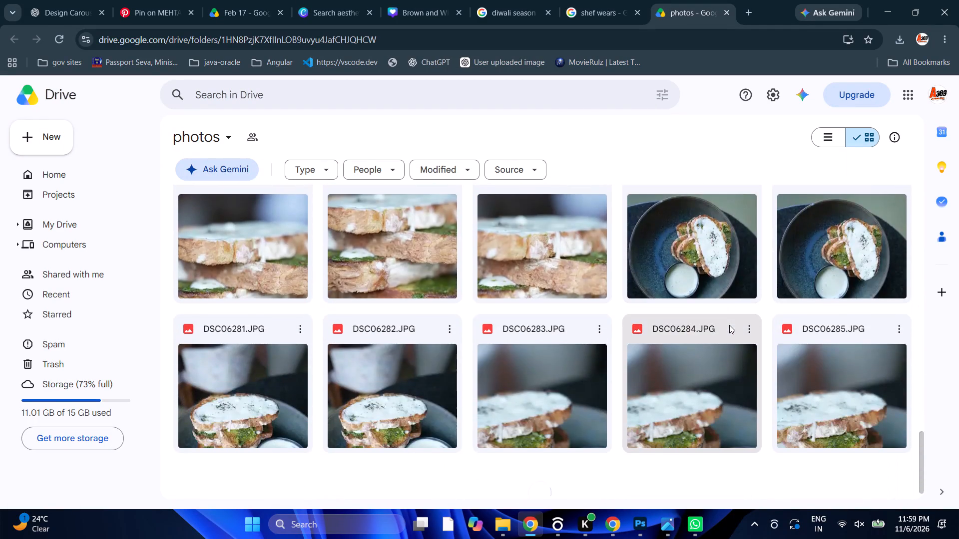
{"action": "scroll", "coordinate": [729, 325], "scroll_direction": "down", "scroll_amount": 14}
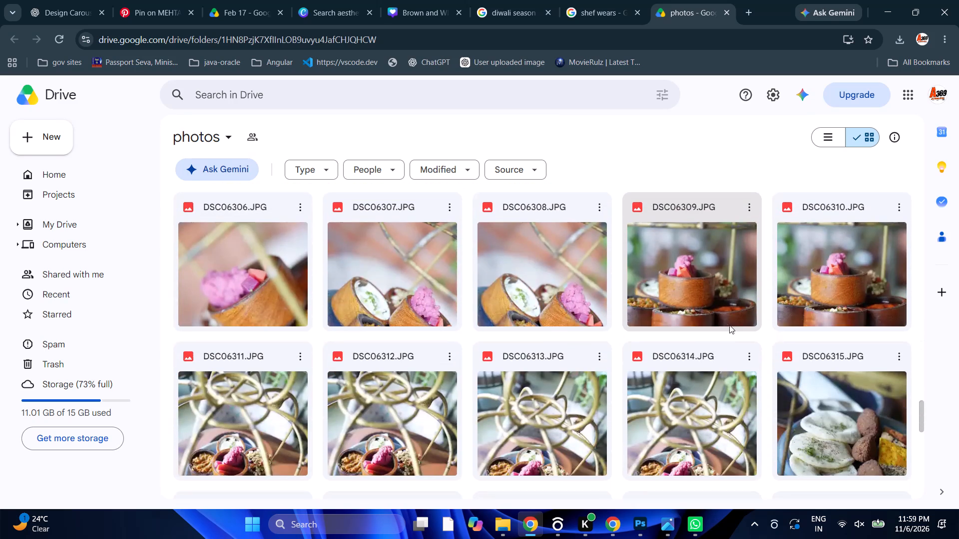
{"action": "scroll", "coordinate": [729, 325], "scroll_direction": "down", "scroll_amount": 4}
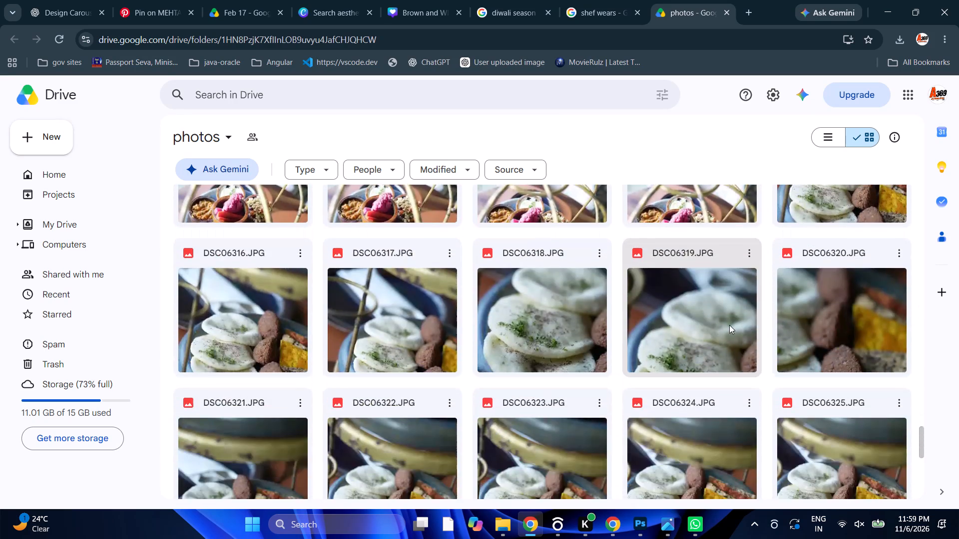
{"action": "scroll", "coordinate": [729, 325], "scroll_direction": "down", "scroll_amount": 4}
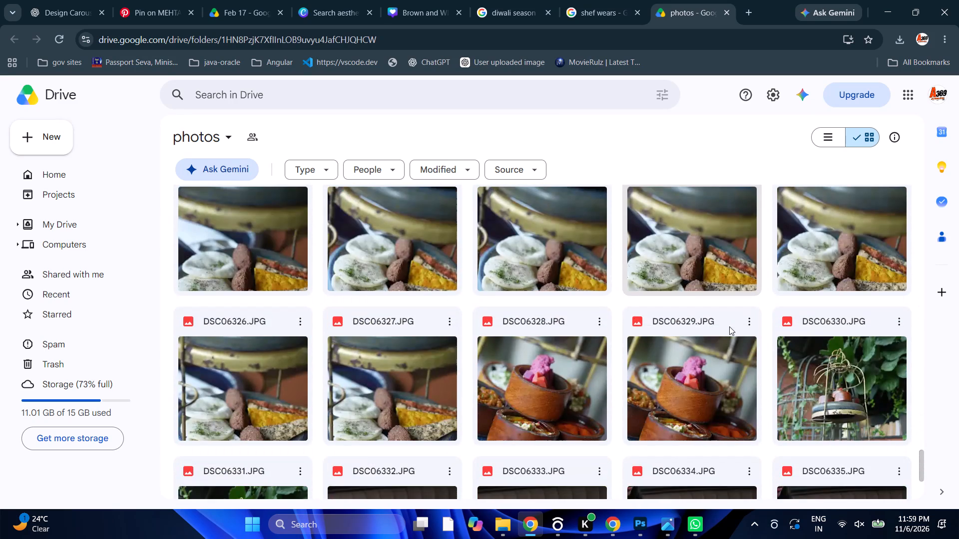
{"action": "scroll", "coordinate": [702, 358], "scroll_direction": "down", "scroll_amount": 6}
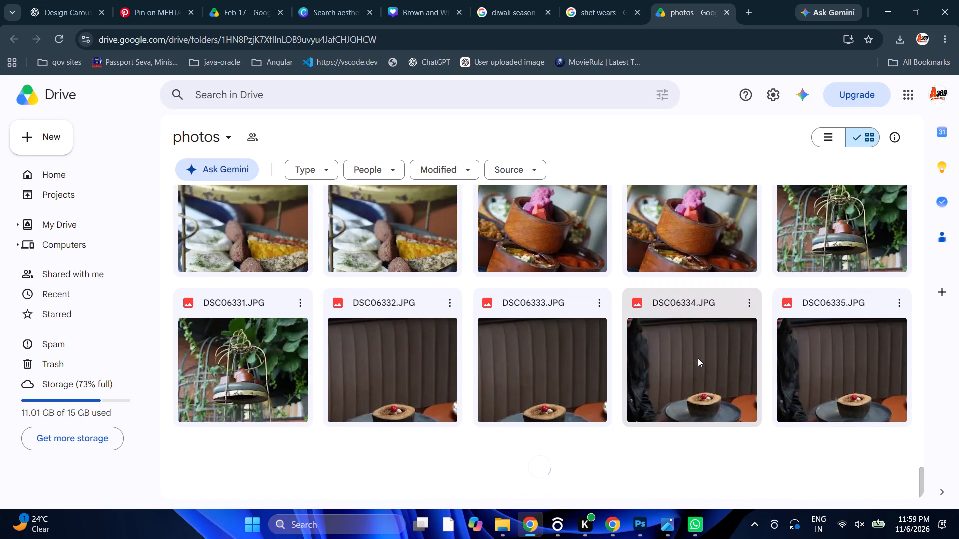
{"action": "scroll", "coordinate": [698, 358], "scroll_direction": "down", "scroll_amount": 18}
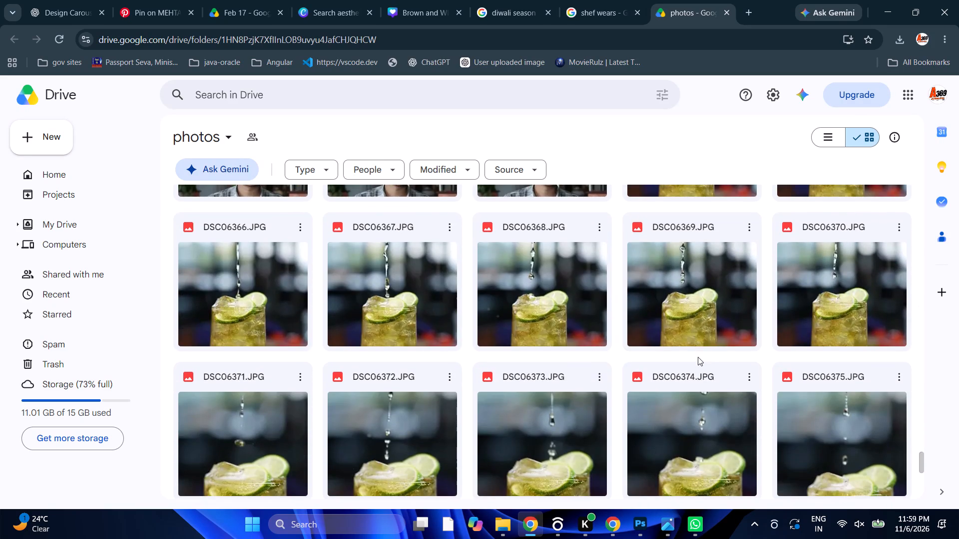
{"action": "scroll", "coordinate": [698, 357], "scroll_direction": "down", "scroll_amount": 9}
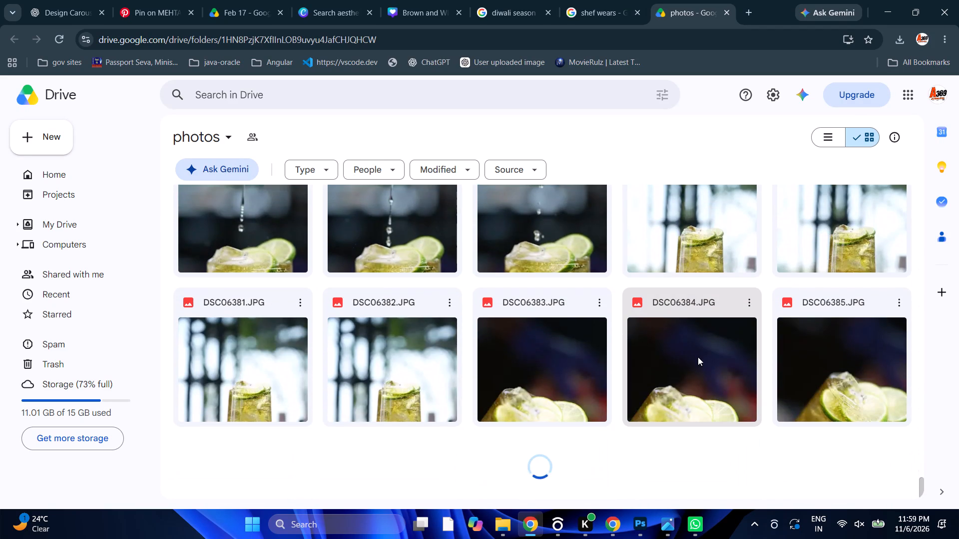
{"action": "scroll", "coordinate": [698, 357], "scroll_direction": "down", "scroll_amount": 15}
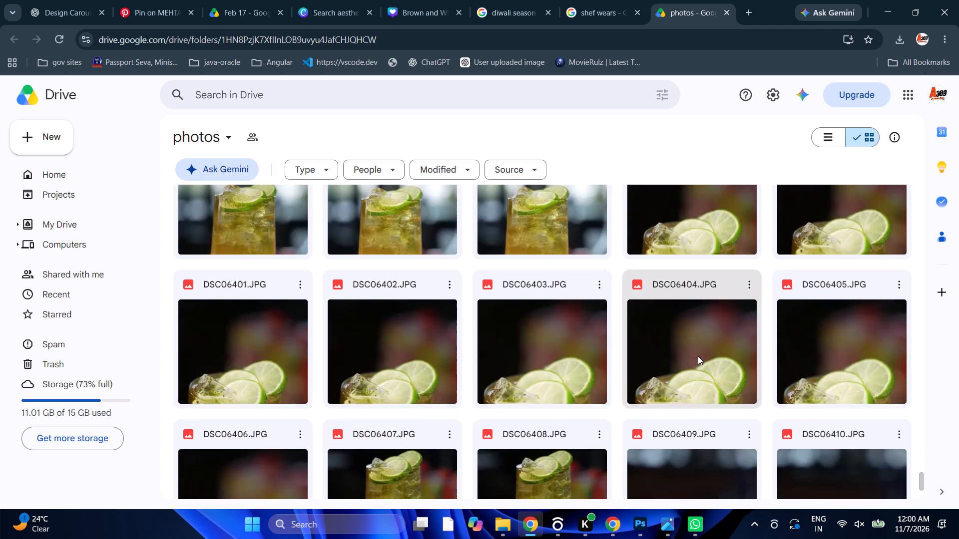
{"action": "scroll", "coordinate": [698, 356], "scroll_direction": "down", "scroll_amount": 4}
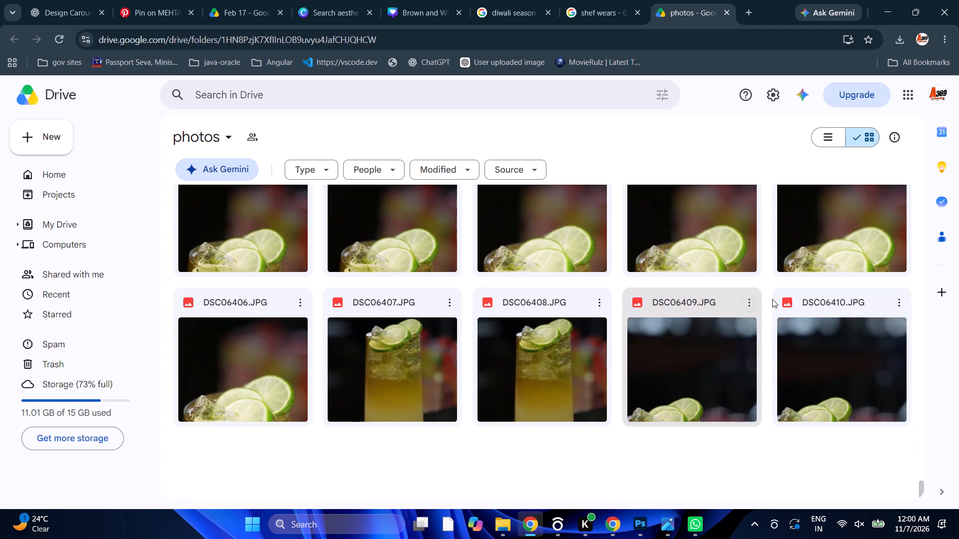
{"action": "scroll", "coordinate": [773, 304], "scroll_direction": "down", "scroll_amount": 4}
Preview DSC06408.JPG and the neighbouring lime drink photos full size, and return to the folder.
{"action": "double_click", "coordinate": [573, 347]}
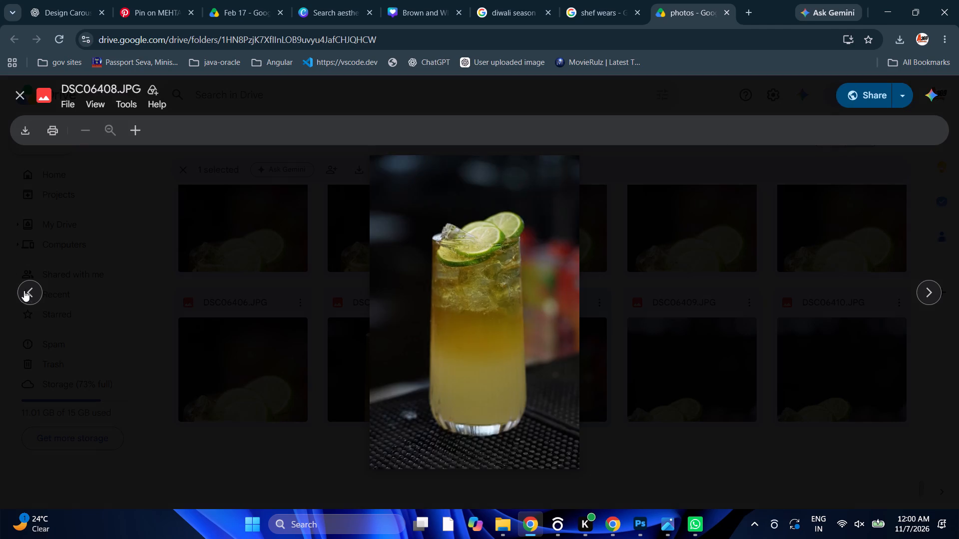
{"action": "left_click", "coordinate": [25, 291]}
{"action": "double_click", "coordinate": [25, 291]}
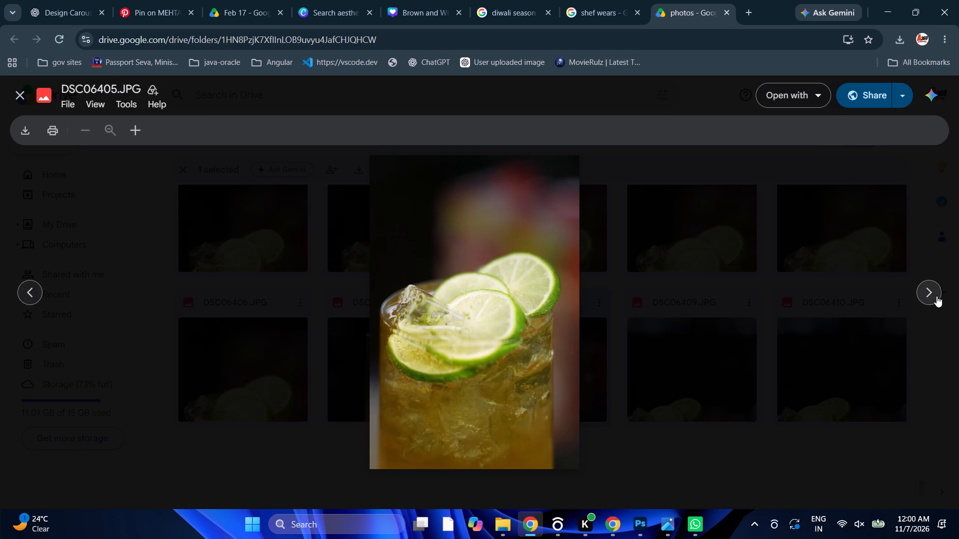
{"action": "left_click", "coordinate": [937, 296]}
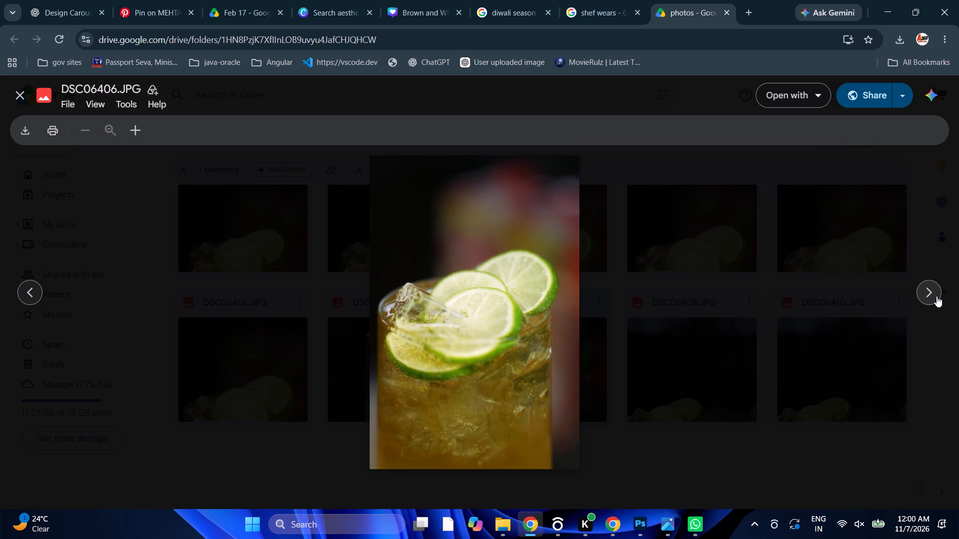
{"action": "triple_click", "coordinate": [937, 295]}
{"action": "left_click", "coordinate": [937, 295]}
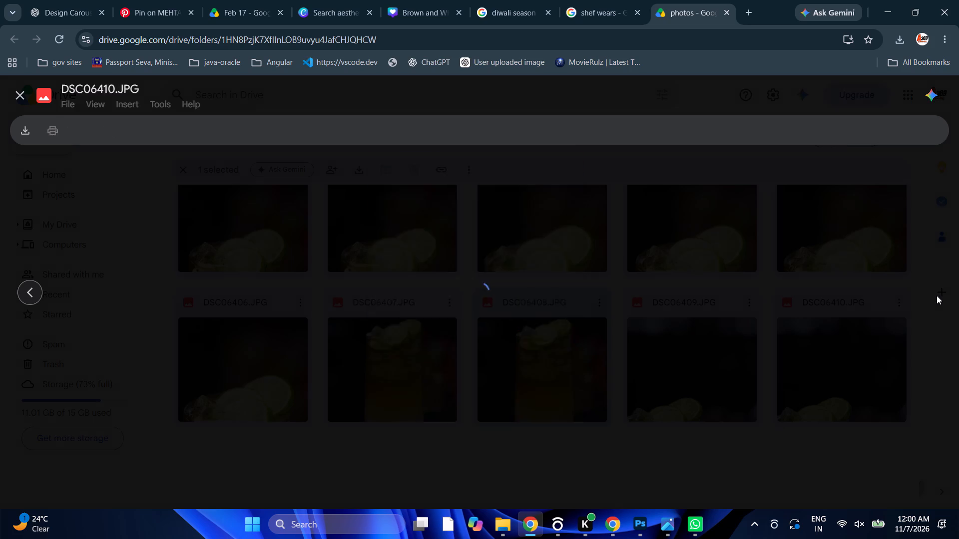
{"action": "triple_click", "coordinate": [937, 295]}
{"action": "left_click", "coordinate": [844, 331]}
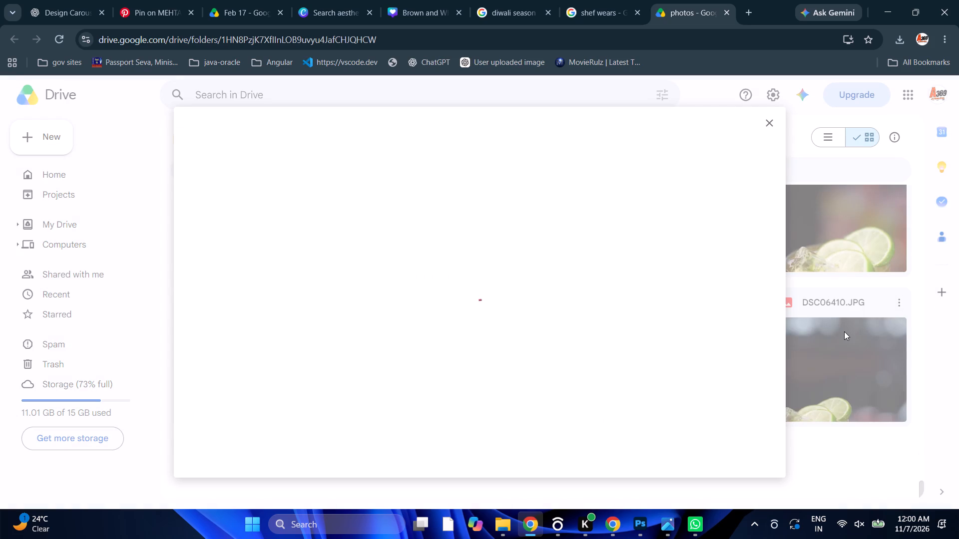
{"action": "left_click_drag", "start_coordinate": [845, 331], "coordinate": [844, 325]}
{"action": "left_click", "coordinate": [767, 119]}
Compare the drink photos from DSC06367.JPG onward in preview and download DSC06379.JPG.
{"action": "scroll", "coordinate": [762, 430], "scroll_direction": "down", "scroll_amount": 4}
{"action": "scroll", "coordinate": [762, 430], "scroll_direction": "up", "scroll_amount": 11}
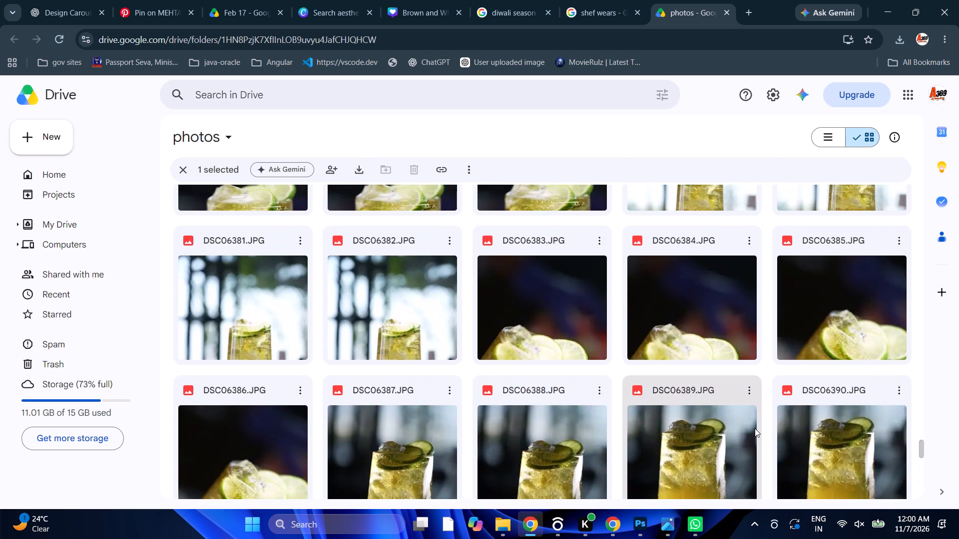
{"action": "scroll", "coordinate": [573, 322], "scroll_direction": "up", "scroll_amount": 7}
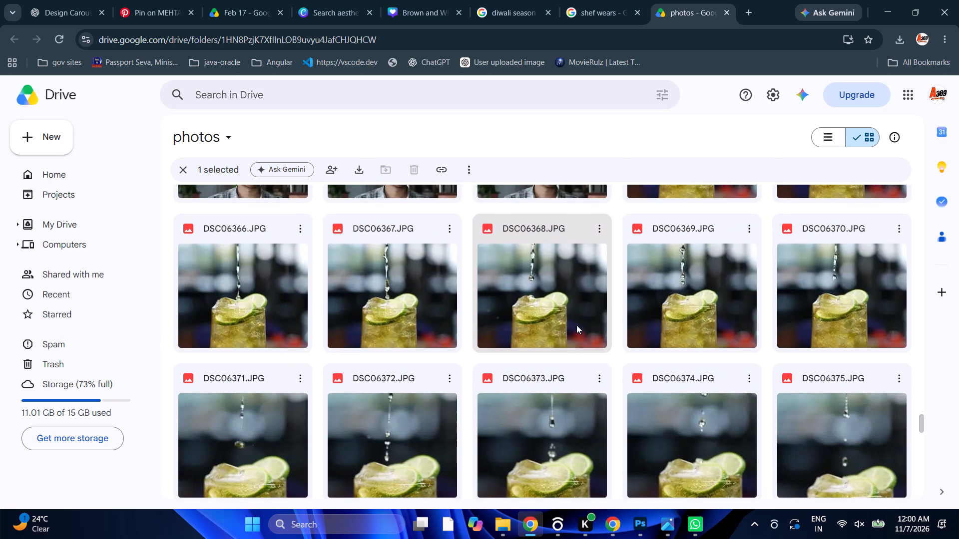
{"action": "double_click", "coordinate": [382, 289]}
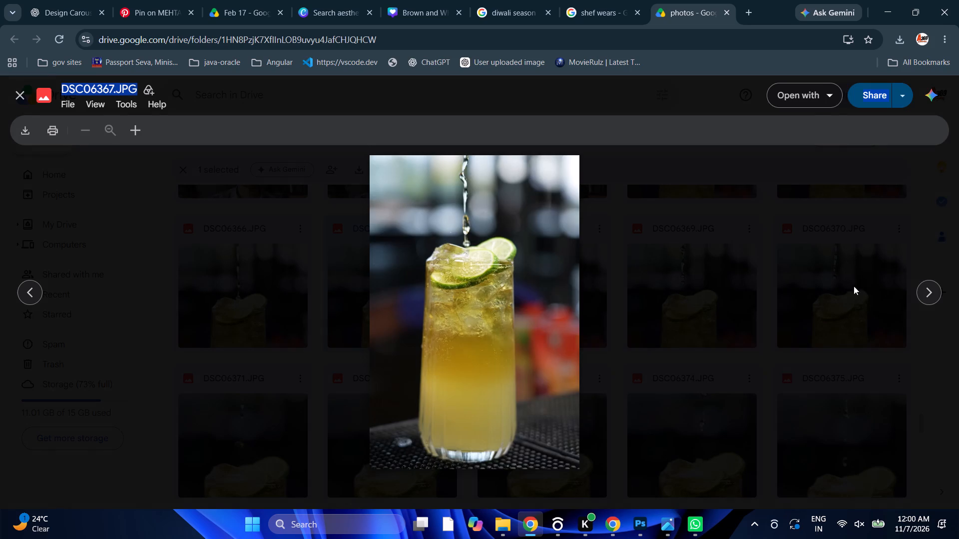
{"action": "left_click", "coordinate": [926, 289]}
{"action": "double_click", "coordinate": [926, 289]}
{"action": "left_click", "coordinate": [926, 289]}
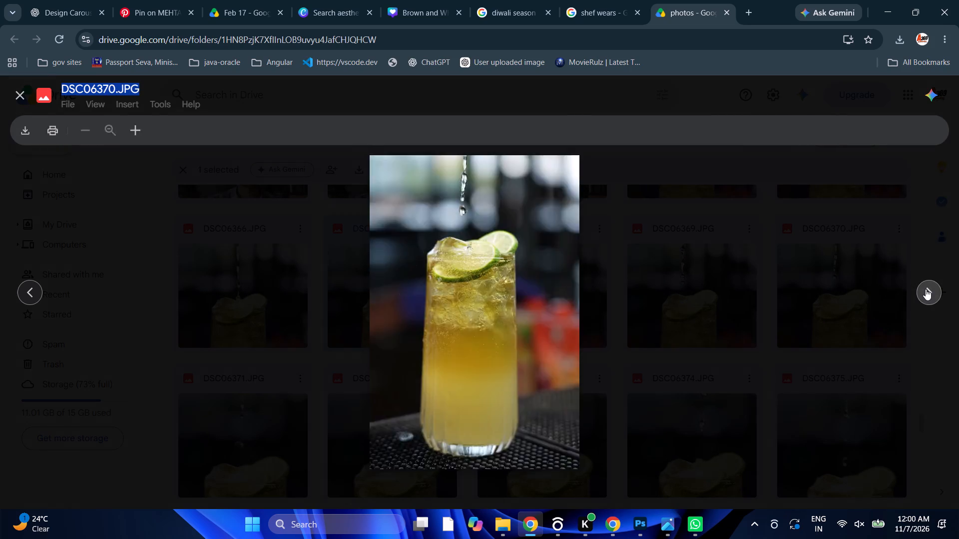
{"action": "left_click", "coordinate": [926, 289]}
{"action": "triple_click", "coordinate": [926, 289]}
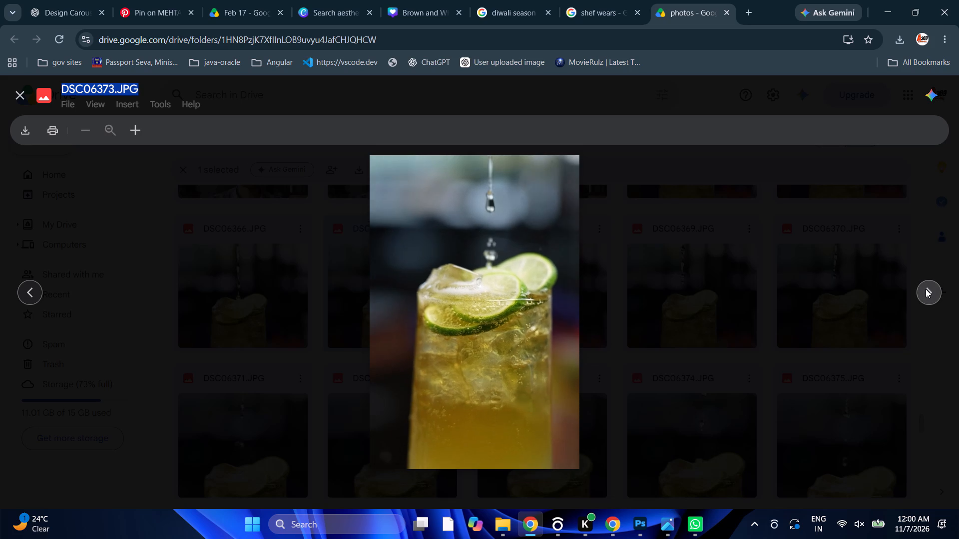
{"action": "triple_click", "coordinate": [926, 289]}
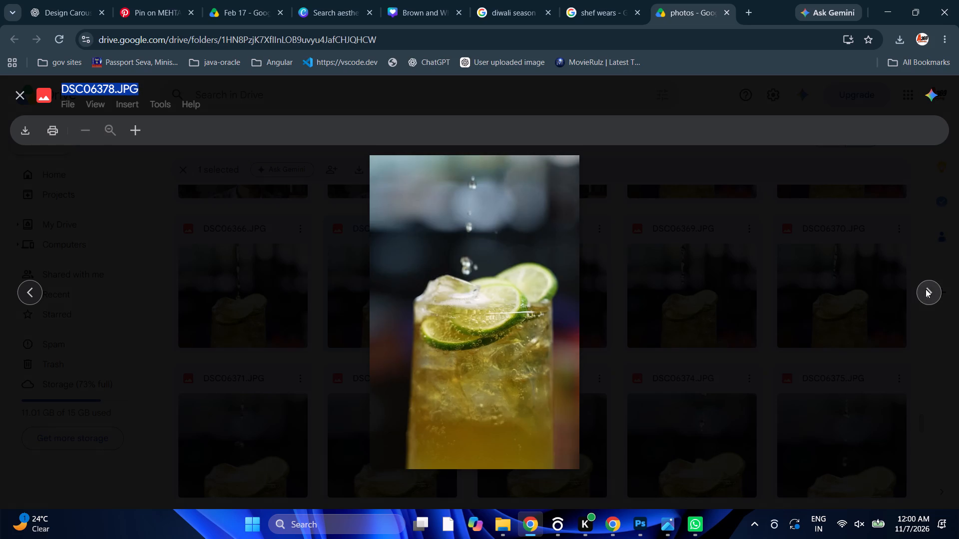
{"action": "double_click", "coordinate": [926, 289]}
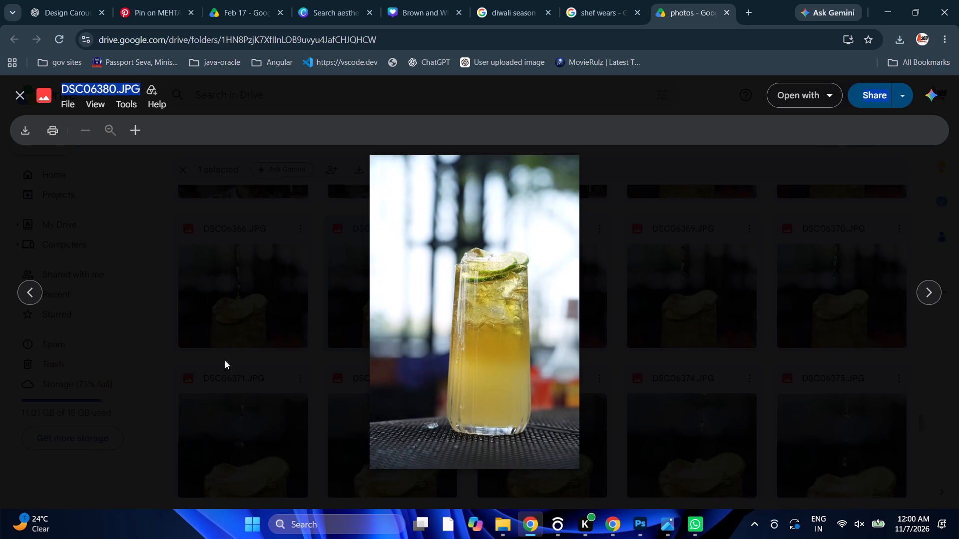
{"action": "left_click", "coordinate": [27, 284]}
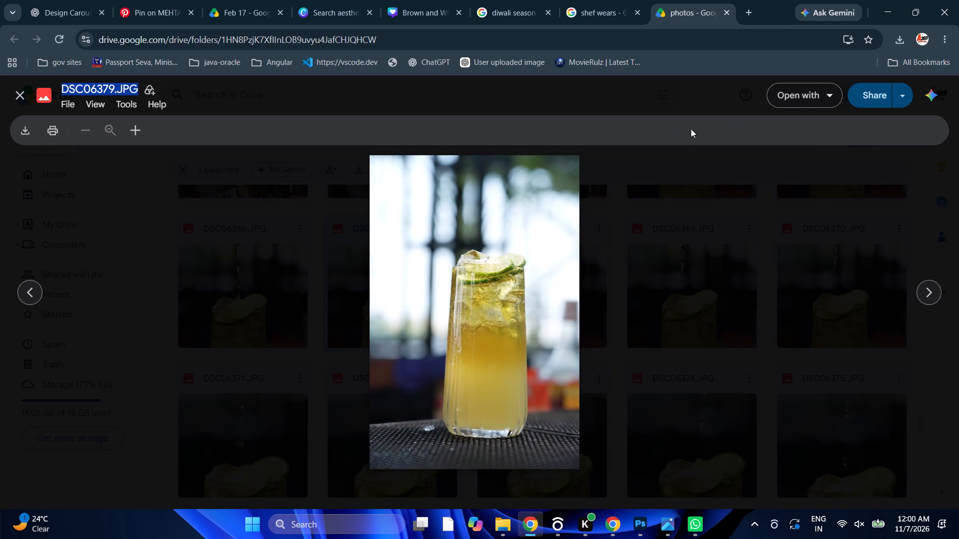
{"action": "left_click", "coordinate": [22, 136]}
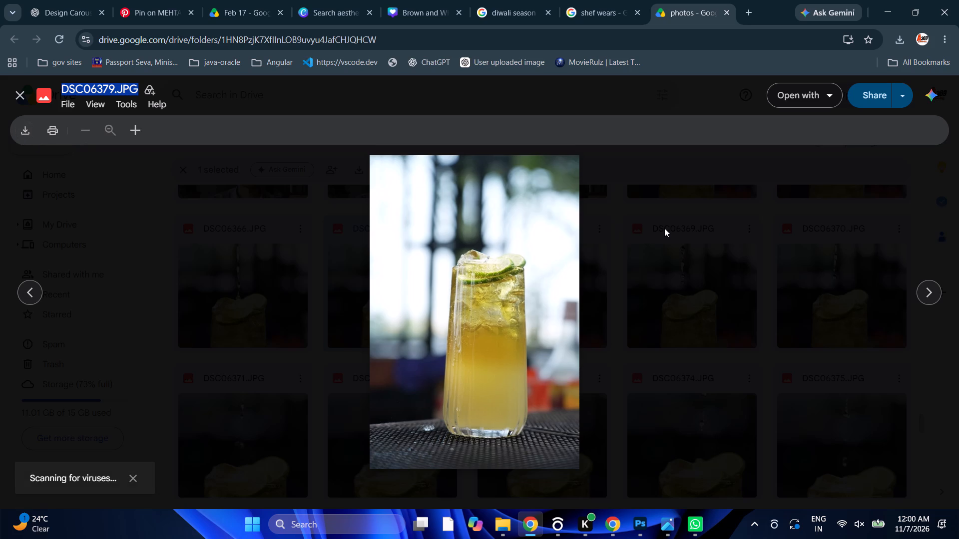
{"action": "left_click", "coordinate": [664, 228]}
Preview the backlit lime drink photo DSC06387.JPG full size and return to the folder.
{"action": "scroll", "coordinate": [661, 327], "scroll_direction": "down", "scroll_amount": 9}
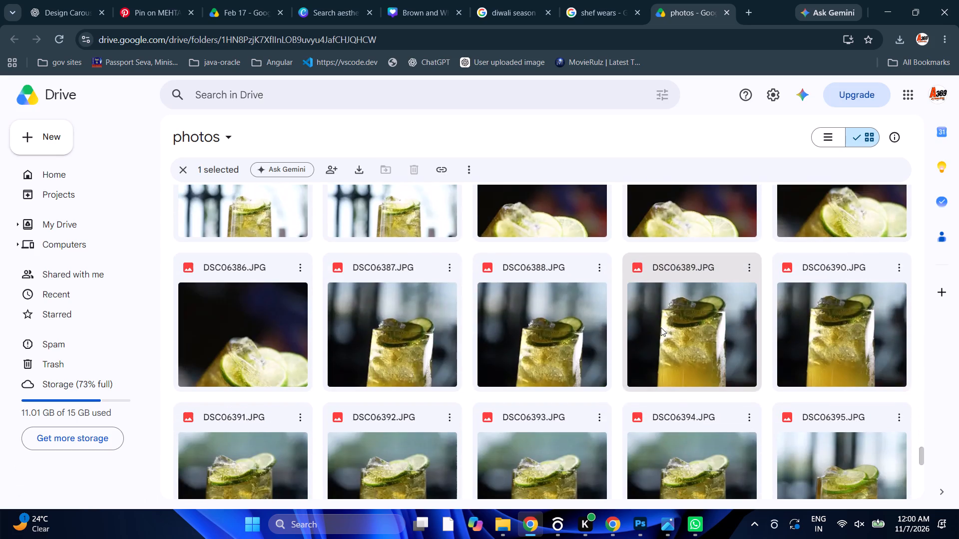
{"action": "scroll", "coordinate": [661, 327], "scroll_direction": "down", "scroll_amount": 6}
{"action": "scroll", "coordinate": [661, 327], "scroll_direction": "up", "scroll_amount": 4}
{"action": "double_click", "coordinate": [436, 244]}
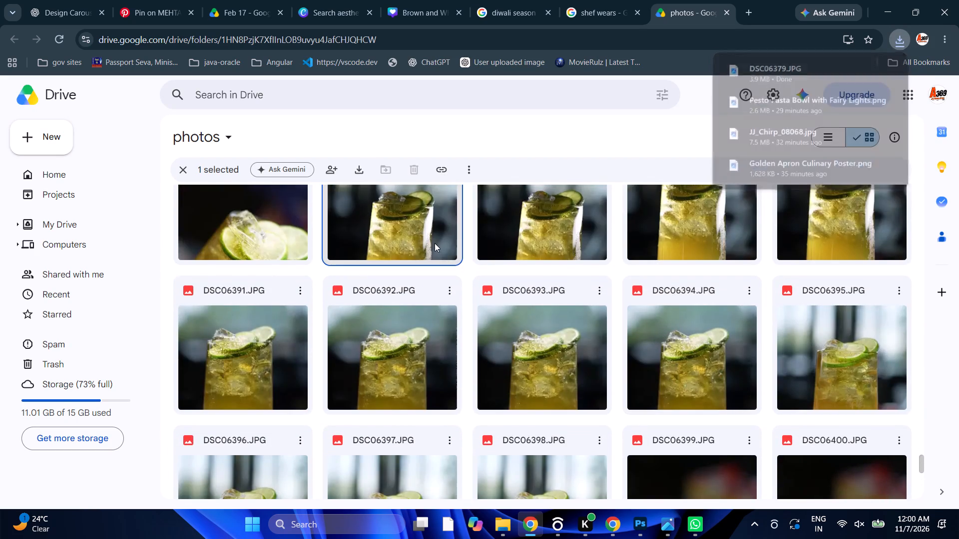
{"action": "left_click", "coordinate": [937, 291]}
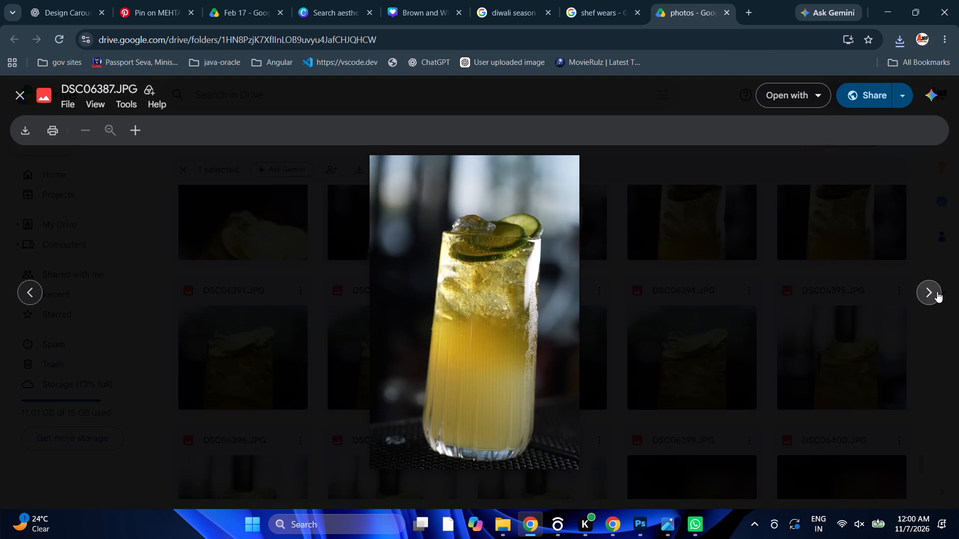
{"action": "left_click", "coordinate": [936, 291]}
{"action": "left_click", "coordinate": [818, 295]}
Look back through the photos folder from the last drink shots up to the first images.
{"action": "scroll", "coordinate": [794, 296], "scroll_direction": "down", "scroll_amount": 13}
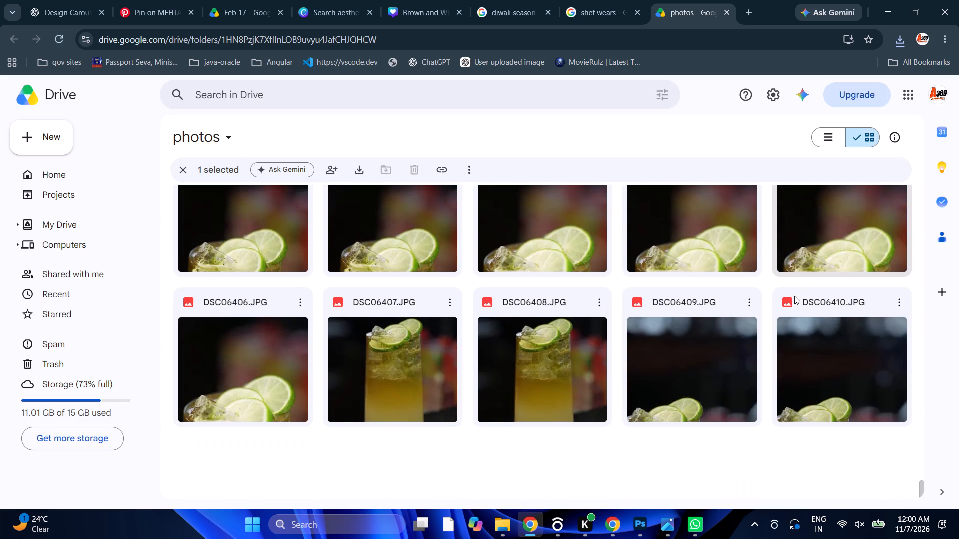
{"action": "scroll", "coordinate": [794, 296], "scroll_direction": "down", "scroll_amount": 9}
{"action": "scroll", "coordinate": [797, 338], "scroll_direction": "up", "scroll_amount": 20}
{"action": "scroll", "coordinate": [797, 338], "scroll_direction": "up", "scroll_amount": 1}
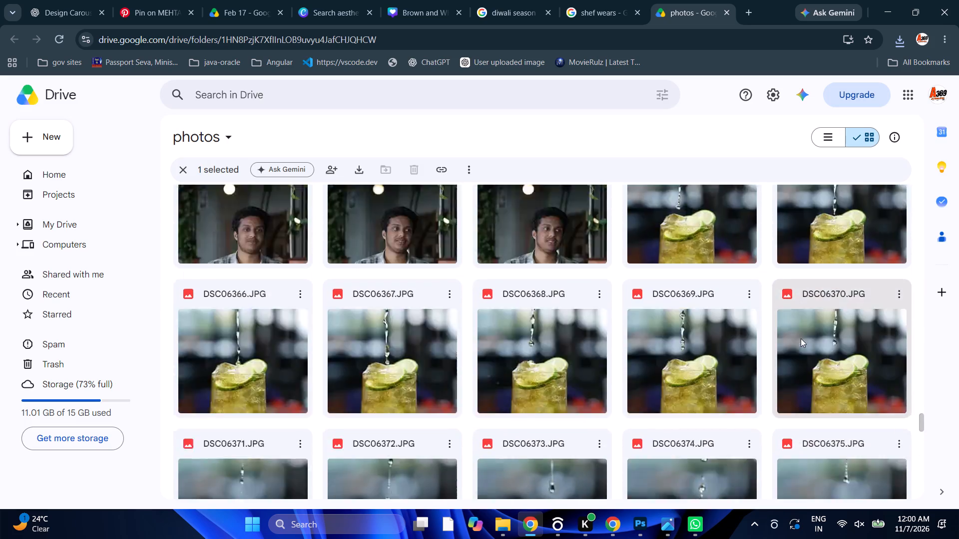
{"action": "scroll", "coordinate": [801, 338], "scroll_direction": "up", "scroll_amount": 5}
{"action": "scroll", "coordinate": [801, 338], "scroll_direction": "down", "scroll_amount": 6}
{"action": "scroll", "coordinate": [801, 338], "scroll_direction": "up", "scroll_amount": 6}
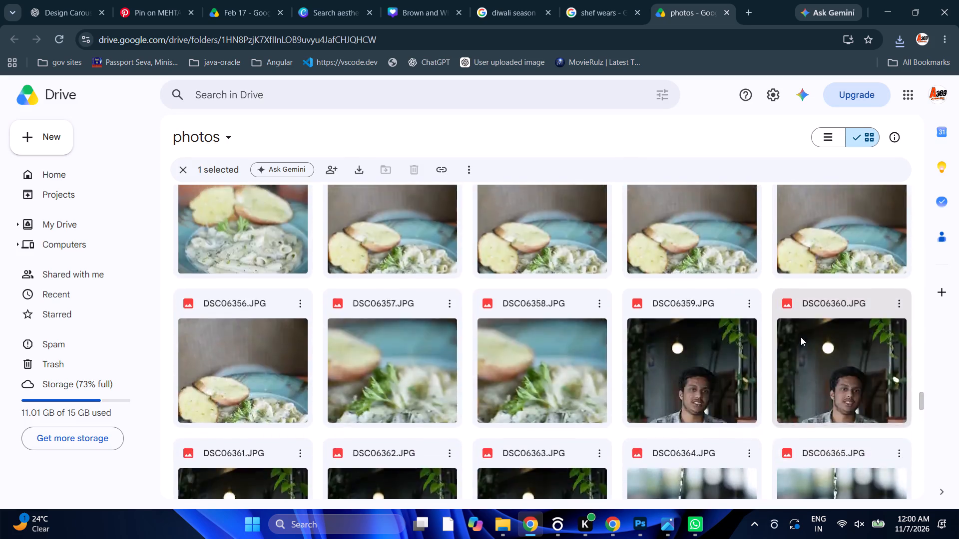
{"action": "scroll", "coordinate": [801, 337], "scroll_direction": "up", "scroll_amount": 20}
{"action": "scroll", "coordinate": [801, 337], "scroll_direction": "up", "scroll_amount": 8}
{"action": "middle_click", "coordinate": [802, 337]}
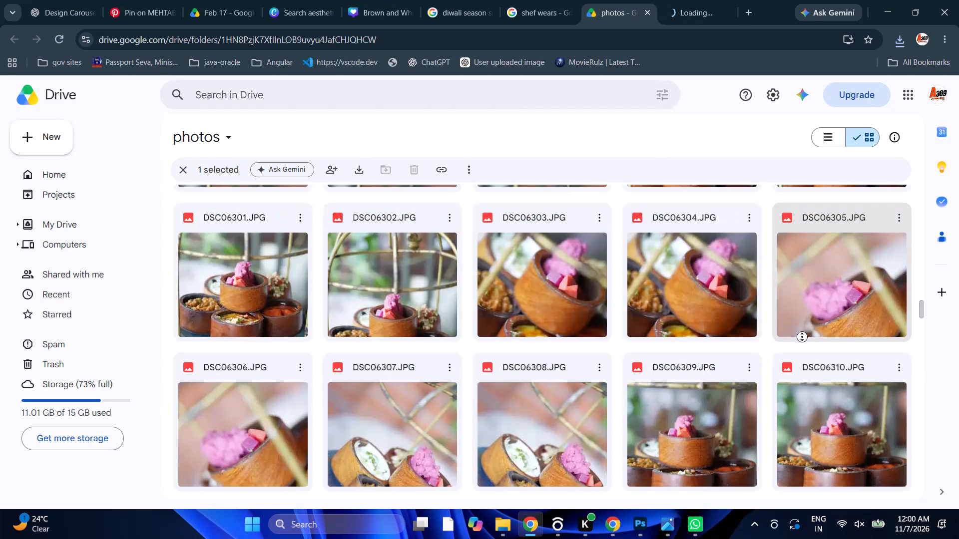
{"action": "scroll", "coordinate": [802, 337], "scroll_direction": "up", "scroll_amount": 1}
{"action": "left_click", "coordinate": [844, 290]}
{"action": "scroll", "coordinate": [682, 301], "scroll_direction": "up", "scroll_amount": 10}
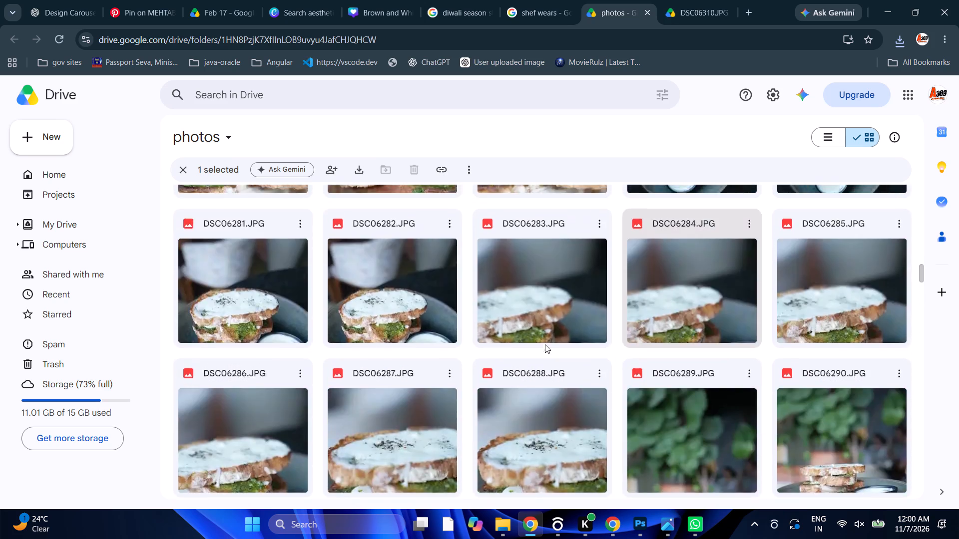
{"action": "scroll", "coordinate": [545, 344], "scroll_direction": "up", "scroll_amount": 16}
{"action": "scroll", "coordinate": [483, 344], "scroll_direction": "up", "scroll_amount": 6}
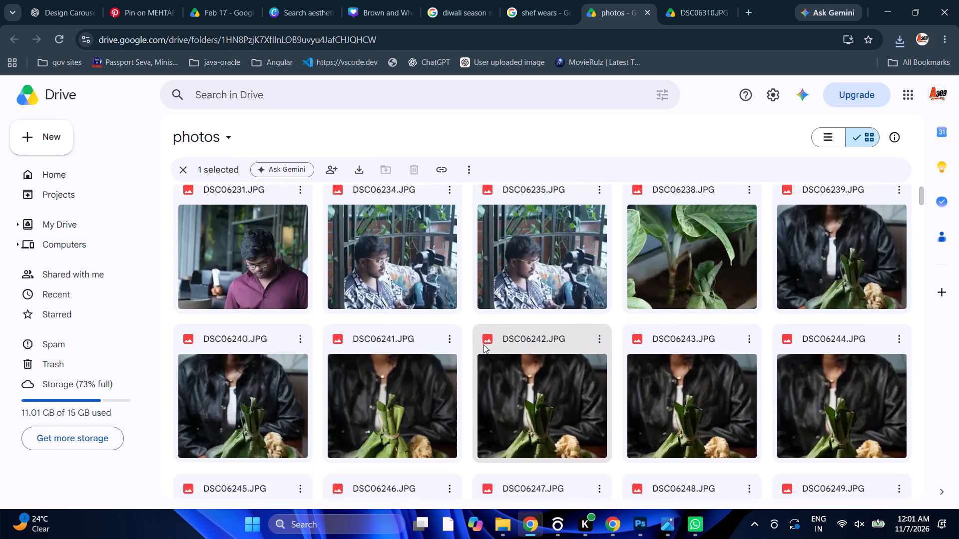
Preview the portrait DSC06231.JPG and the leaf-wrapped dish photo DSC06242.JPG, returning to the folder after each.
{"action": "scroll", "coordinate": [483, 344], "scroll_direction": "up", "scroll_amount": 2}
{"action": "double_click", "coordinate": [286, 304]}
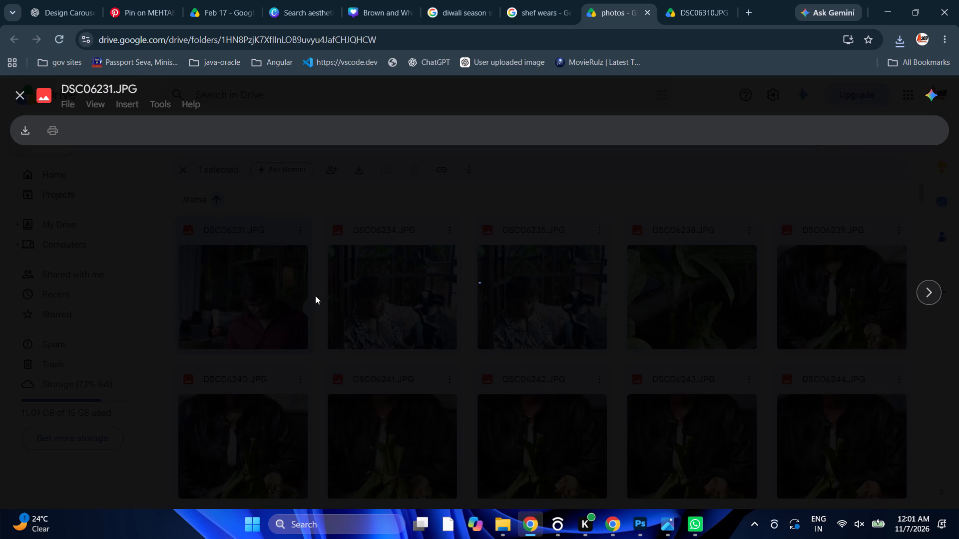
{"action": "left_click", "coordinate": [830, 299]}
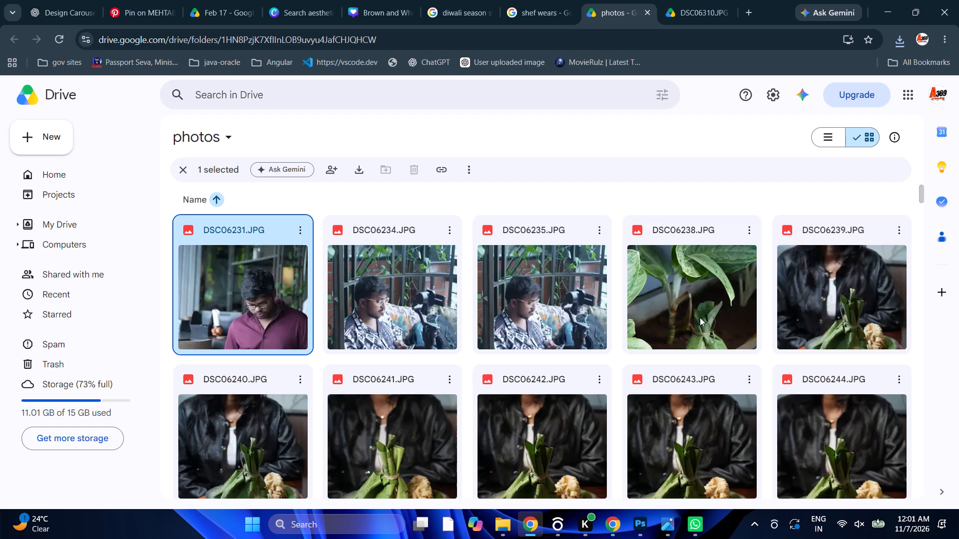
{"action": "scroll", "coordinate": [700, 317], "scroll_direction": "down", "scroll_amount": 1}
{"action": "double_click", "coordinate": [510, 375]}
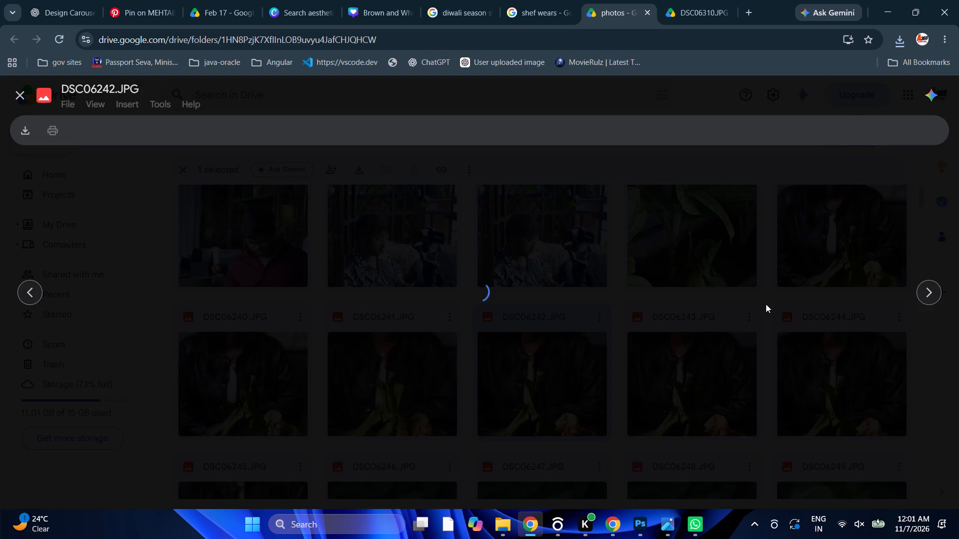
{"action": "left_click", "coordinate": [766, 304]}
Look through the photos folder from the leaf-wrapped dish shots down to the lime drink photos around DSC06409.JPG.
{"action": "scroll", "coordinate": [670, 345], "scroll_direction": "down", "scroll_amount": 5}
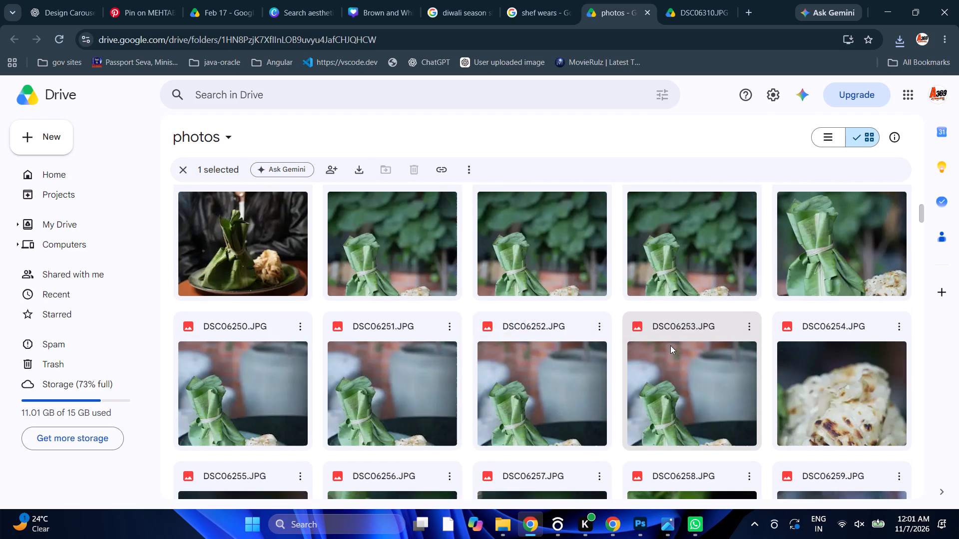
{"action": "scroll", "coordinate": [670, 345], "scroll_direction": "down", "scroll_amount": 18}
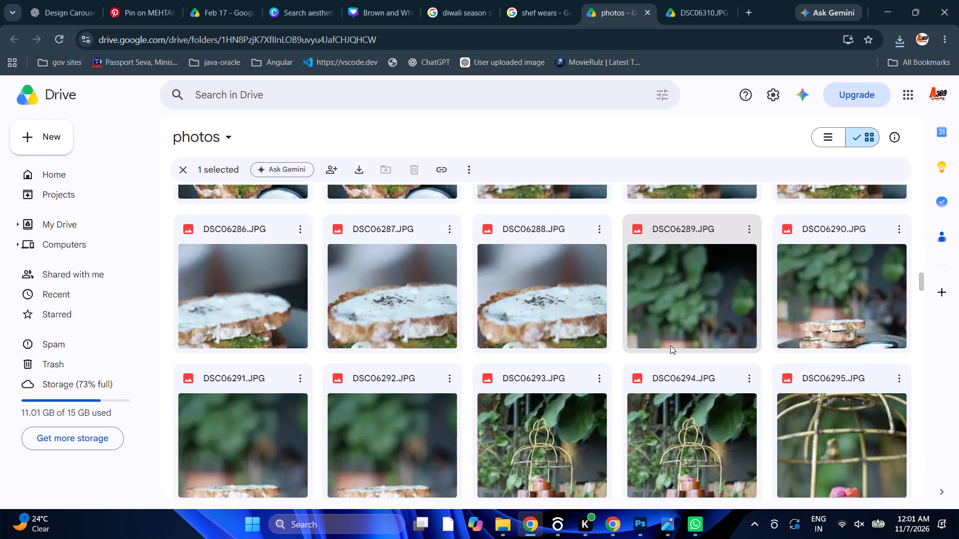
{"action": "scroll", "coordinate": [670, 345], "scroll_direction": "down", "scroll_amount": 6}
{"action": "scroll", "coordinate": [670, 345], "scroll_direction": "down", "scroll_amount": 20}
{"action": "scroll", "coordinate": [670, 345], "scroll_direction": "down", "scroll_amount": 6}
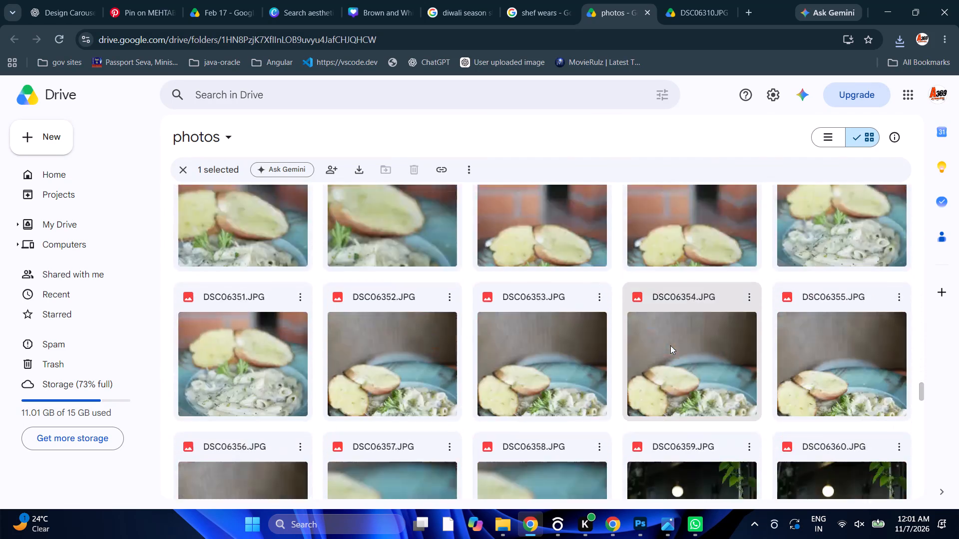
{"action": "scroll", "coordinate": [670, 345], "scroll_direction": "down", "scroll_amount": 19}
{"action": "scroll", "coordinate": [694, 348], "scroll_direction": "down", "scroll_amount": 4}
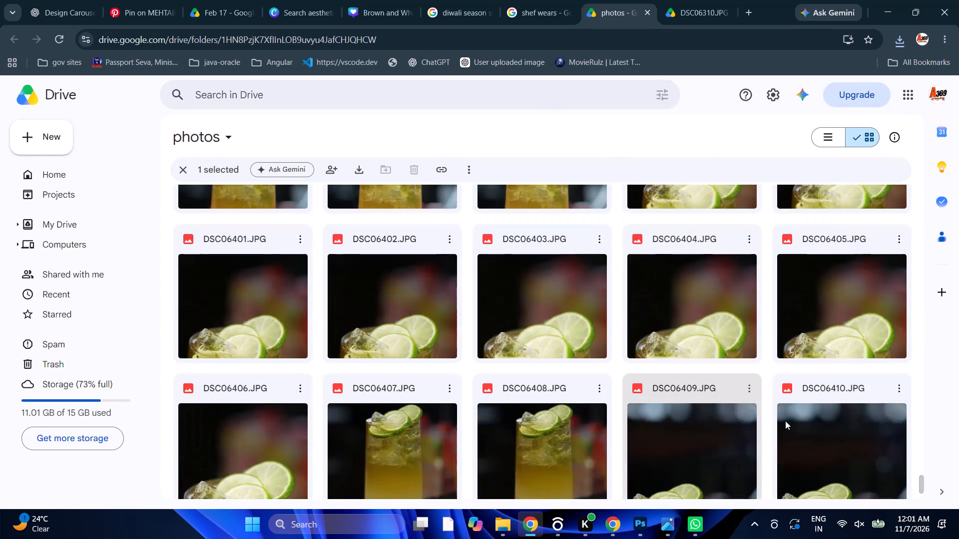
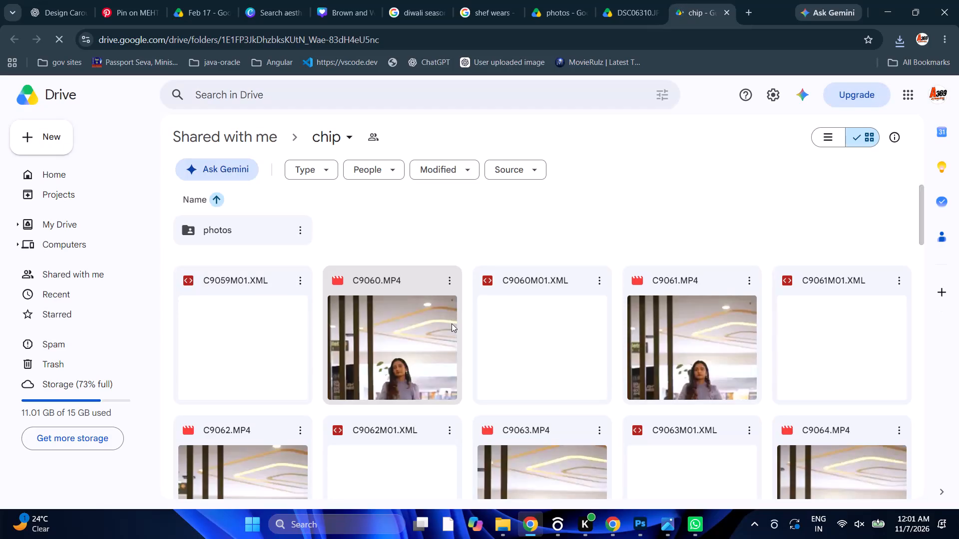
Open the photos subfolder inside the shared chip folder.
{"action": "scroll", "coordinate": [452, 323], "scroll_direction": "down", "scroll_amount": 5}
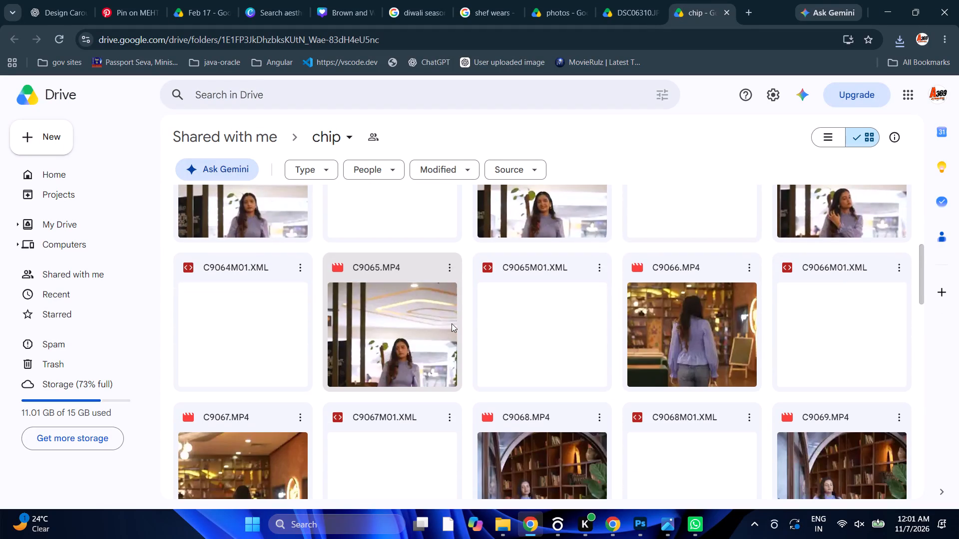
{"action": "scroll", "coordinate": [426, 335], "scroll_direction": "up", "scroll_amount": 5}
{"action": "double_click", "coordinate": [245, 238]}
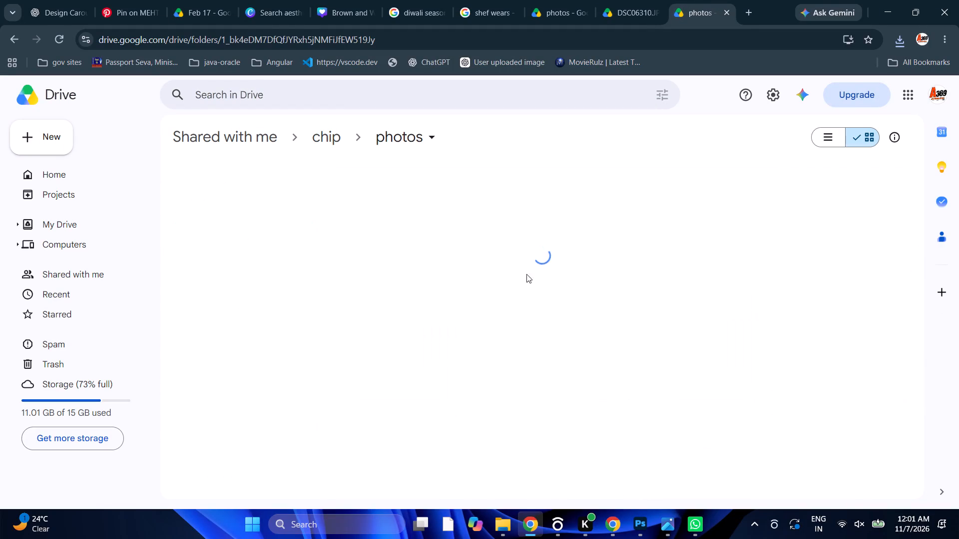
Look through the food, drink and model photos in the chip photos folder down to the last dessert images.
{"action": "scroll", "coordinate": [559, 284], "scroll_direction": "down", "scroll_amount": 5}
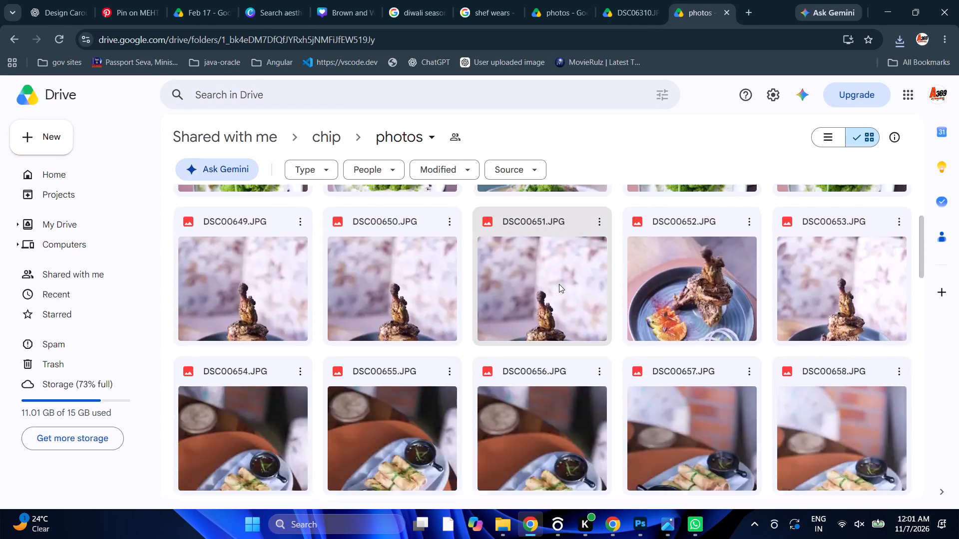
{"action": "scroll", "coordinate": [559, 284], "scroll_direction": "down", "scroll_amount": 6}
{"action": "scroll", "coordinate": [559, 284], "scroll_direction": "up", "scroll_amount": 3}
{"action": "scroll", "coordinate": [559, 284], "scroll_direction": "down", "scroll_amount": 6}
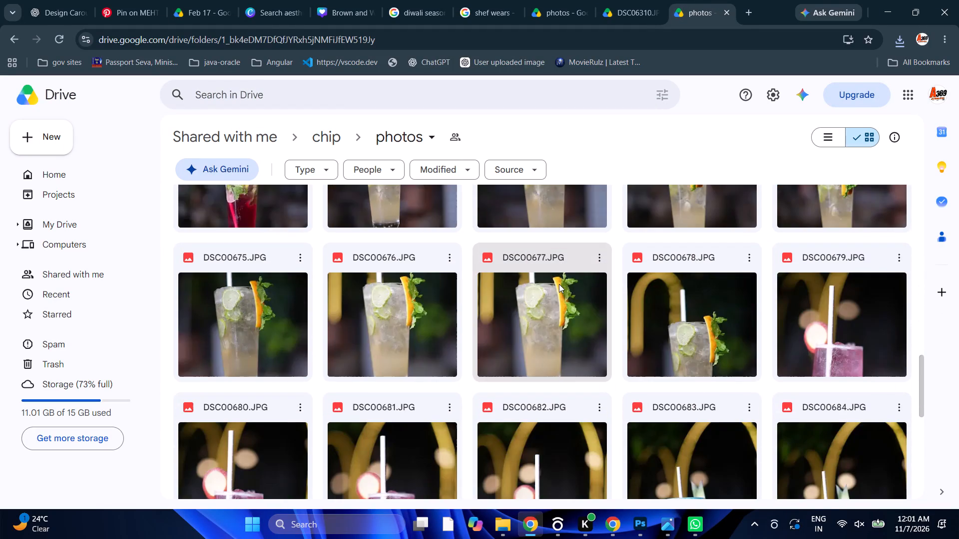
{"action": "scroll", "coordinate": [559, 284], "scroll_direction": "up", "scroll_amount": 5}
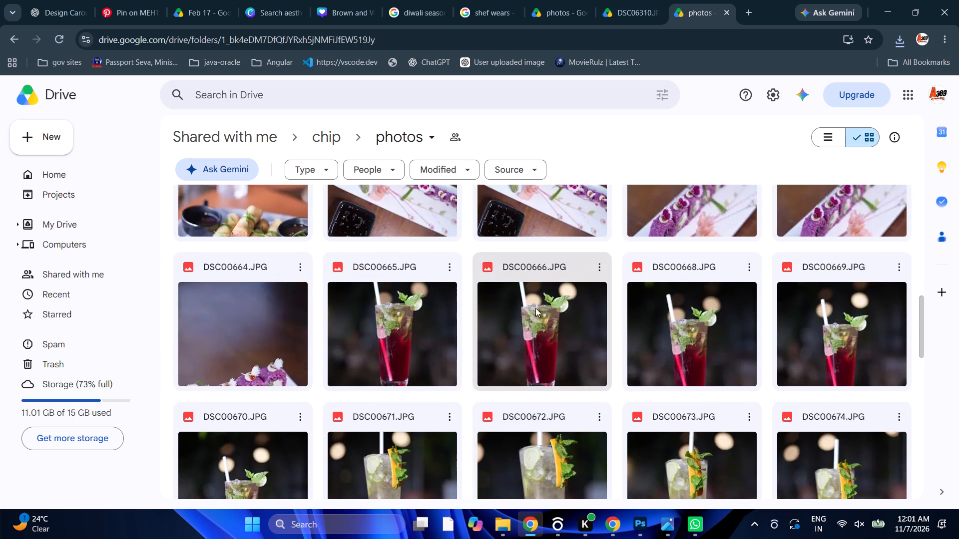
{"action": "scroll", "coordinate": [418, 332], "scroll_direction": "down", "scroll_amount": 14}
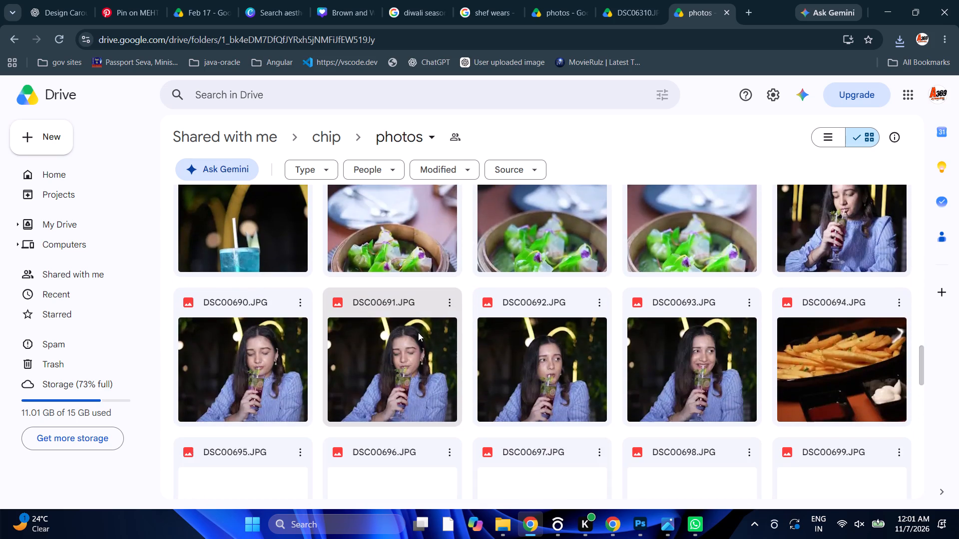
{"action": "scroll", "coordinate": [418, 332], "scroll_direction": "down", "scroll_amount": 13}
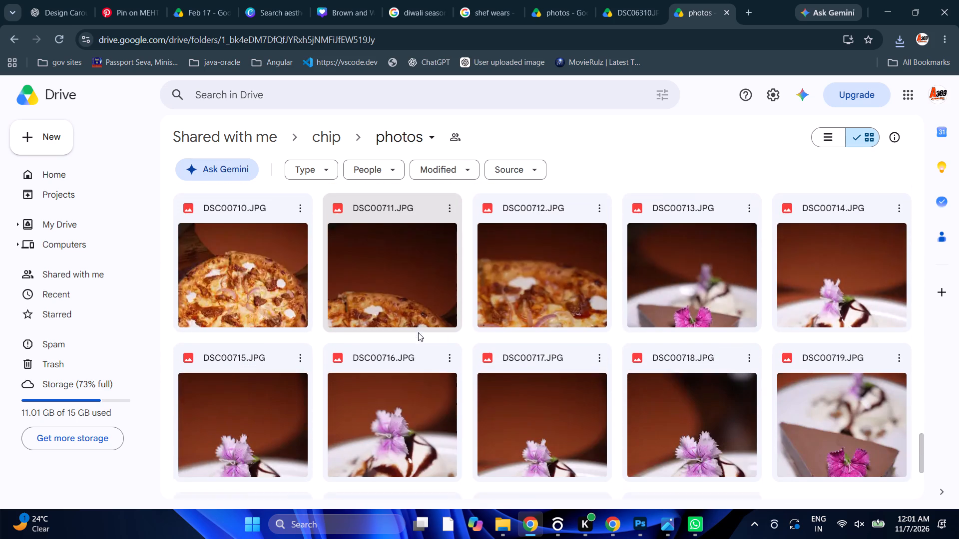
{"action": "scroll", "coordinate": [418, 332], "scroll_direction": "down", "scroll_amount": 7}
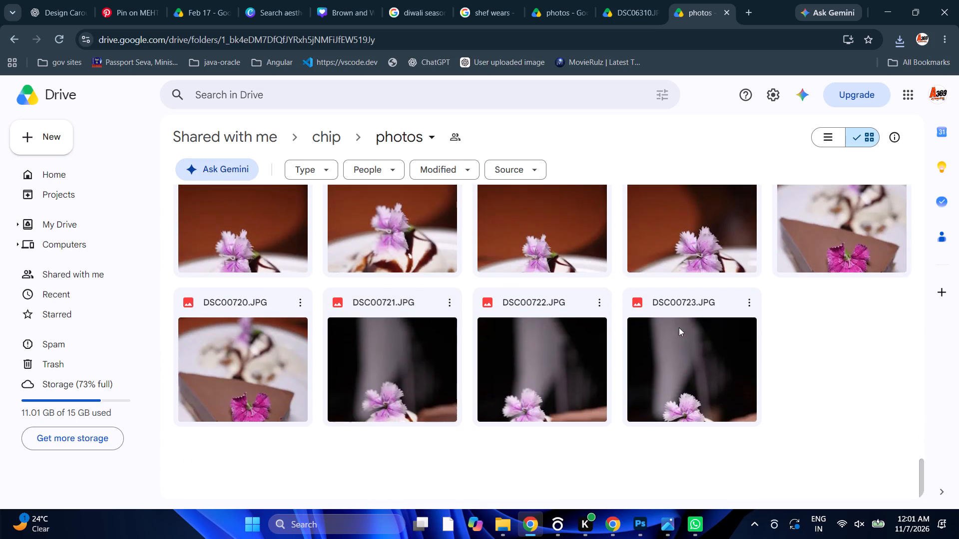
{"action": "scroll", "coordinate": [748, 332], "scroll_direction": "down", "scroll_amount": 3}
{"action": "scroll", "coordinate": [748, 332], "scroll_direction": "up", "scroll_amount": 4}
{"action": "scroll", "coordinate": [748, 332], "scroll_direction": "down", "scroll_amount": 5}
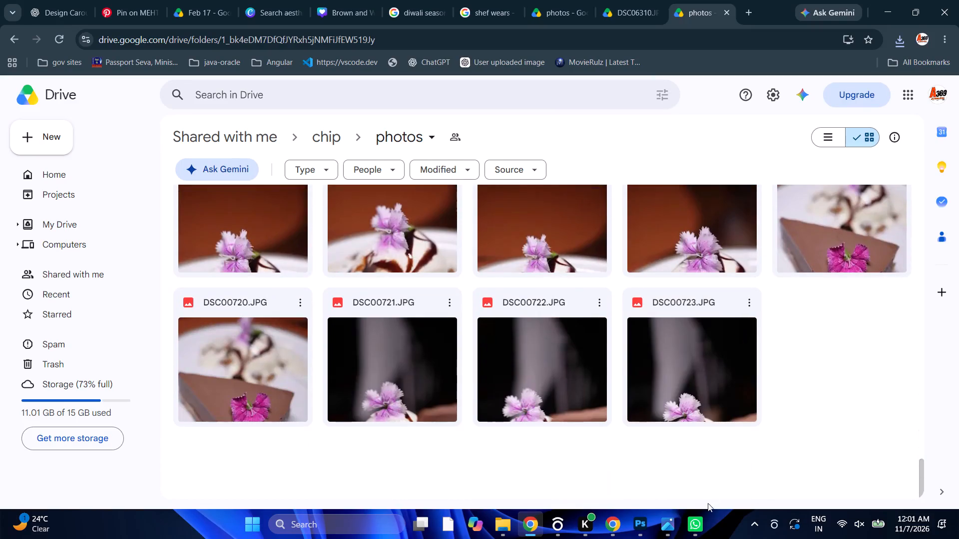
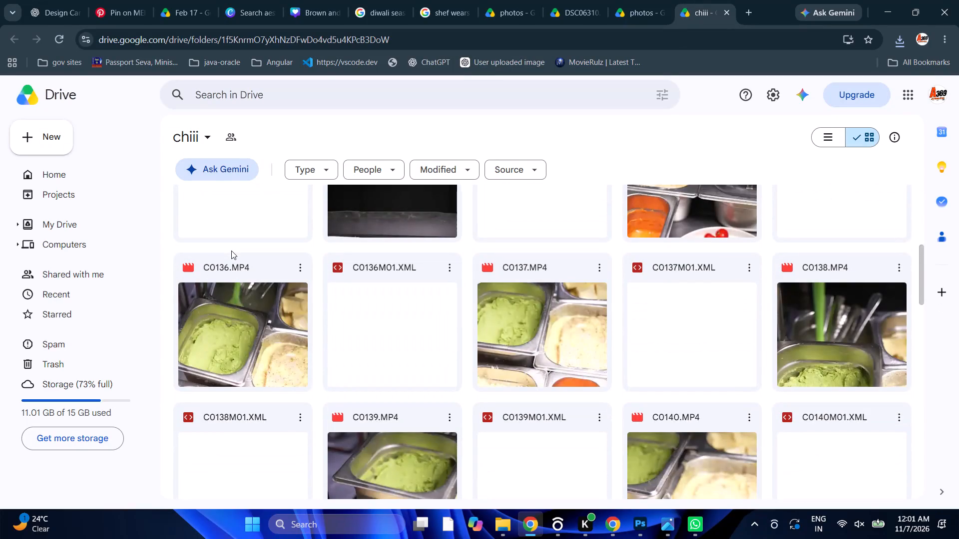
Look through the video thumbnails in the chiii folder, from C0136.MP4 down to C0230.MP4, for usable food shots.
{"action": "scroll", "coordinate": [231, 251], "scroll_direction": "down", "scroll_amount": 6}
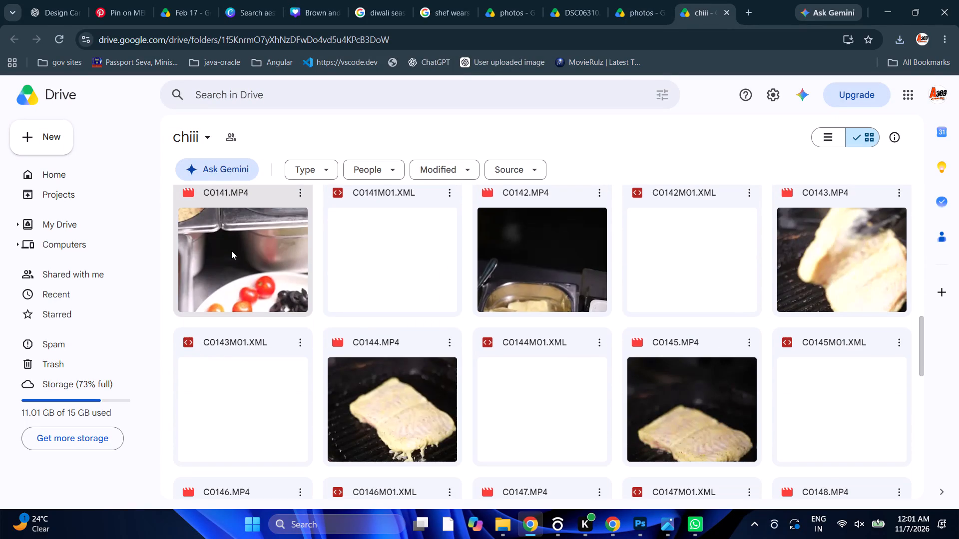
{"action": "scroll", "coordinate": [241, 249], "scroll_direction": "down", "scroll_amount": 4}
{"action": "scroll", "coordinate": [462, 323], "scroll_direction": "down", "scroll_amount": 2}
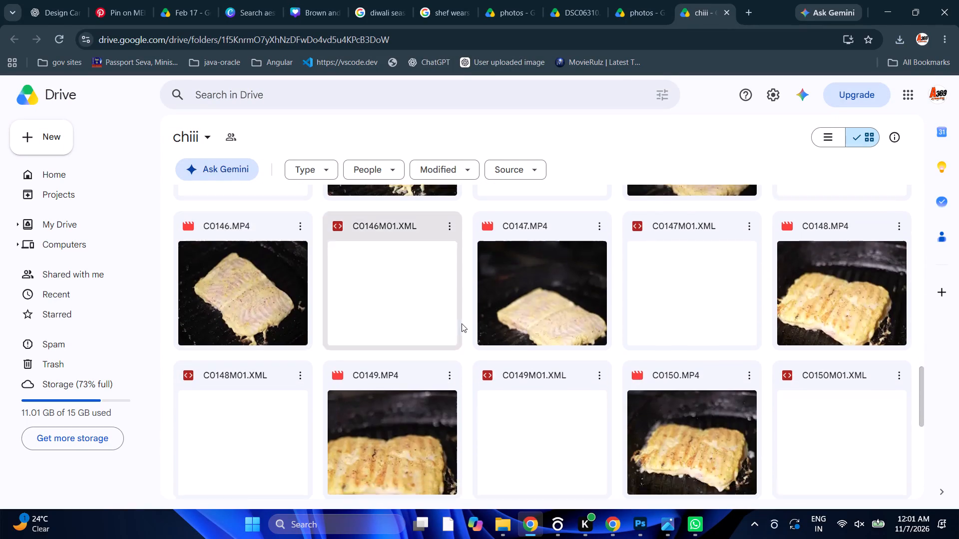
{"action": "scroll", "coordinate": [462, 323], "scroll_direction": "down", "scroll_amount": 17}
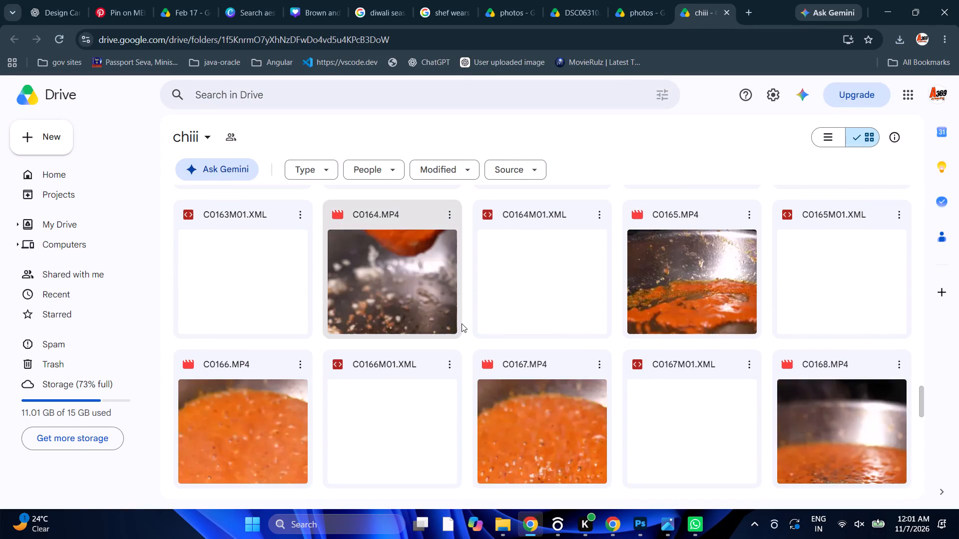
{"action": "scroll", "coordinate": [462, 323], "scroll_direction": "down", "scroll_amount": 11}
{"action": "scroll", "coordinate": [462, 323], "scroll_direction": "down", "scroll_amount": 14}
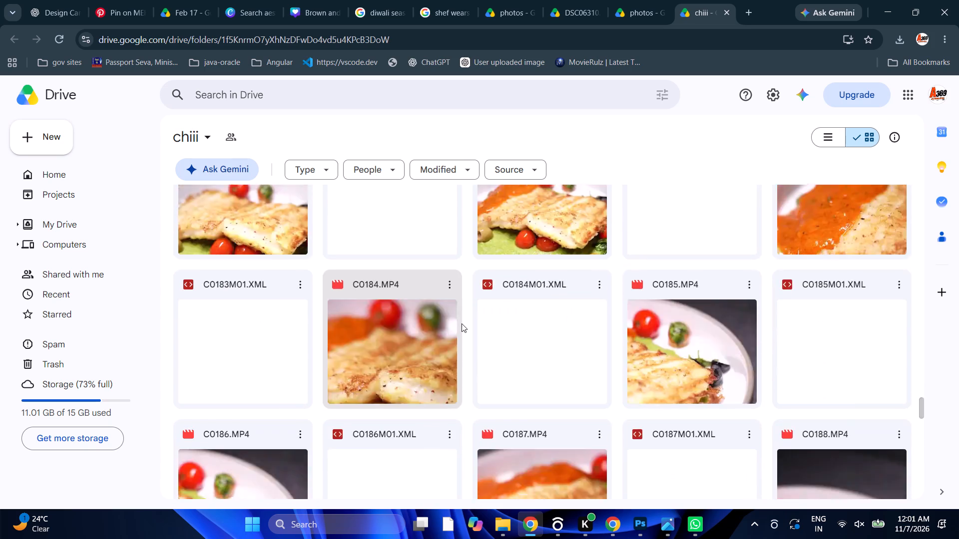
{"action": "scroll", "coordinate": [462, 323], "scroll_direction": "down", "scroll_amount": 15}
{"action": "scroll", "coordinate": [462, 323], "scroll_direction": "down", "scroll_amount": 6}
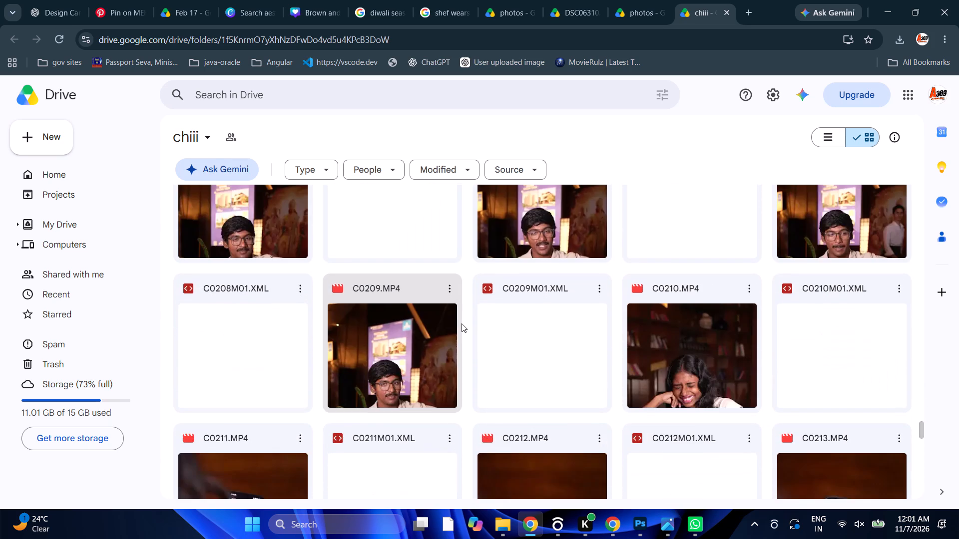
{"action": "scroll", "coordinate": [462, 323], "scroll_direction": "down", "scroll_amount": 17}
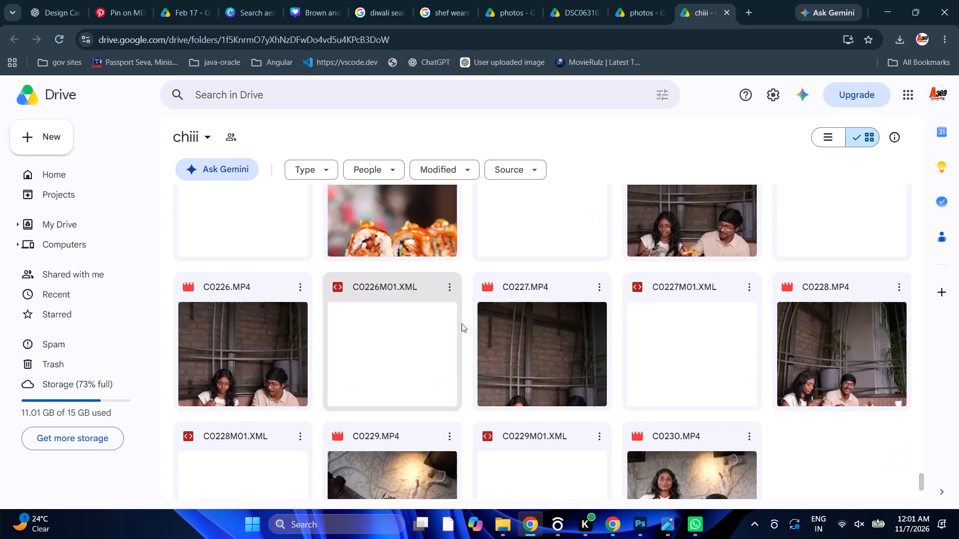
Look through the video clips in the chiii folder down to the last one and back to the top.
{"action": "scroll", "coordinate": [462, 323], "scroll_direction": "down", "scroll_amount": 2}
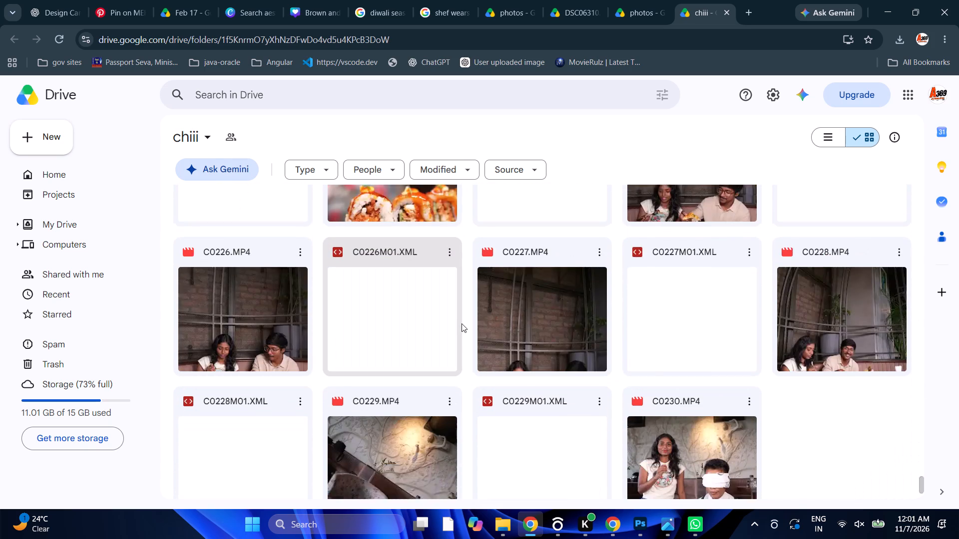
{"action": "scroll", "coordinate": [462, 323], "scroll_direction": "down", "scroll_amount": 12}
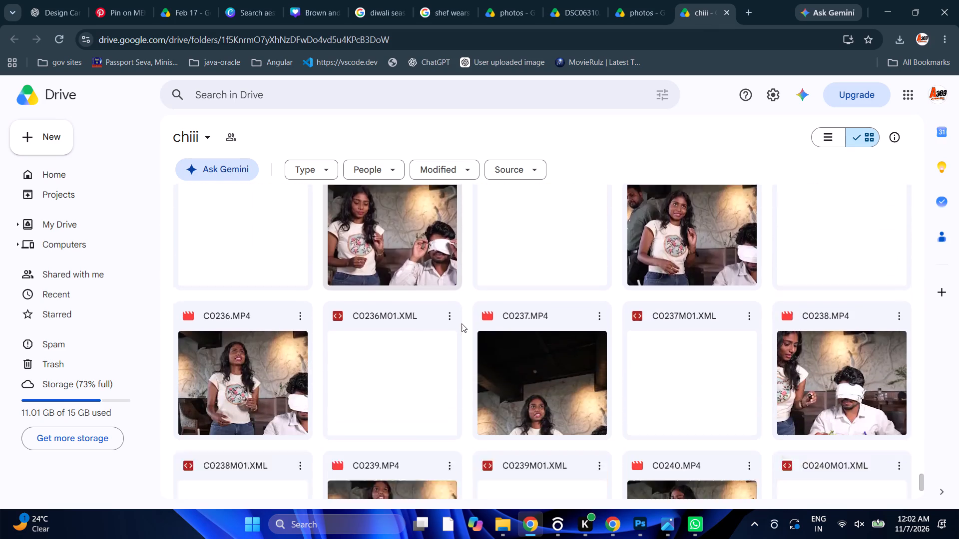
{"action": "scroll", "coordinate": [462, 323], "scroll_direction": "down", "scroll_amount": 5}
{"action": "scroll", "coordinate": [462, 323], "scroll_direction": "up", "scroll_amount": 3}
{"action": "scroll", "coordinate": [462, 323], "scroll_direction": "down", "scroll_amount": 6}
{"action": "scroll", "coordinate": [462, 323], "scroll_direction": "up", "scroll_amount": 2}
{"action": "scroll", "coordinate": [462, 323], "scroll_direction": "down", "scroll_amount": 4}
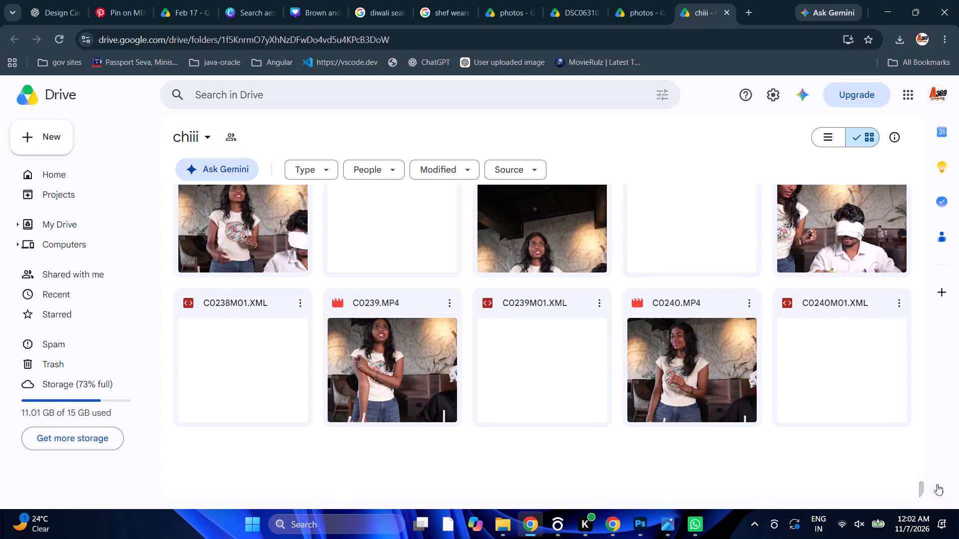
{"action": "left_click_drag", "start_coordinate": [921, 490], "coordinate": [939, 306]}
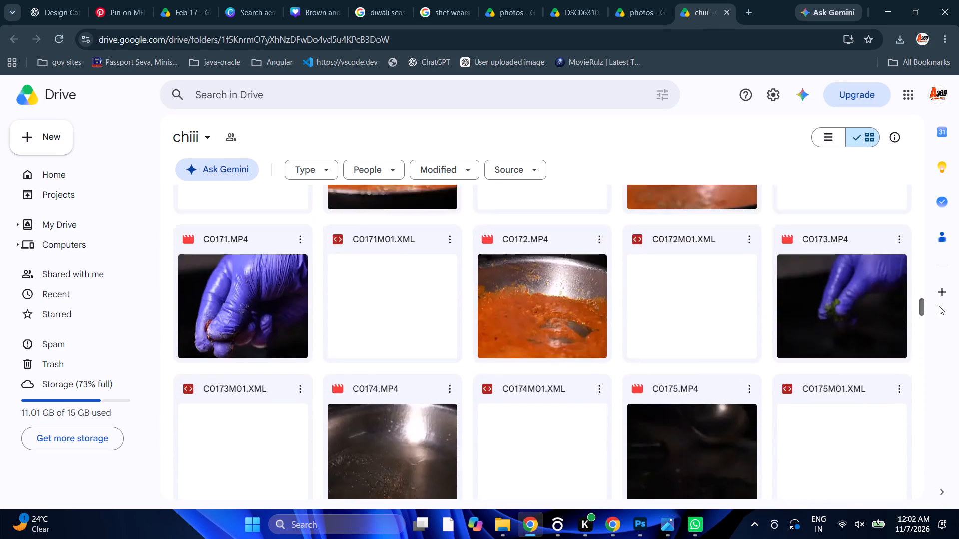
{"action": "left_click_drag", "start_coordinate": [939, 306], "coordinate": [958, 207]}
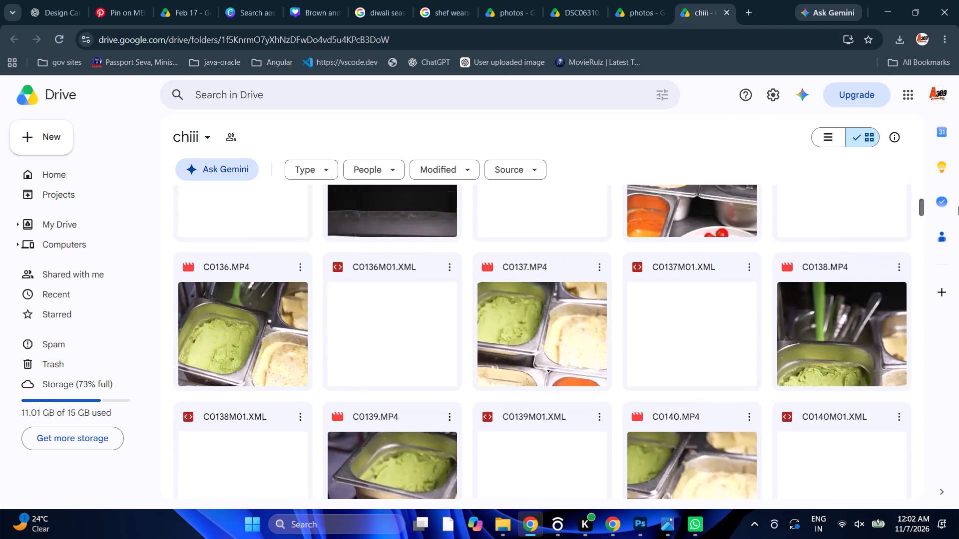
{"action": "left_click_drag", "start_coordinate": [958, 207], "coordinate": [958, 160]}
Open the Untitled folder inside chiii and look through its food and drink photos down to the last one.
{"action": "double_click", "coordinate": [206, 227]}
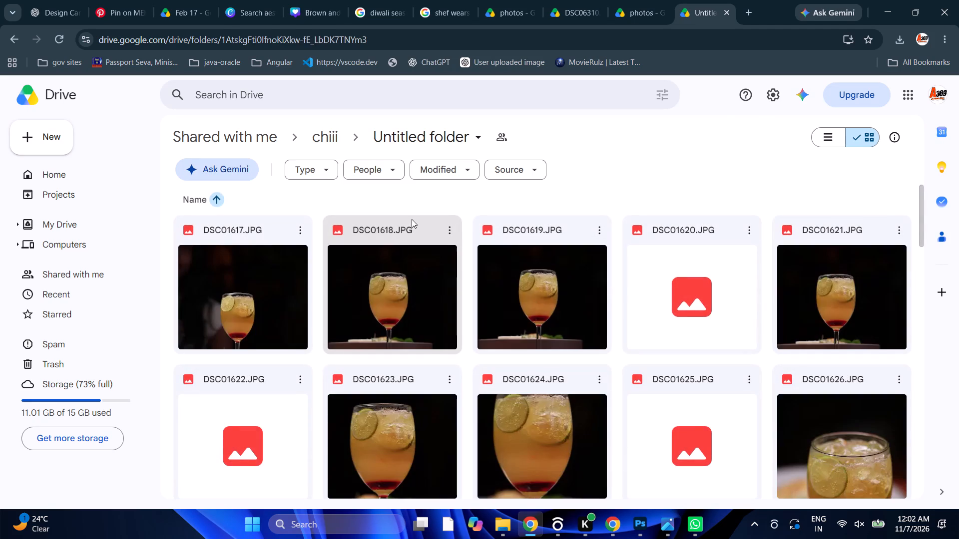
{"action": "scroll", "coordinate": [412, 219], "scroll_direction": "down", "scroll_amount": 8}
{"action": "scroll", "coordinate": [412, 219], "scroll_direction": "up", "scroll_amount": 7}
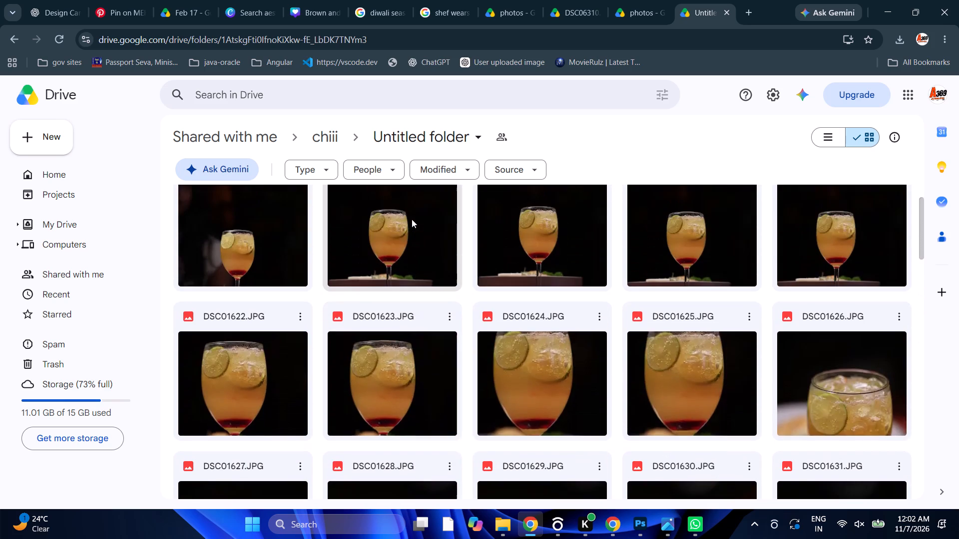
{"action": "scroll", "coordinate": [412, 227], "scroll_direction": "up", "scroll_amount": 4}
{"action": "scroll", "coordinate": [412, 227], "scroll_direction": "down", "scroll_amount": 16}
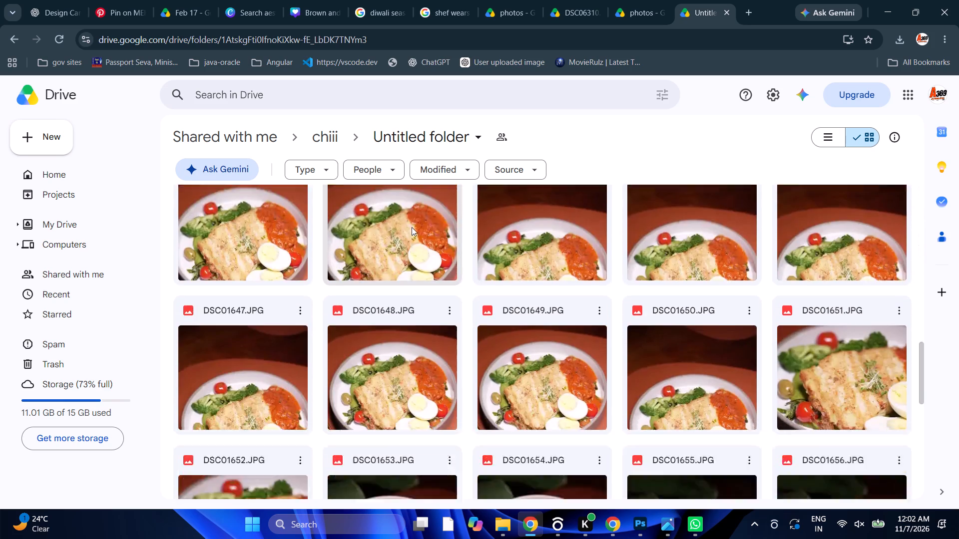
{"action": "scroll", "coordinate": [412, 227], "scroll_direction": "down", "scroll_amount": 15}
{"action": "scroll", "coordinate": [412, 227], "scroll_direction": "down", "scroll_amount": 6}
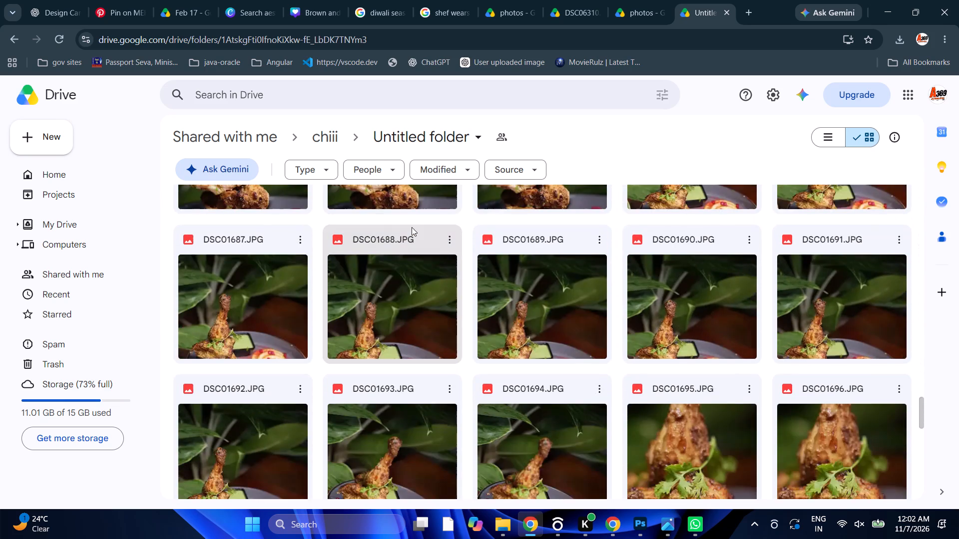
{"action": "scroll", "coordinate": [412, 227], "scroll_direction": "up", "scroll_amount": 3}
{"action": "scroll", "coordinate": [412, 227], "scroll_direction": "down", "scroll_amount": 11}
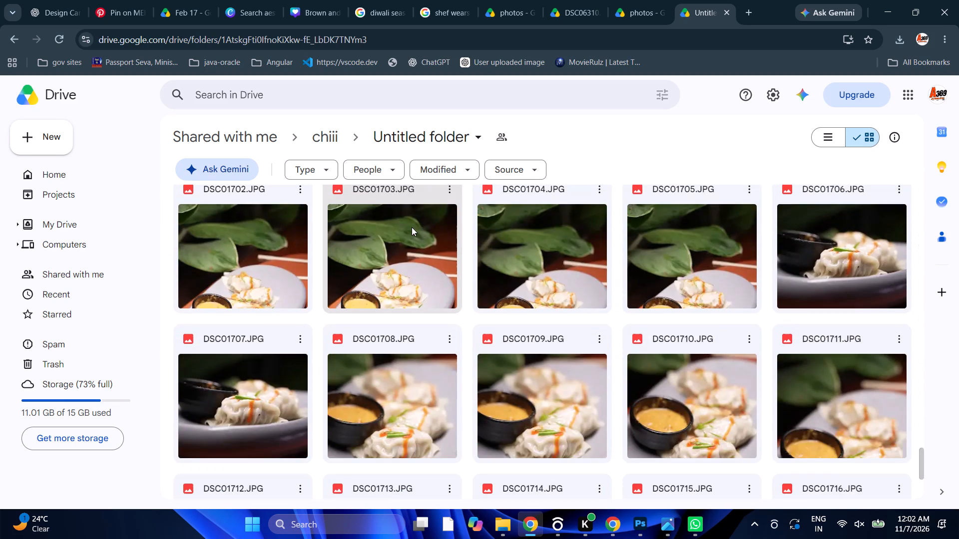
{"action": "scroll", "coordinate": [412, 227], "scroll_direction": "down", "scroll_amount": 20}
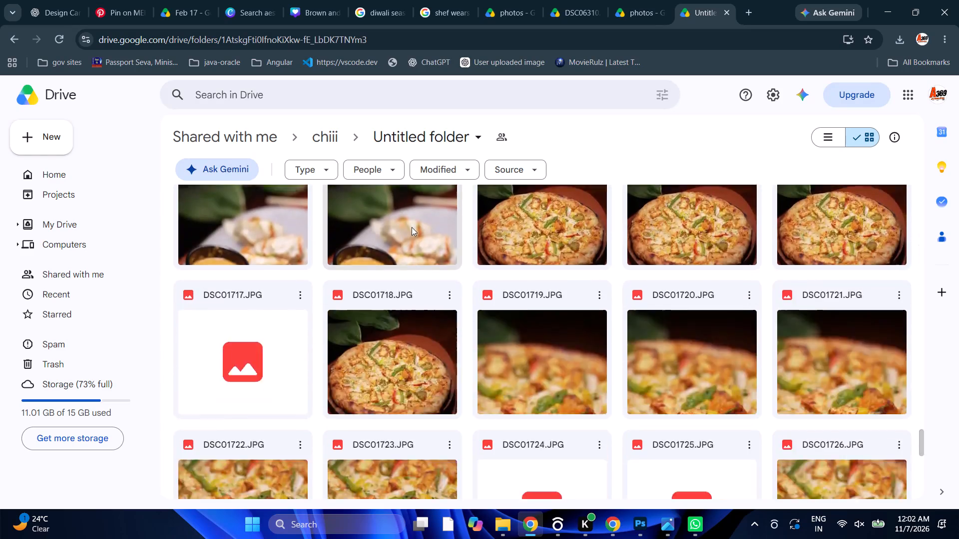
{"action": "scroll", "coordinate": [412, 227], "scroll_direction": "down", "scroll_amount": 17}
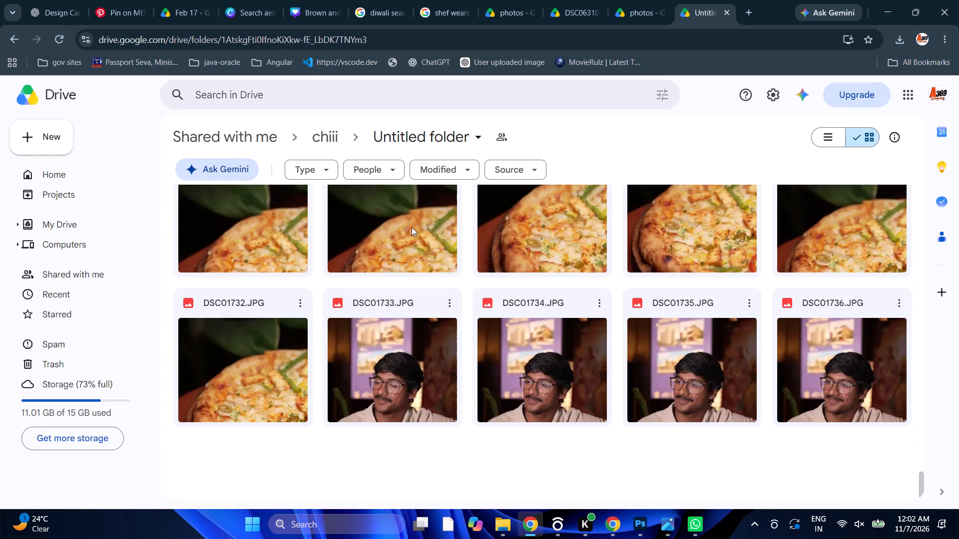
{"action": "scroll", "coordinate": [412, 227], "scroll_direction": "down", "scroll_amount": 2}
Look back through the Untitled folder's photos up to the first drink shots, opening one chicken photo in a separate tab.
{"action": "scroll", "coordinate": [412, 227], "scroll_direction": "up", "scroll_amount": 12}
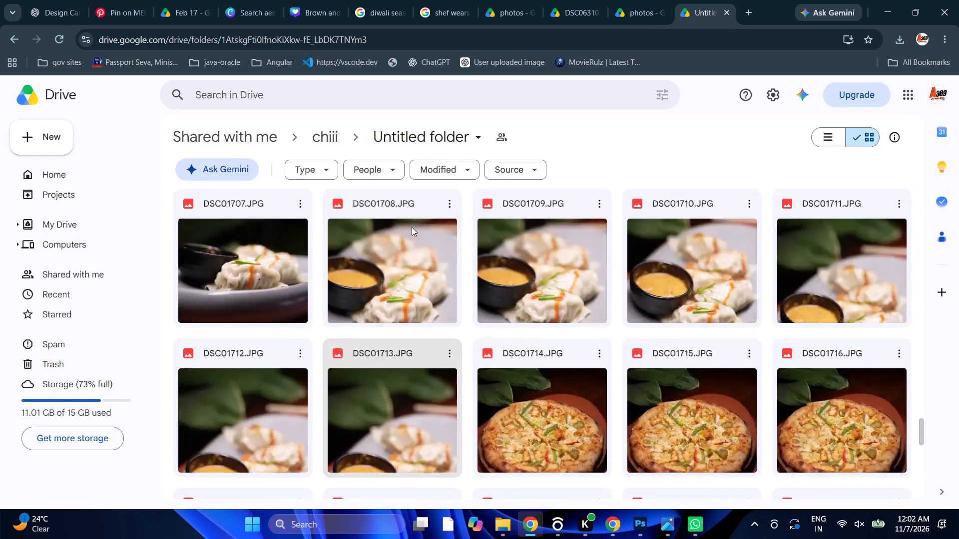
{"action": "scroll", "coordinate": [412, 227], "scroll_direction": "up", "scroll_amount": 15}
{"action": "middle_click", "coordinate": [412, 227]}
{"action": "left_click", "coordinate": [390, 263]}
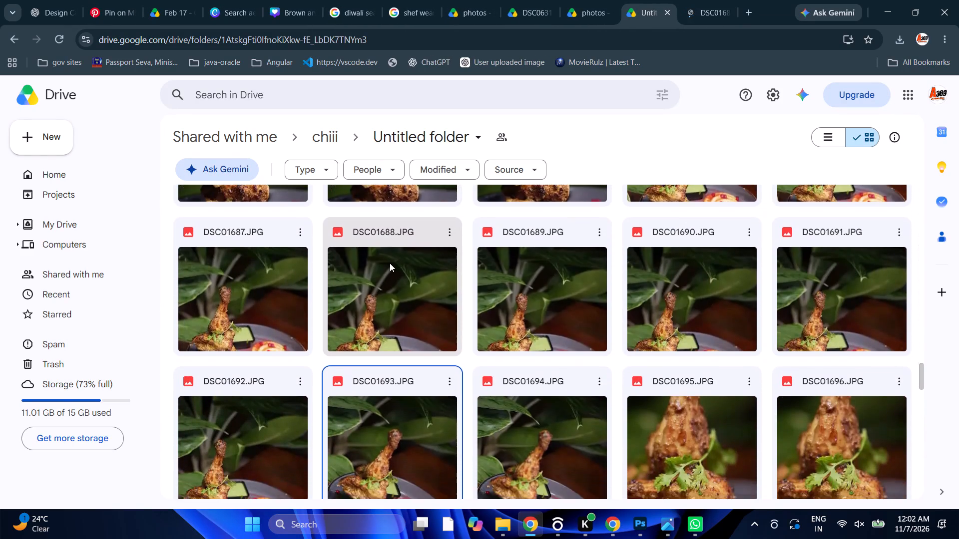
{"action": "scroll", "coordinate": [390, 263], "scroll_direction": "up", "scroll_amount": 20}
{"action": "scroll", "coordinate": [390, 263], "scroll_direction": "up", "scroll_amount": 4}
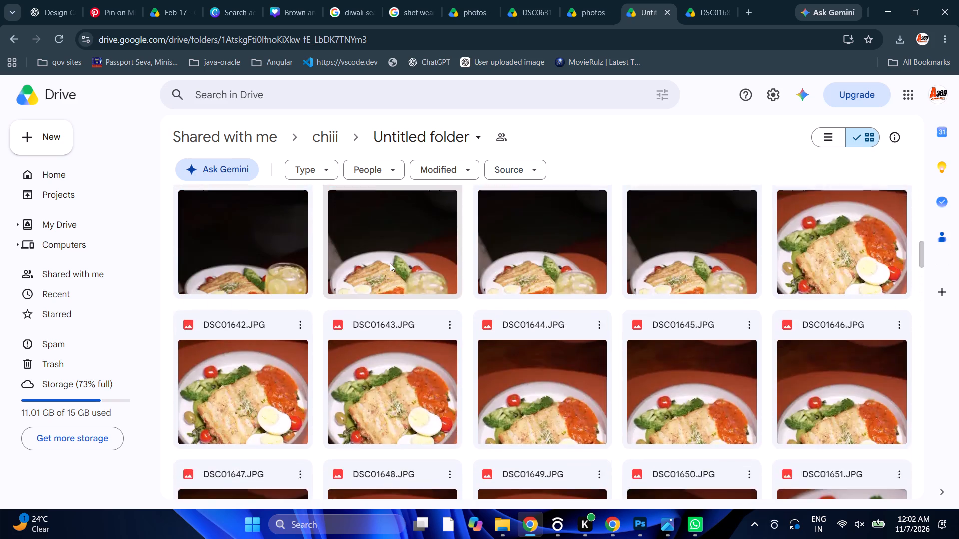
{"action": "scroll", "coordinate": [390, 263], "scroll_direction": "up", "scroll_amount": 11}
Compare the lime drink photos from DSC01617.JPG to DSC01621.JPG in preview, download DSC01618.JPG, and return to the folder.
{"action": "double_click", "coordinate": [274, 320]}
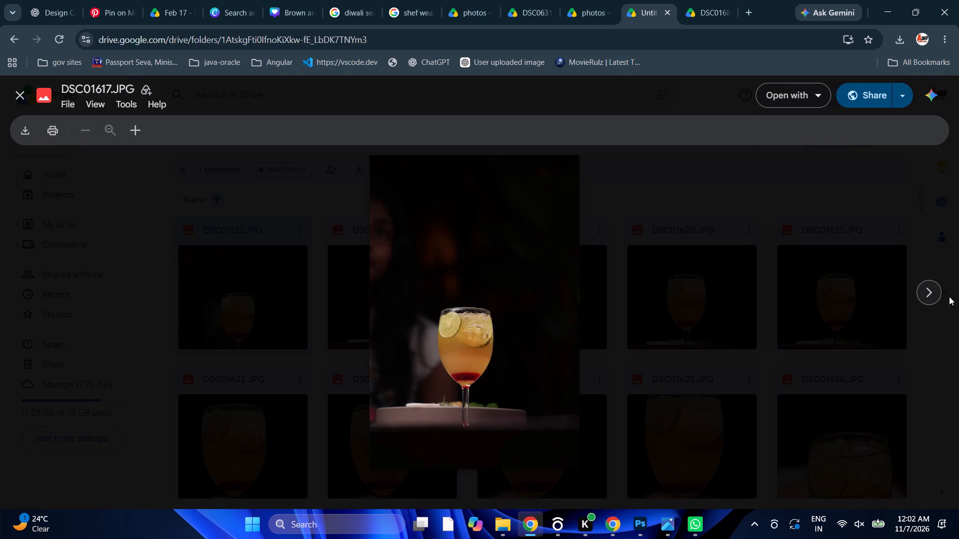
{"action": "left_click", "coordinate": [950, 298]}
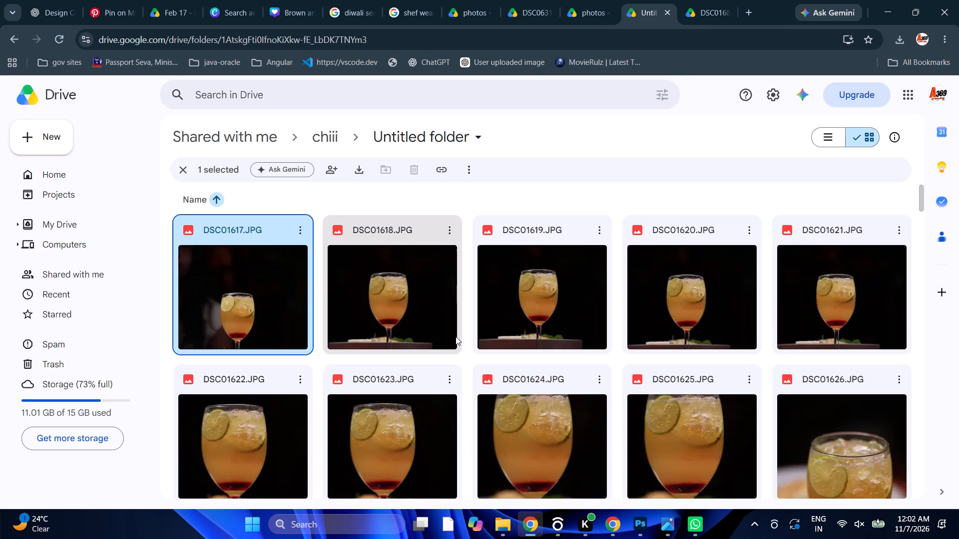
{"action": "double_click", "coordinate": [437, 324]}
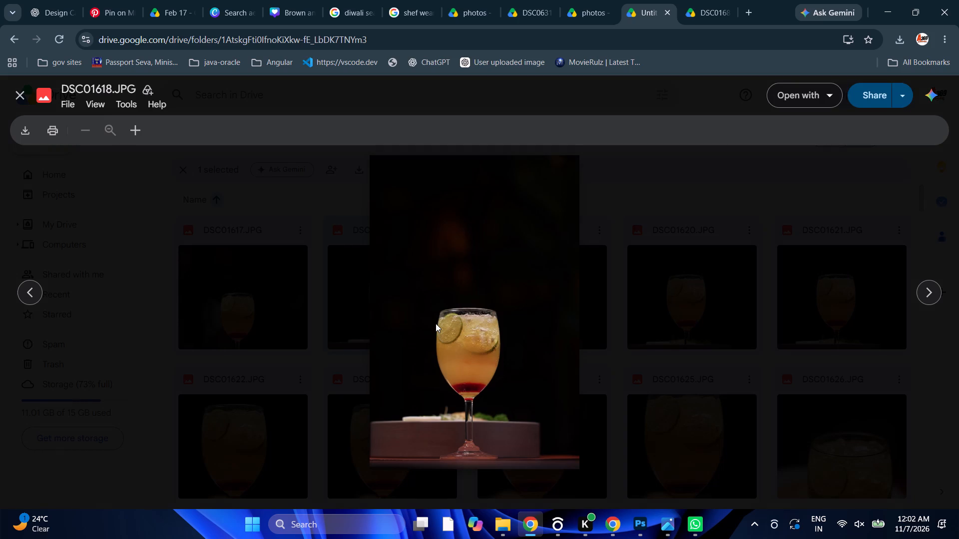
{"action": "left_click", "coordinate": [930, 300]}
{"action": "left_click", "coordinate": [930, 300]}
{"action": "left_click", "coordinate": [930, 300]}
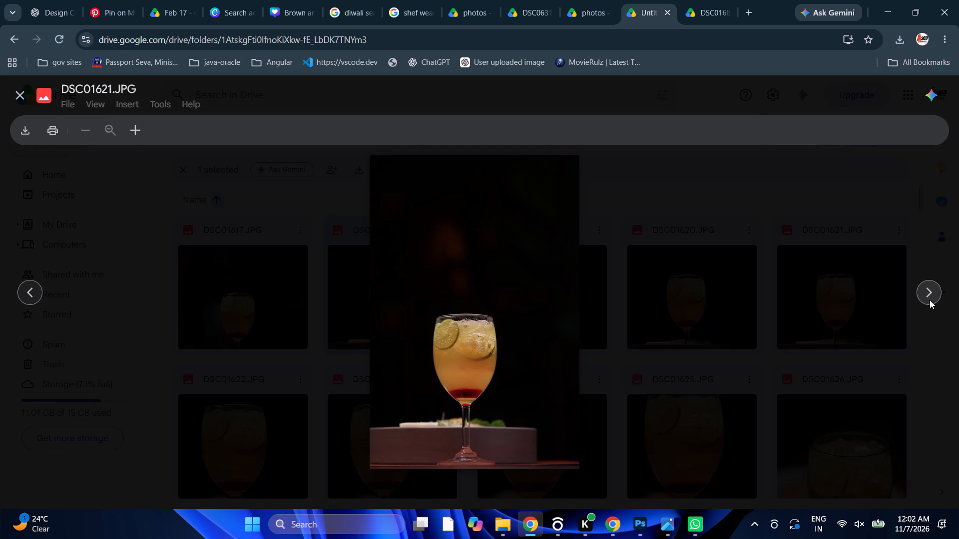
{"action": "double_click", "coordinate": [27, 303]}
{"action": "left_click", "coordinate": [27, 303]}
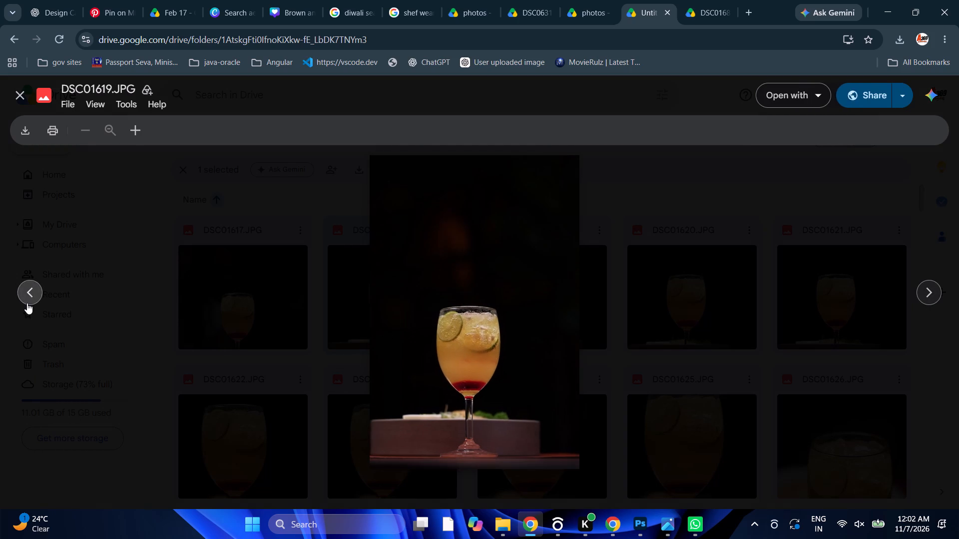
{"action": "left_click", "coordinate": [25, 291]}
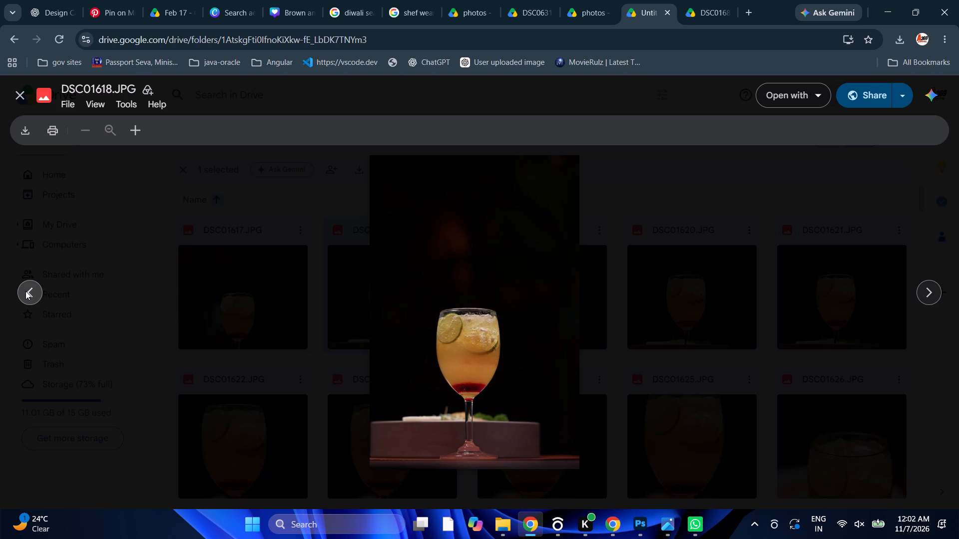
{"action": "left_click", "coordinate": [928, 290]}
{"action": "left_click", "coordinate": [21, 126]}
{"action": "left_click", "coordinate": [701, 219]}
Look further down the Untitled folder through the plated food and noodle soup photos.
{"action": "scroll", "coordinate": [701, 303], "scroll_direction": "down", "scroll_amount": 3}
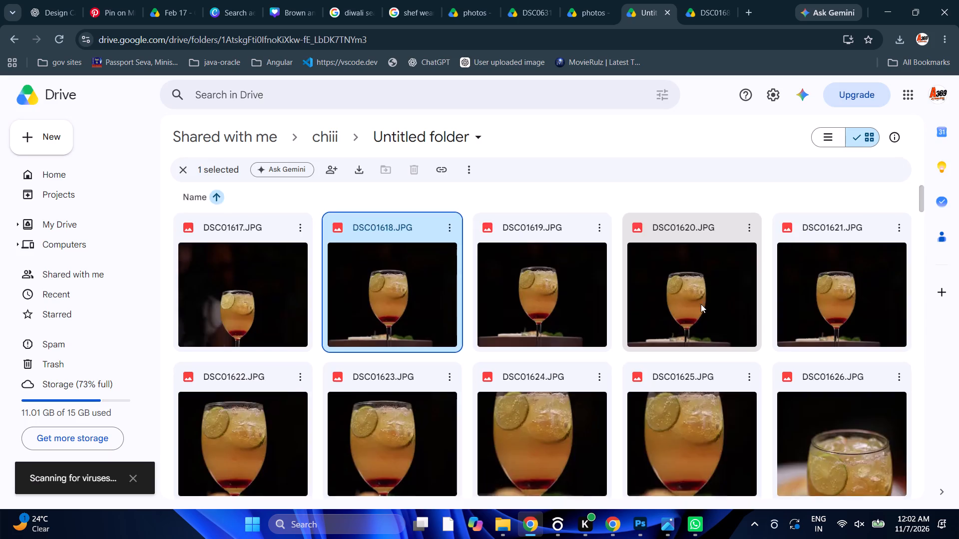
{"action": "scroll", "coordinate": [701, 304], "scroll_direction": "down", "scroll_amount": 6}
{"action": "scroll", "coordinate": [577, 332], "scroll_direction": "down", "scroll_amount": 11}
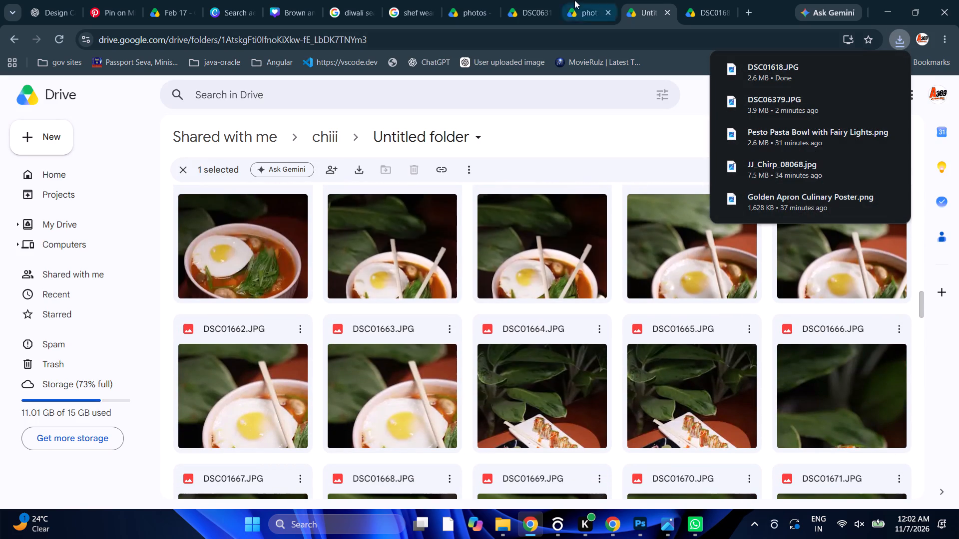
Switch to the already open photo DSC06310.JPG, dismiss the Gemini plan offer, and view the photo.
{"action": "left_click", "coordinate": [576, 0]}
{"action": "left_click", "coordinate": [525, 9]}
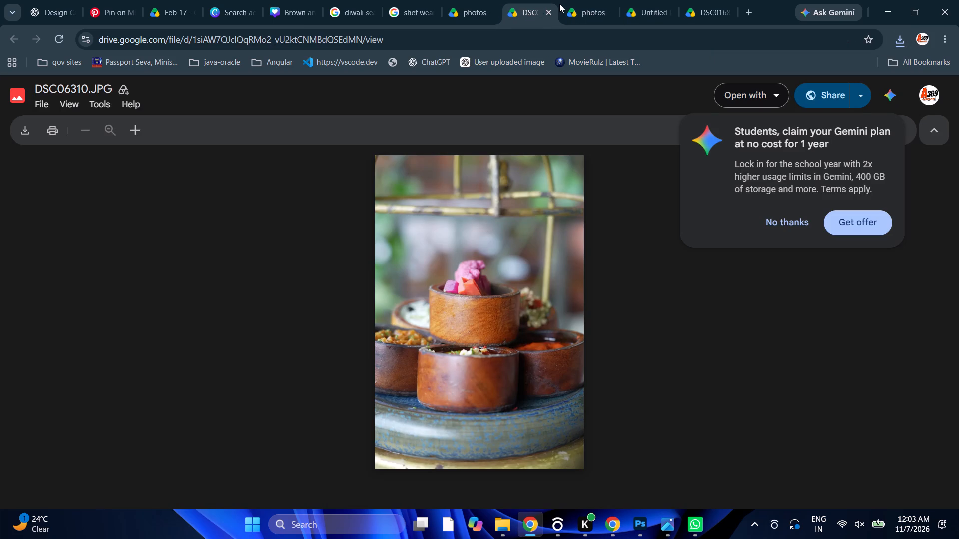
{"action": "left_click", "coordinate": [559, 4]}
{"action": "left_click_drag", "start_coordinate": [328, 290], "coordinate": [313, 286]}
{"action": "left_click", "coordinate": [86, 208]}
{"action": "left_click", "coordinate": [778, 223]}
{"action": "left_click", "coordinate": [614, 304]}
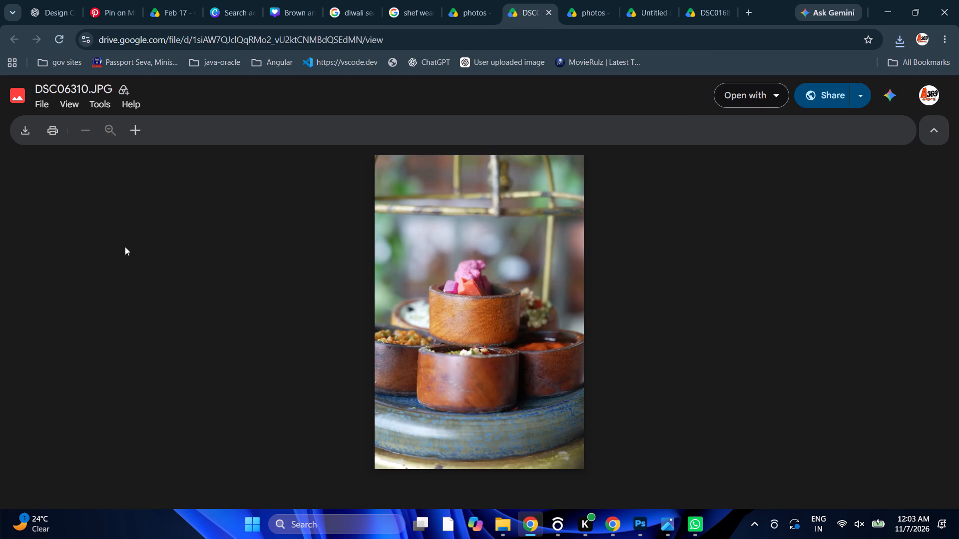
{"action": "key", "text": "grave"}
{"action": "key", "text": "Escape"}
{"action": "key", "text": "Escape"}
{"action": "key", "text": "Escape"}
{"action": "key", "text": "Escape"}
{"action": "key", "text": "Escape"}
{"action": "key", "text": "Escape"}
Switch to the photos folder already open and compare the smoking dessert photos from DSC06333.JPG back to DSC06330.JPG in preview, ending on DSC06332.JPG.
{"action": "left_click", "coordinate": [461, 7]}
{"action": "scroll", "coordinate": [529, 314], "scroll_direction": "down", "scroll_amount": 9}
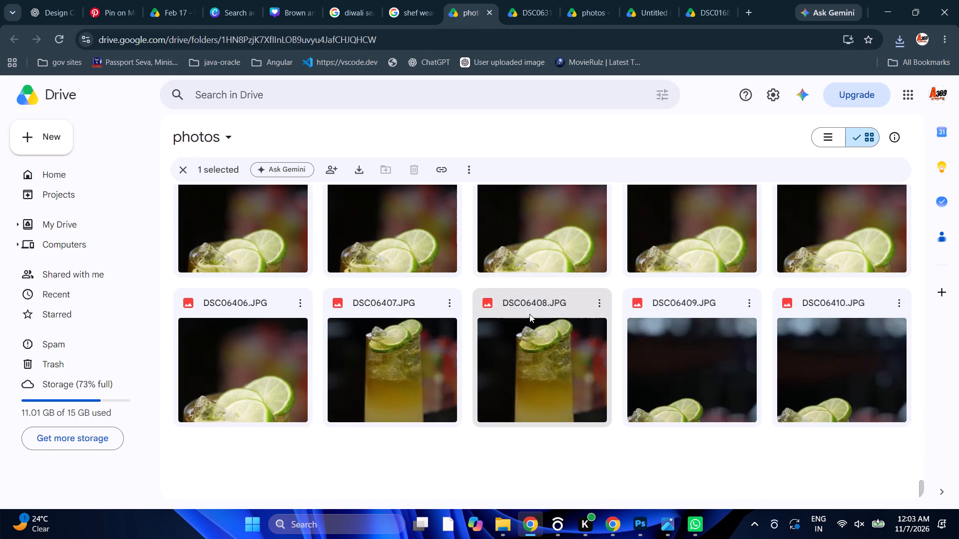
{"action": "scroll", "coordinate": [529, 314], "scroll_direction": "down", "scroll_amount": 3}
{"action": "scroll", "coordinate": [529, 314], "scroll_direction": "up", "scroll_amount": 20}
{"action": "scroll", "coordinate": [529, 314], "scroll_direction": "up", "scroll_amount": 8}
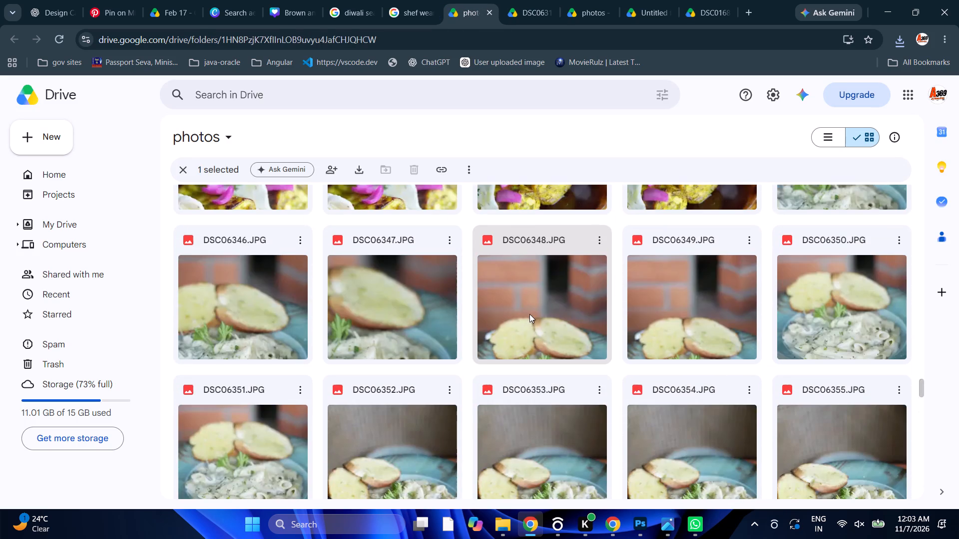
{"action": "scroll", "coordinate": [529, 314], "scroll_direction": "up", "scroll_amount": 6}
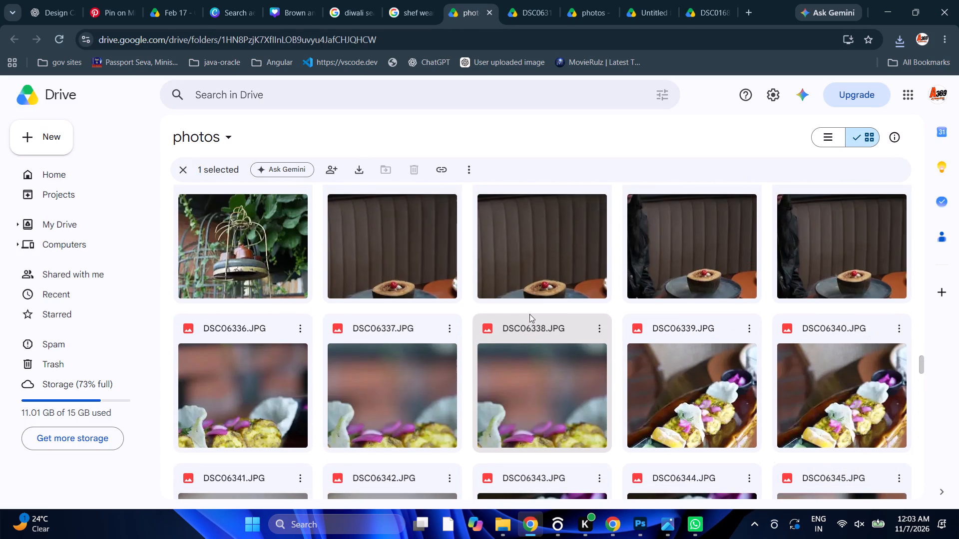
{"action": "scroll", "coordinate": [529, 314], "scroll_direction": "up", "scroll_amount": 5}
{"action": "scroll", "coordinate": [529, 314], "scroll_direction": "down", "scroll_amount": 6}
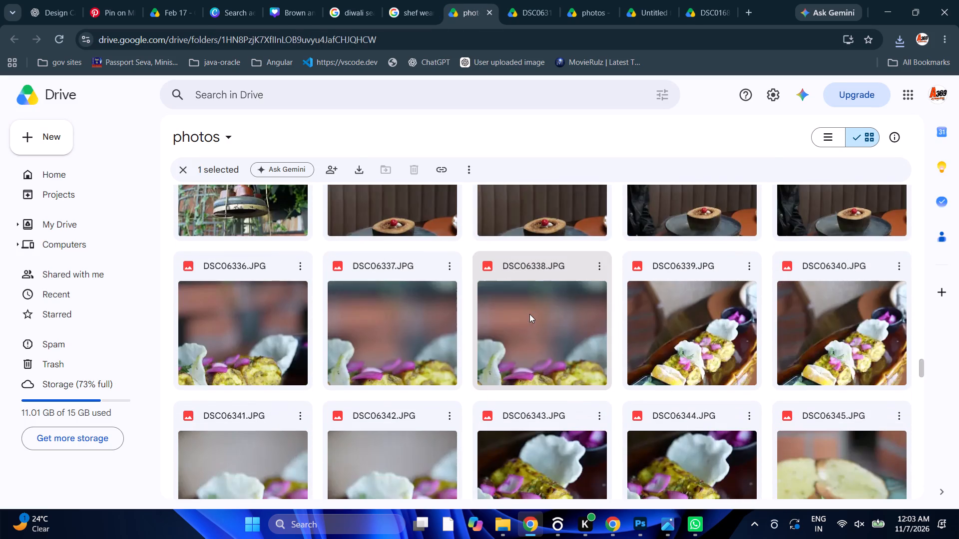
{"action": "double_click", "coordinate": [539, 222]}
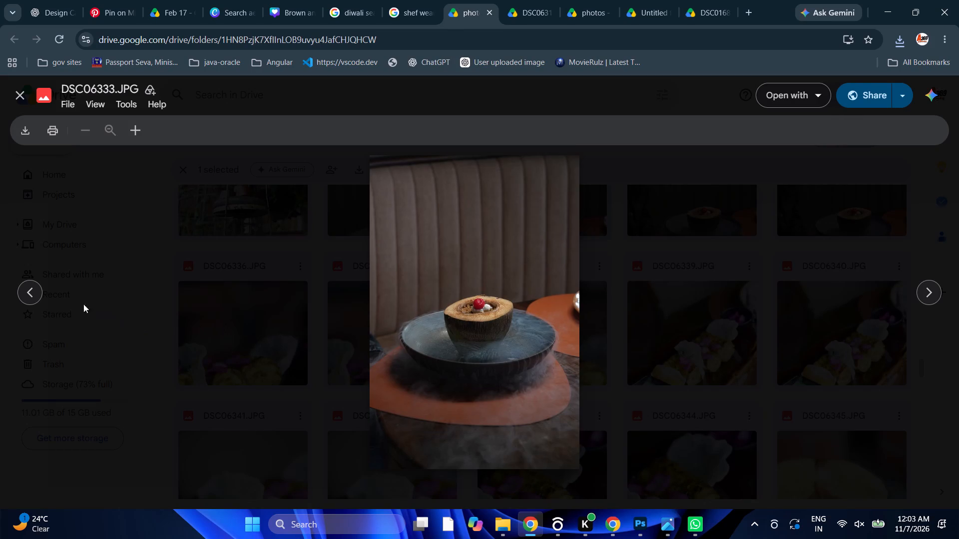
{"action": "left_click", "coordinate": [19, 292]}
{"action": "left_click", "coordinate": [19, 292]}
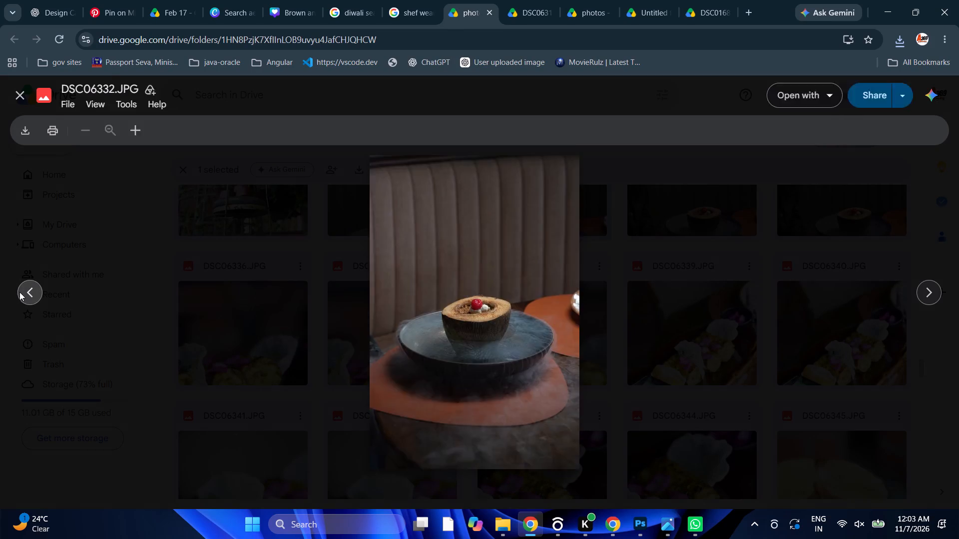
{"action": "left_click", "coordinate": [19, 292]}
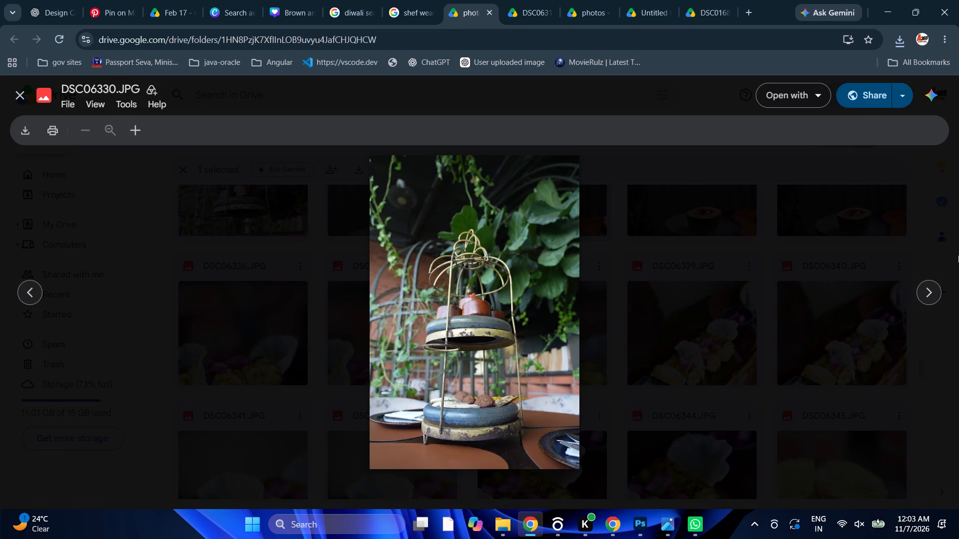
{"action": "left_click", "coordinate": [937, 286]}
{"action": "left_click", "coordinate": [937, 286]}
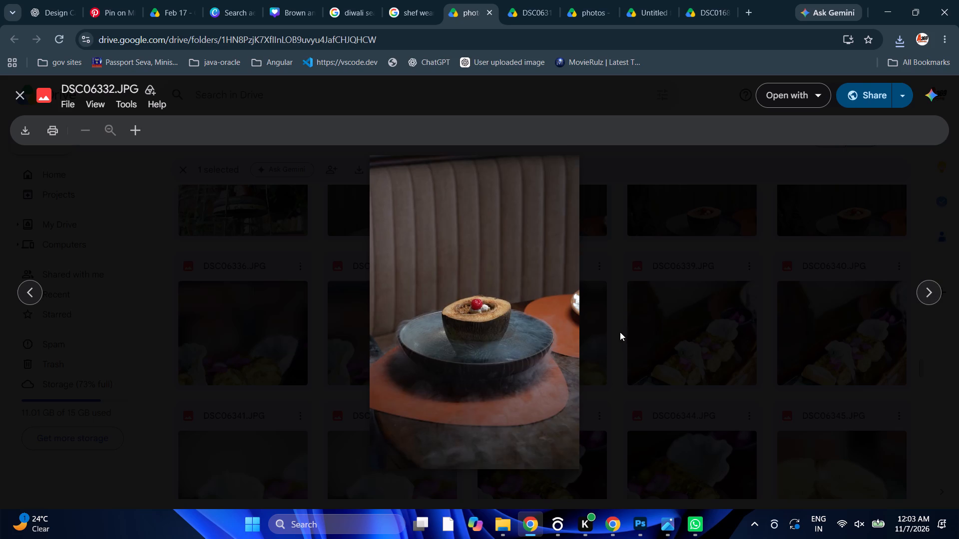
Zoom in on the dessert in DSC06332.JPG to inspect its detail, zoom back out, and return to the folder.
{"action": "scroll", "coordinate": [511, 320], "scroll_direction": "up", "scroll_amount": 4}
{"action": "scroll", "coordinate": [511, 320], "scroll_direction": "up", "scroll_amount": 3, "text": "ctrl"}
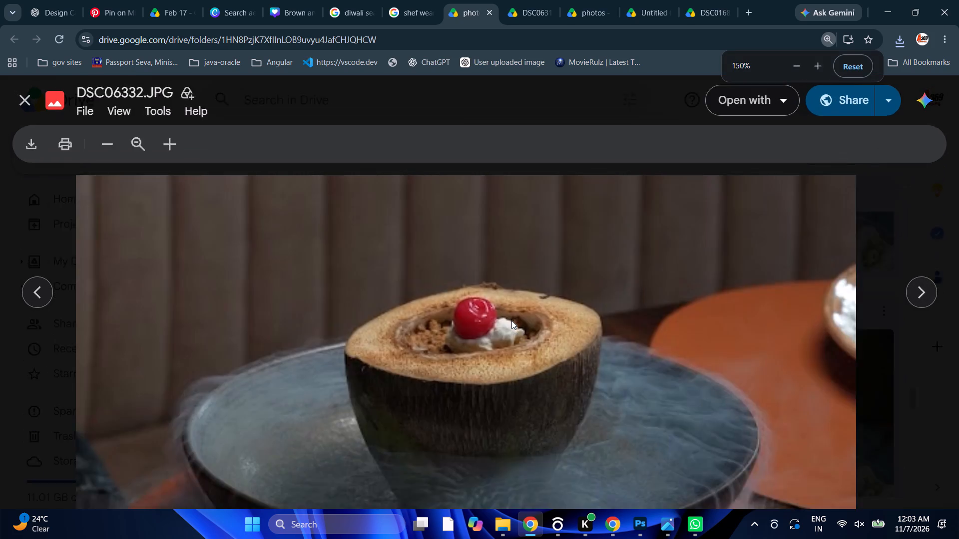
{"action": "scroll", "coordinate": [511, 320], "scroll_direction": "up", "scroll_amount": 3, "text": "ctrl"}
{"action": "scroll", "coordinate": [511, 320], "scroll_direction": "down", "scroll_amount": 4, "text": "ctrl"}
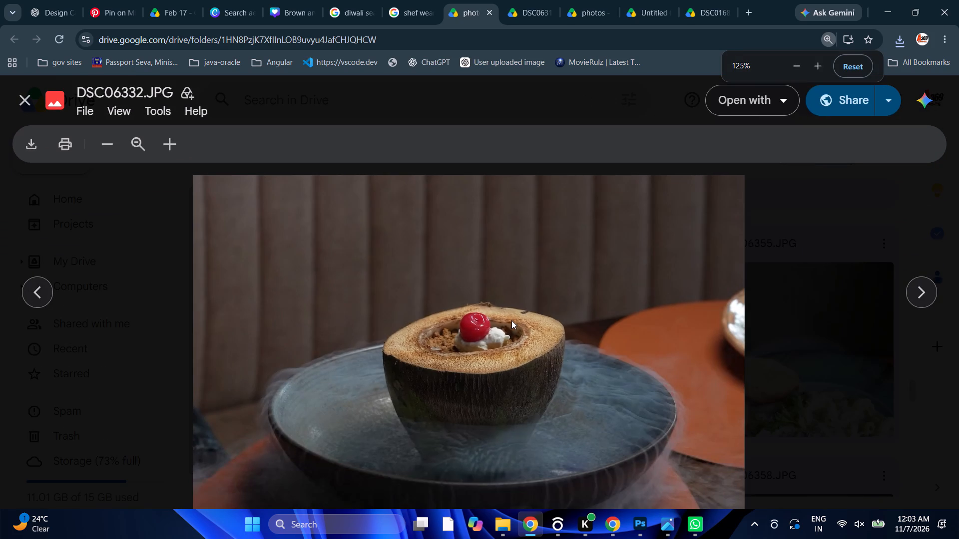
{"action": "scroll", "coordinate": [511, 320], "scroll_direction": "down", "scroll_amount": 2, "text": "ctrl"}
{"action": "left_click", "coordinate": [659, 237]}
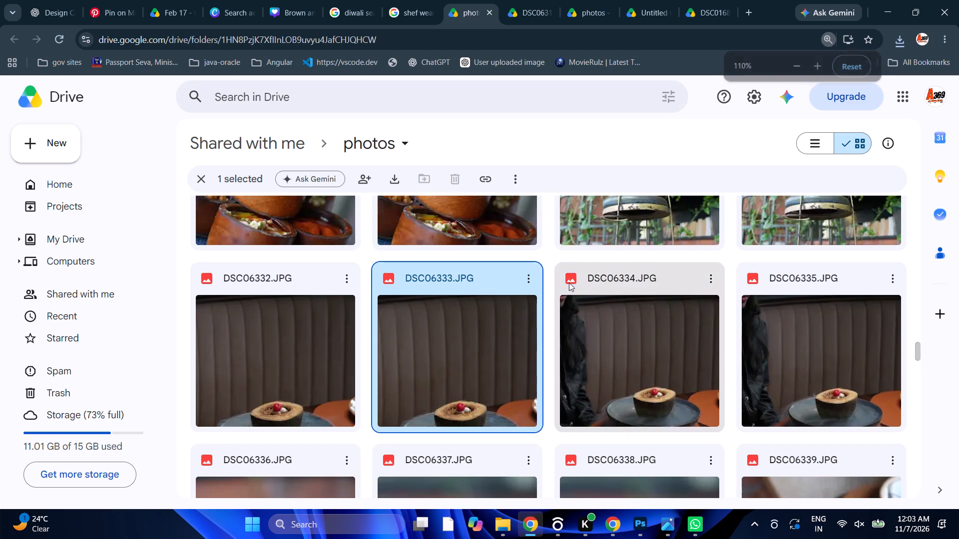
Look back through the photos folder's food shots up to its first photo, DSC06231.JPG, and clear the file selection.
{"action": "scroll", "coordinate": [569, 282], "scroll_direction": "up", "scroll_amount": 9}
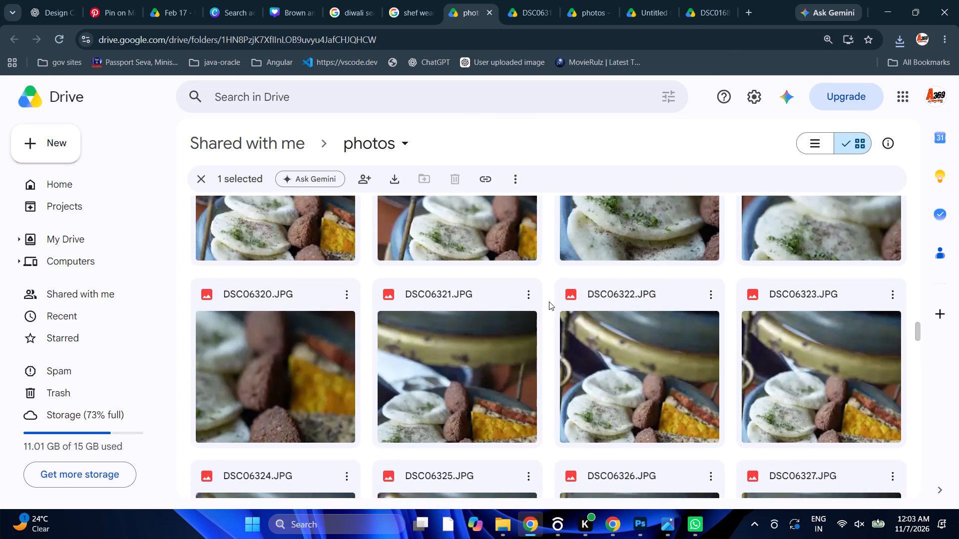
{"action": "scroll", "coordinate": [549, 301], "scroll_direction": "up", "scroll_amount": 9}
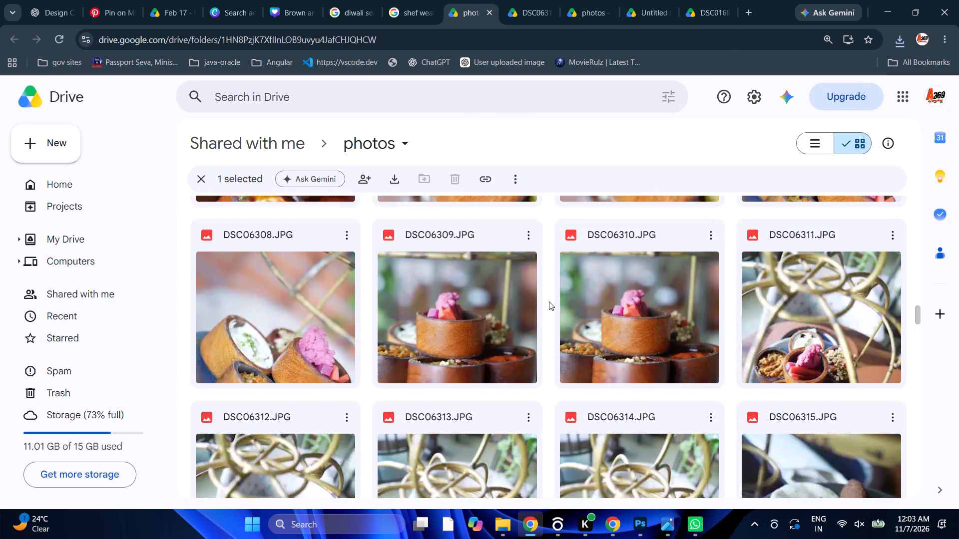
{"action": "scroll", "coordinate": [549, 301], "scroll_direction": "up", "scroll_amount": 8}
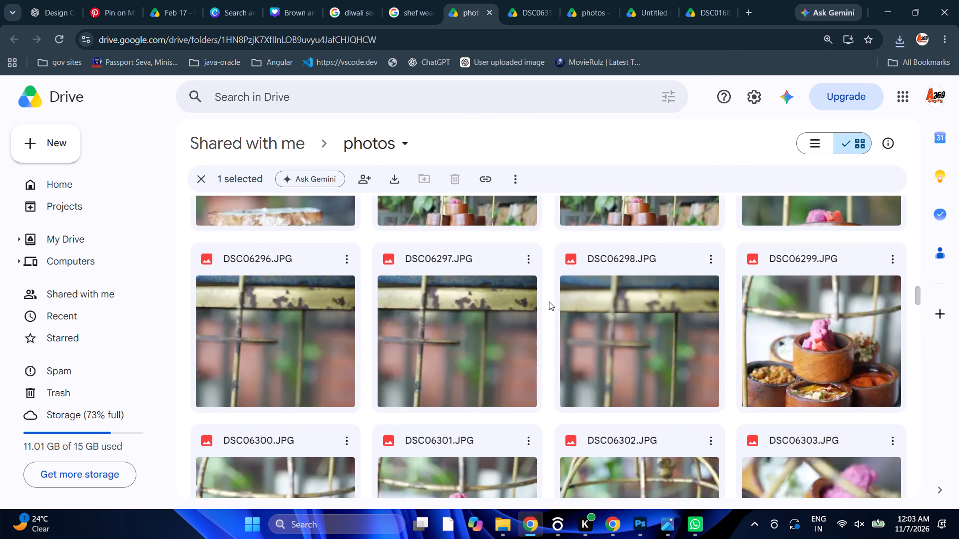
{"action": "scroll", "coordinate": [549, 301], "scroll_direction": "up", "scroll_amount": 20}
{"action": "scroll", "coordinate": [549, 301], "scroll_direction": "up", "scroll_amount": 4}
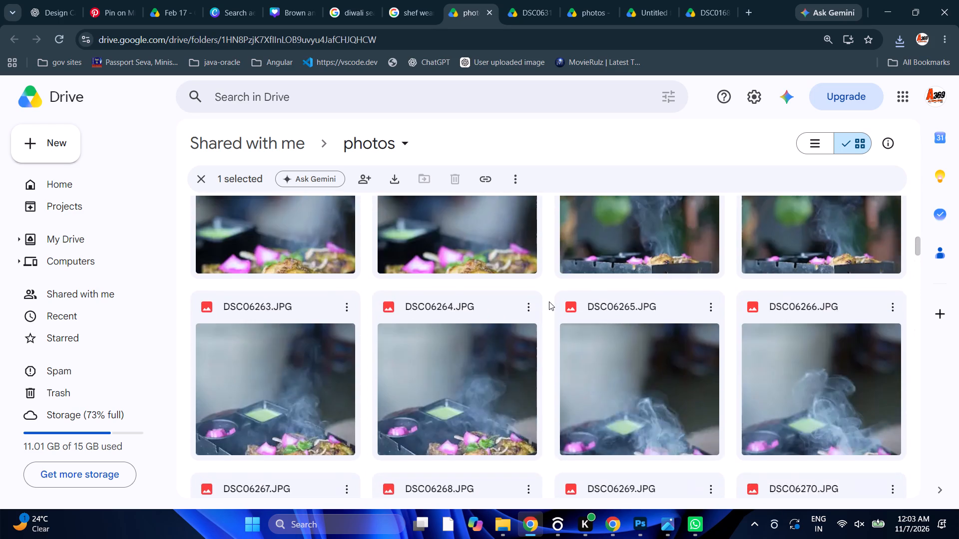
{"action": "scroll", "coordinate": [549, 301], "scroll_direction": "up", "scroll_amount": 15}
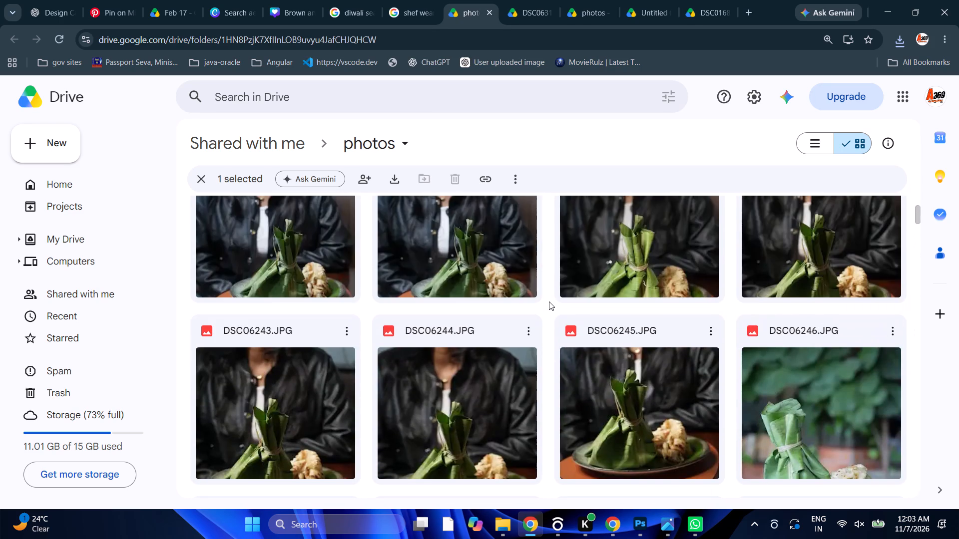
{"action": "scroll", "coordinate": [549, 301], "scroll_direction": "up", "scroll_amount": 7}
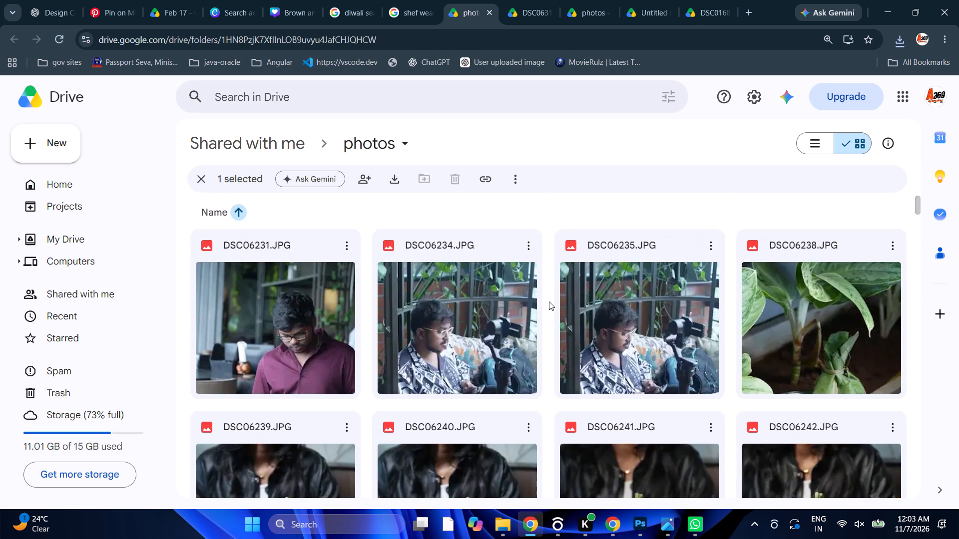
{"action": "left_click", "coordinate": [207, 170]}
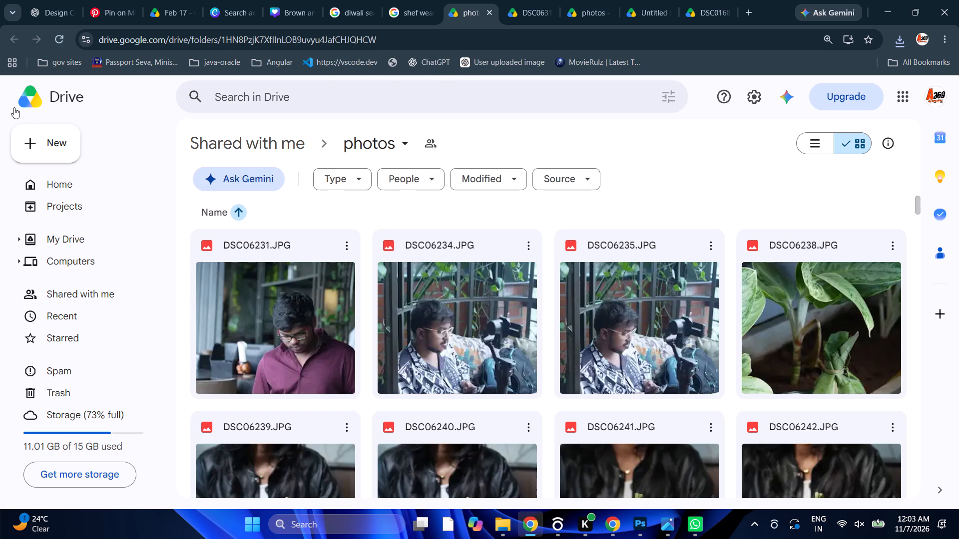
Switch to the chip project's photos folder and preview the flower-topped dessert photos from DSC00713.JPG to DSC00723.JPG.
{"action": "left_click", "coordinate": [589, 13]}
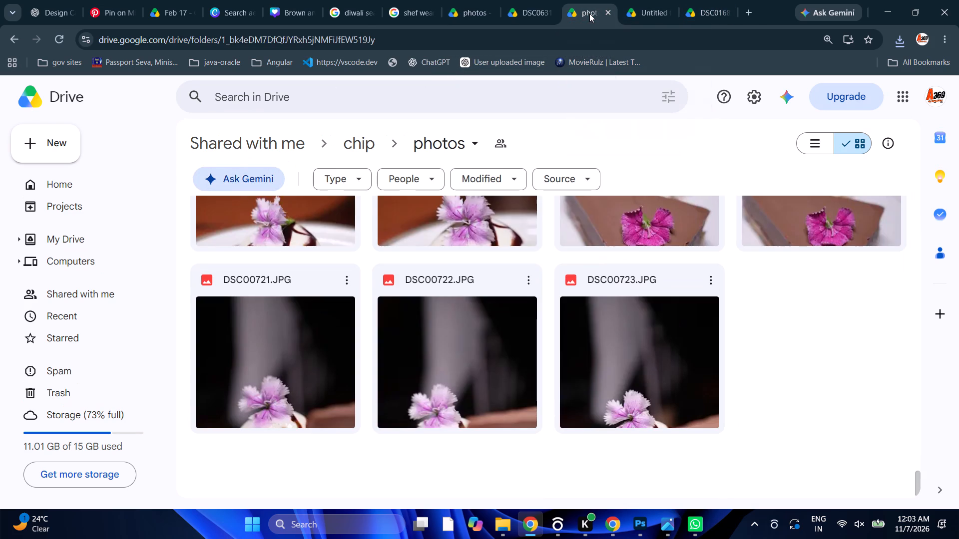
{"action": "scroll", "coordinate": [634, 344], "scroll_direction": "up", "scroll_amount": 4}
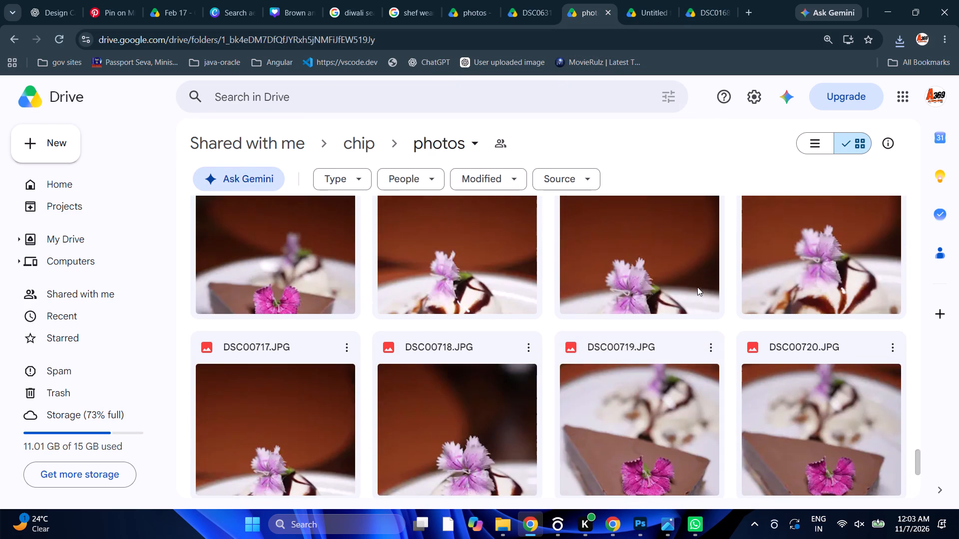
{"action": "double_click", "coordinate": [283, 274]}
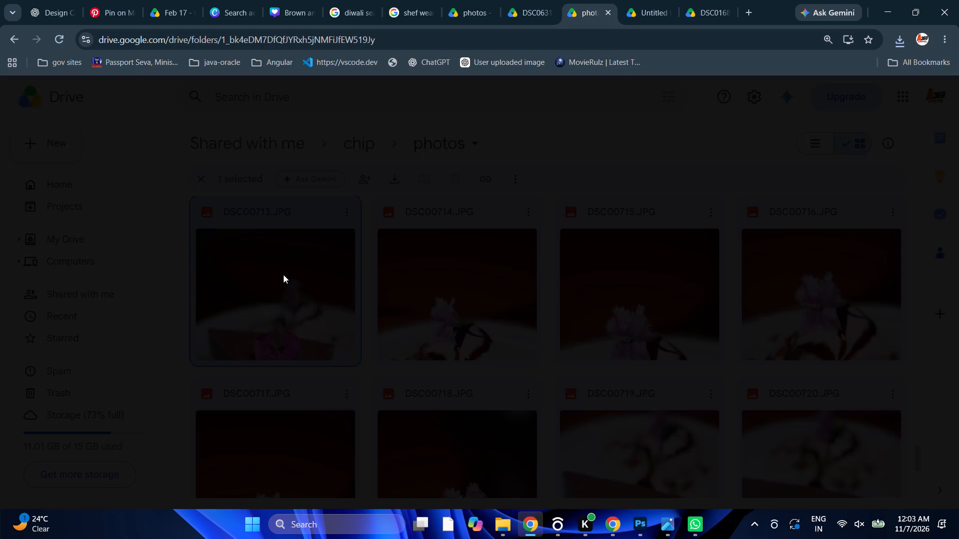
{"action": "key", "text": "Right"}
{"action": "key", "text": "Right"}
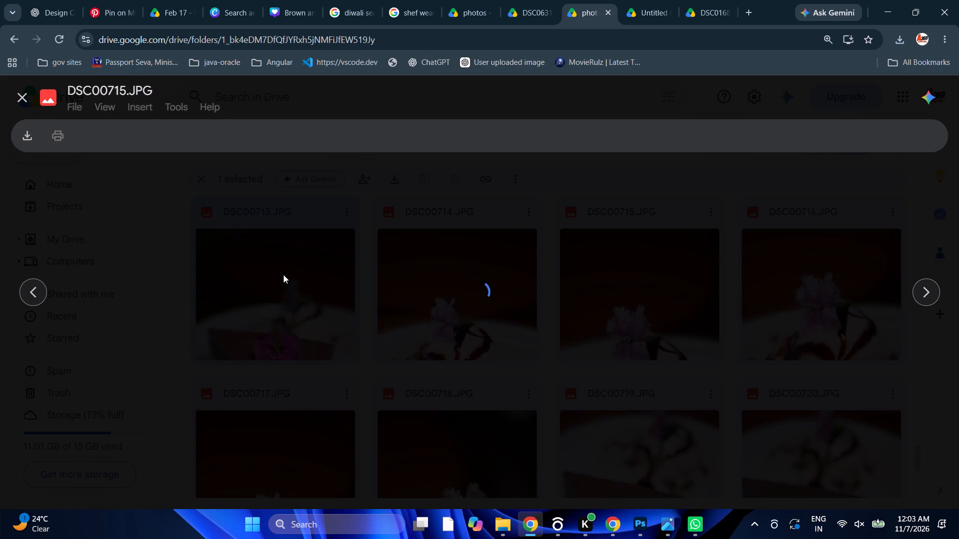
{"action": "key", "text": "Right"}
{"action": "key", "text": "Right"}
{"action": "key", "text": "Right"}
{"action": "key", "text": "Right"}
{"action": "key", "text": "Right"}
{"action": "key", "text": "Right"}
{"action": "key", "text": "Right"}
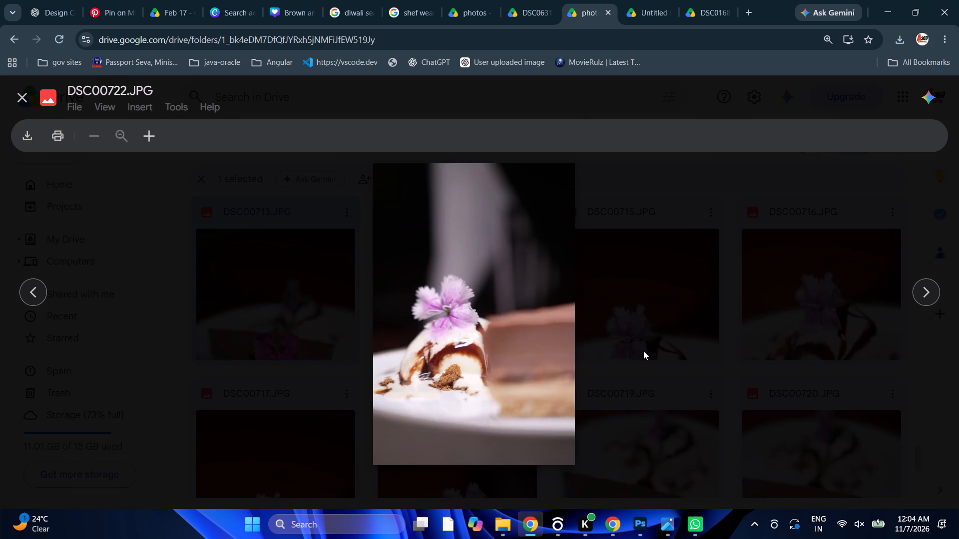
{"action": "key", "text": "Right"}
{"action": "key", "text": "Right"}
{"action": "key", "text": "Right"}
{"action": "left_click", "coordinate": [712, 351]}
Preview the coconut shell dessert photos from DSC00703.JPG to DSC00708.JPG and return to the folder.
{"action": "scroll", "coordinate": [711, 351], "scroll_direction": "down", "scroll_amount": 5}
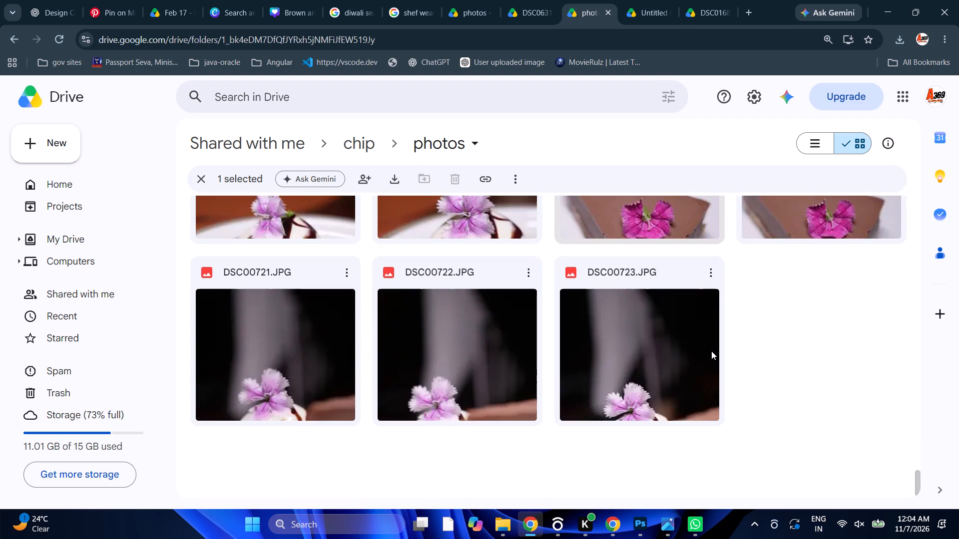
{"action": "scroll", "coordinate": [711, 351], "scroll_direction": "down", "scroll_amount": 4}
{"action": "scroll", "coordinate": [711, 351], "scroll_direction": "up", "scroll_amount": 14}
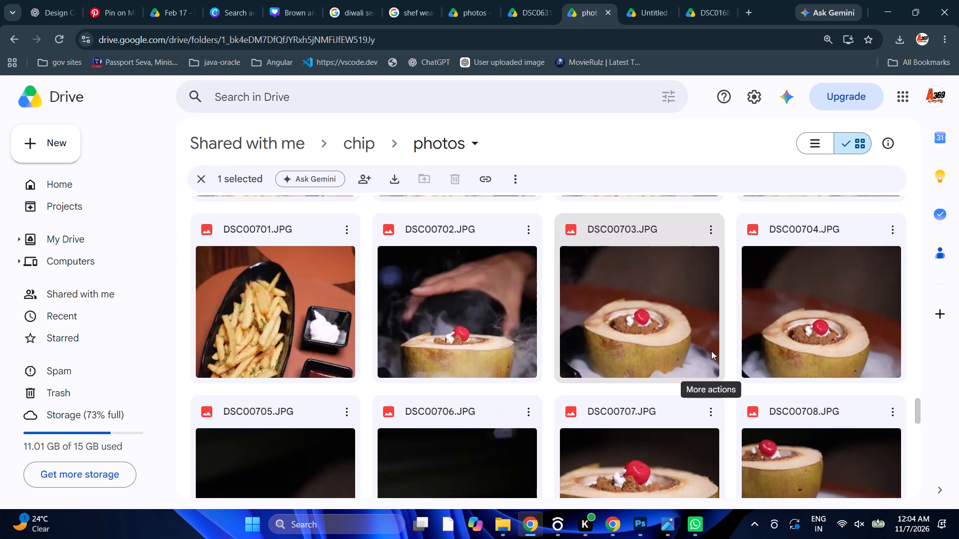
{"action": "double_click", "coordinate": [639, 350]}
{"action": "key", "text": "Right"}
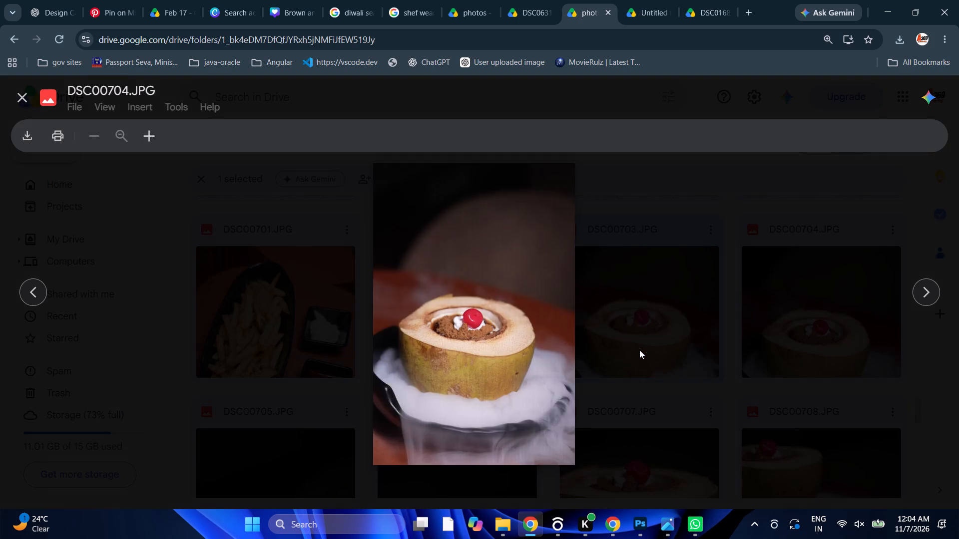
{"action": "key", "text": "Right"}
{"action": "key", "text": "Right"}
{"action": "key", "text": "Right"}
{"action": "key", "text": "Right"}
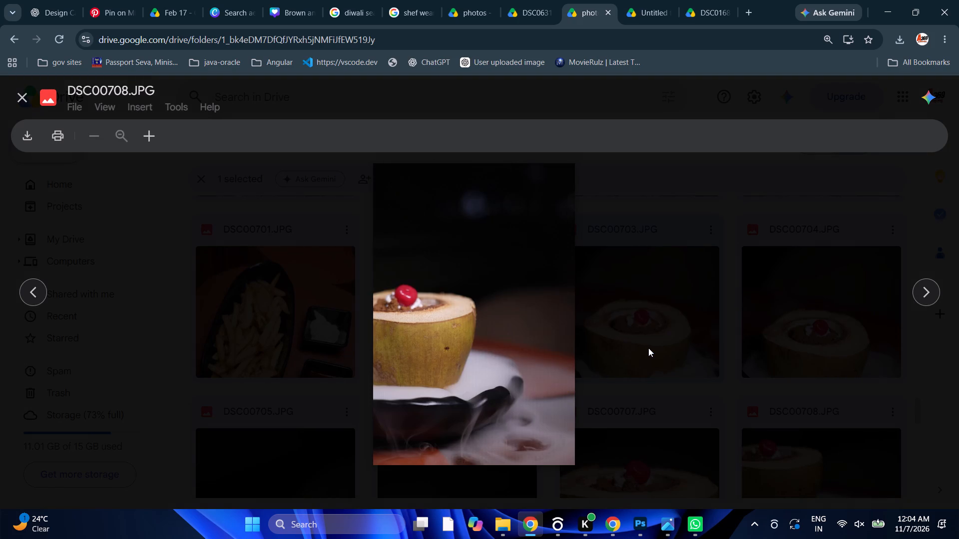
{"action": "left_click", "coordinate": [738, 348]}
Compare the ice cream dessert photos from DSC00713.JPG to DSC00716.JPG in preview, download DSC00714.JPG, and return to the folder.
{"action": "scroll", "coordinate": [738, 348], "scroll_direction": "down", "scroll_amount": 11}
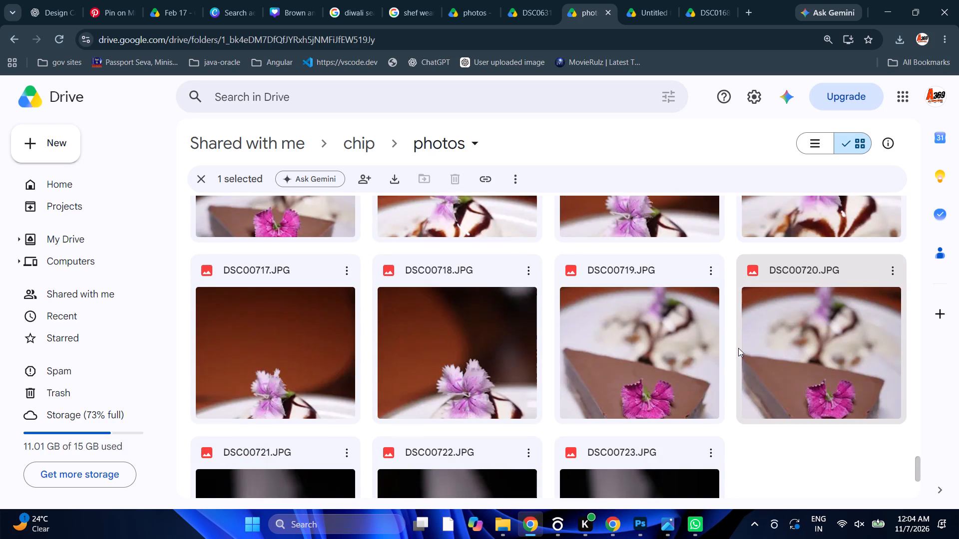
{"action": "scroll", "coordinate": [738, 348], "scroll_direction": "down", "scroll_amount": 2}
{"action": "scroll", "coordinate": [738, 348], "scroll_direction": "up", "scroll_amount": 3}
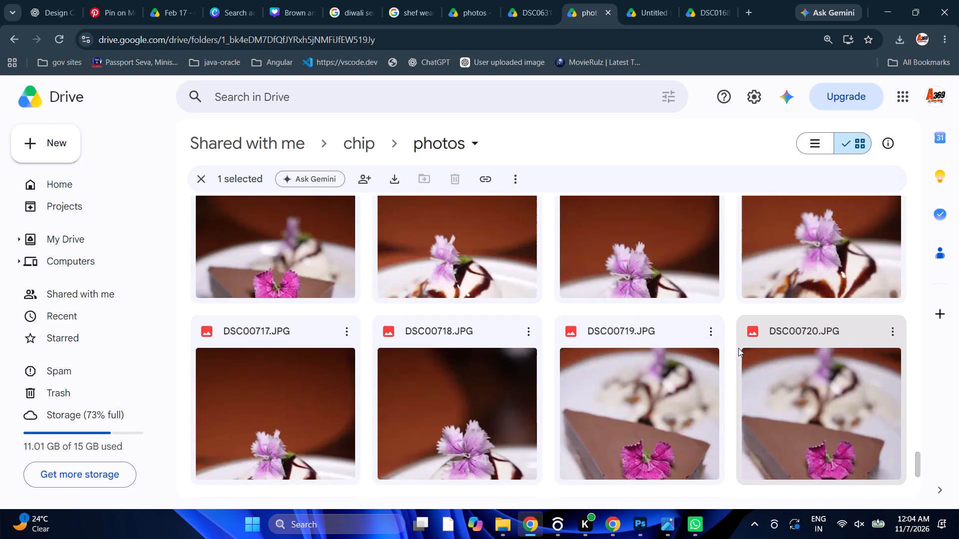
{"action": "scroll", "coordinate": [738, 348], "scroll_direction": "up", "scroll_amount": 3}
{"action": "double_click", "coordinate": [511, 443]}
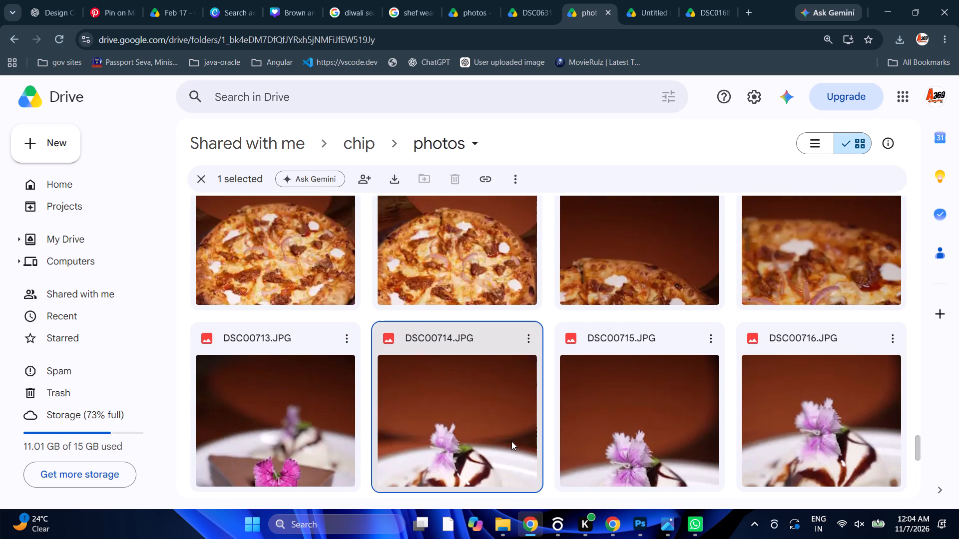
{"action": "left_click", "coordinate": [513, 440]}
{"action": "left_click", "coordinate": [513, 440]}
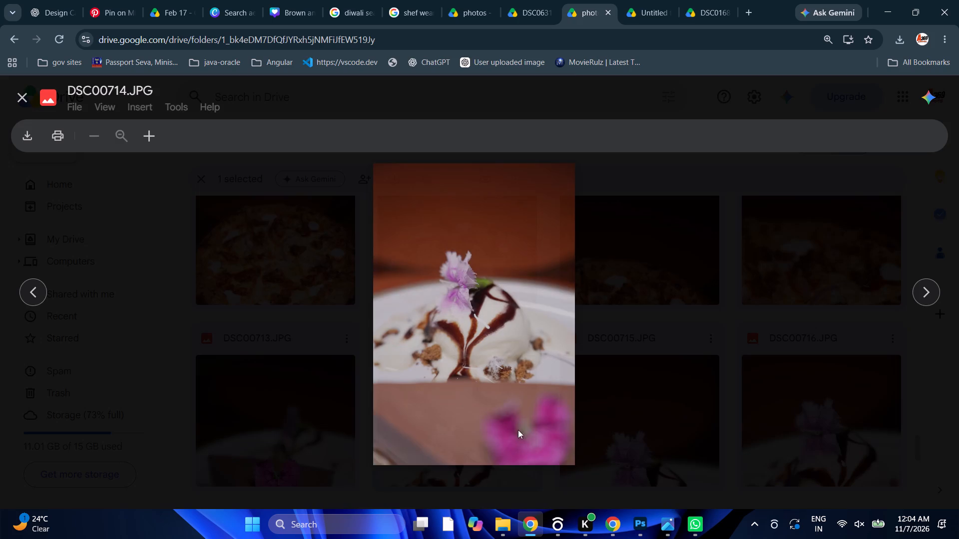
{"action": "left_click", "coordinate": [694, 371]}
{"action": "key", "text": "Right"}
{"action": "double_click", "coordinate": [357, 451]}
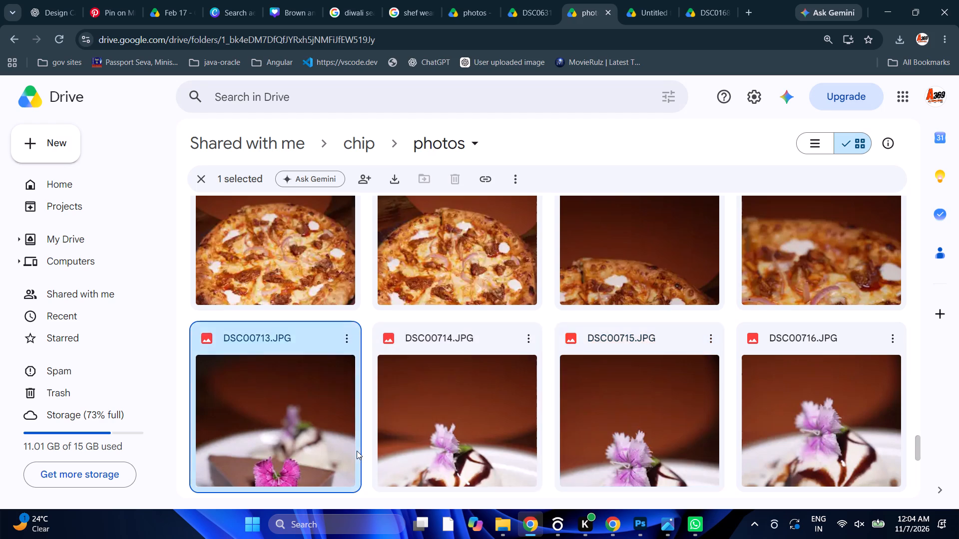
{"action": "key", "text": "Right"}
{"action": "key", "text": "Right"}
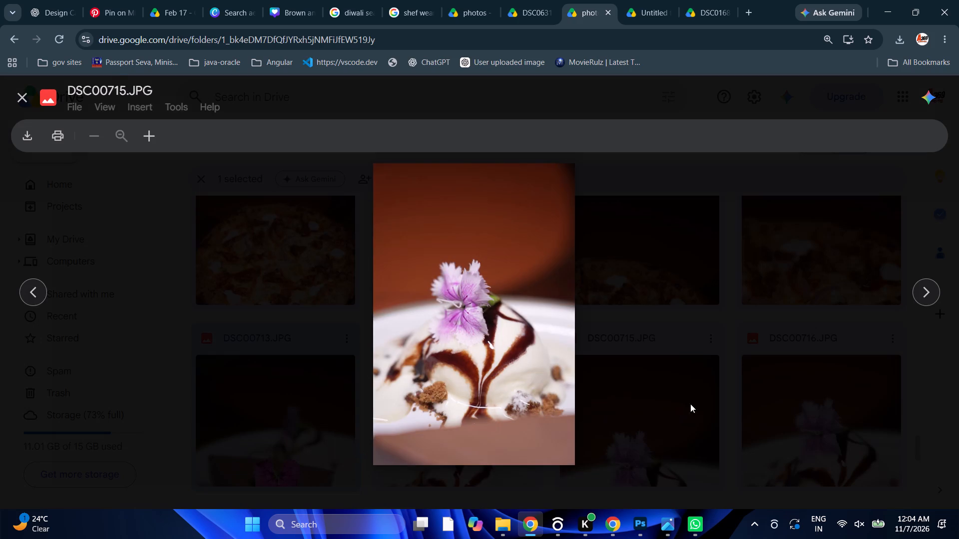
{"action": "key", "text": "Right"}
{"action": "key", "text": "Left"}
{"action": "key", "text": "Left"}
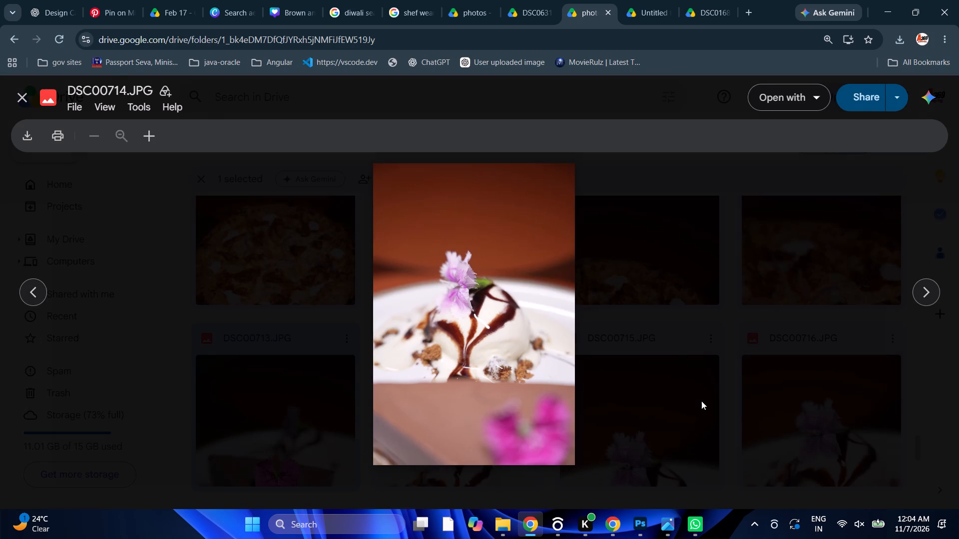
{"action": "key", "text": "Right"}
{"action": "key", "text": "Left"}
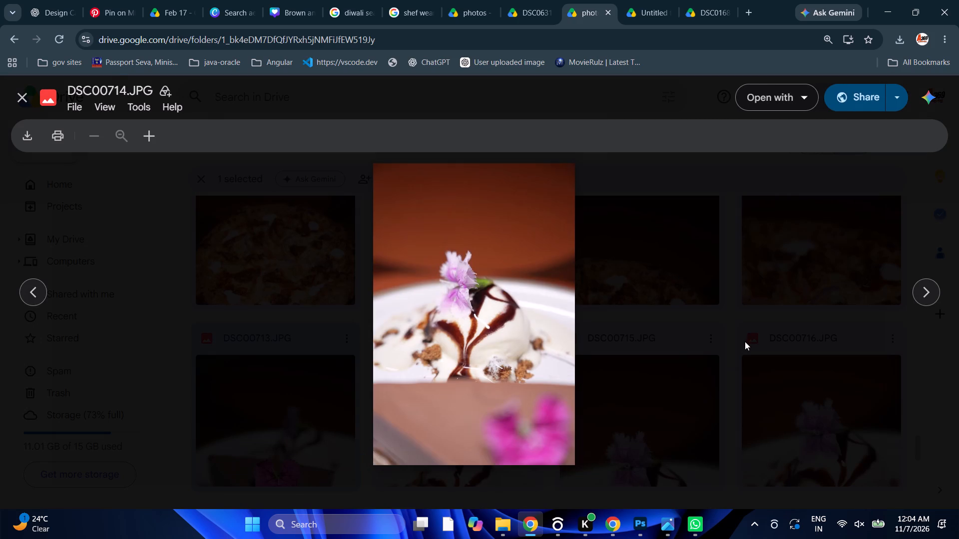
{"action": "key", "text": "Right"}
{"action": "key", "text": "Left"}
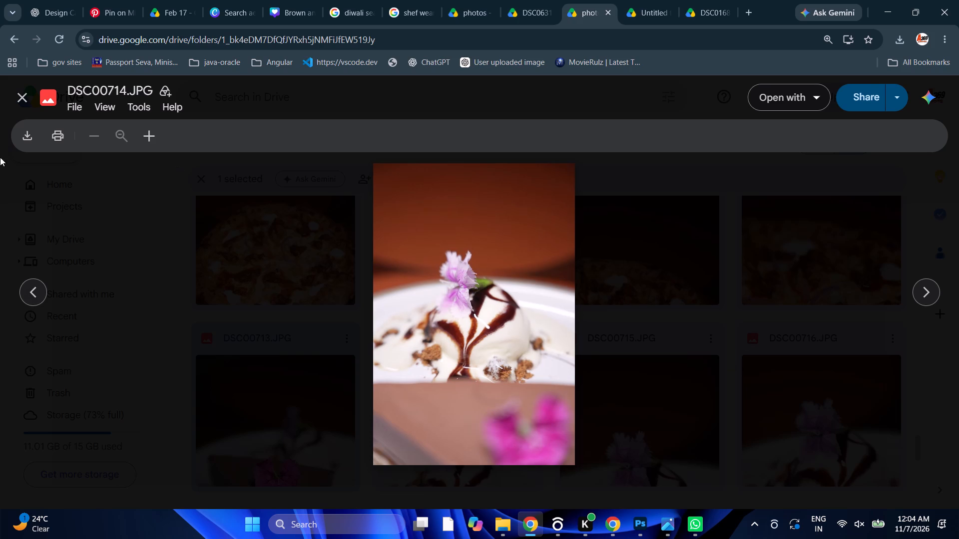
{"action": "left_click", "coordinate": [21, 132]}
{"action": "left_click", "coordinate": [833, 235]}
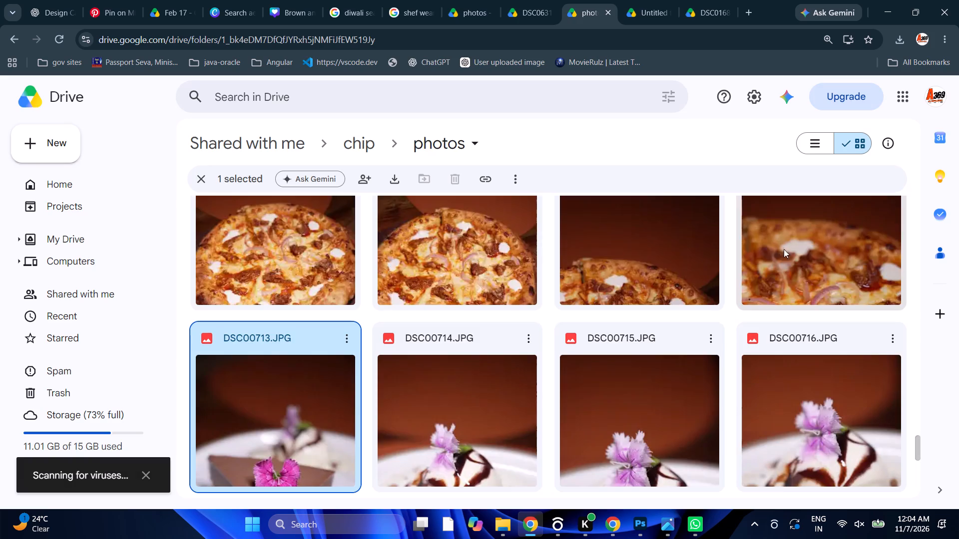
Look over the remaining dessert photos at the end of the chip photos folder.
{"action": "scroll", "coordinate": [707, 283], "scroll_direction": "down", "scroll_amount": 15}
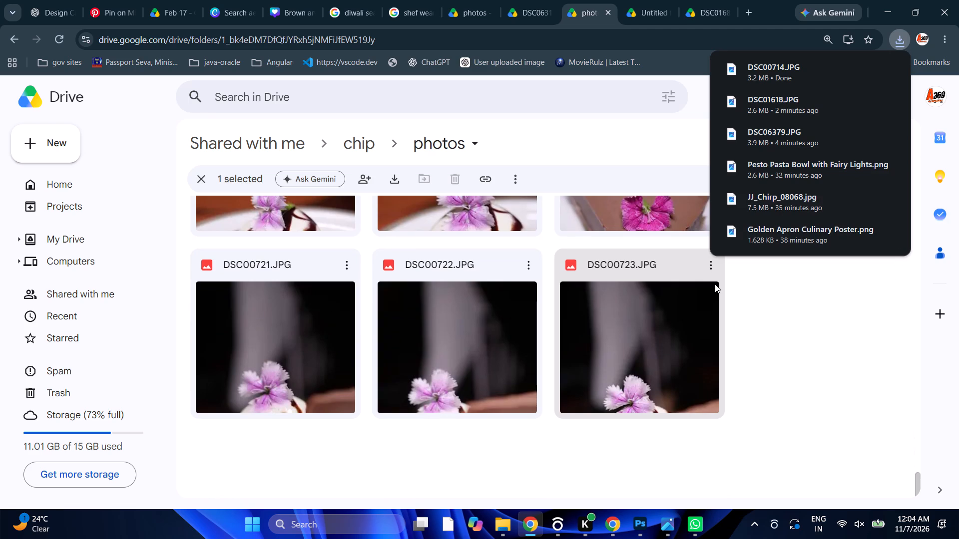
{"action": "scroll", "coordinate": [715, 284], "scroll_direction": "up", "scroll_amount": 2}
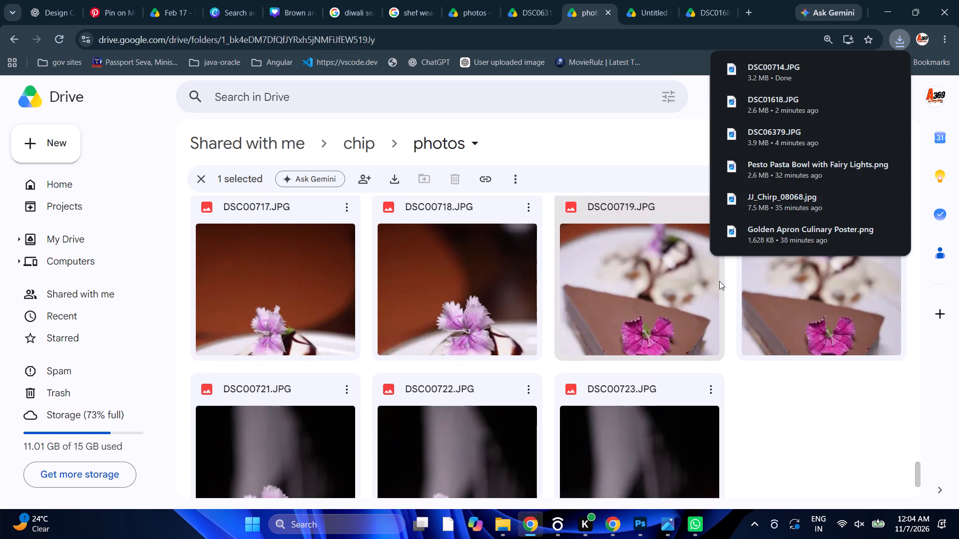
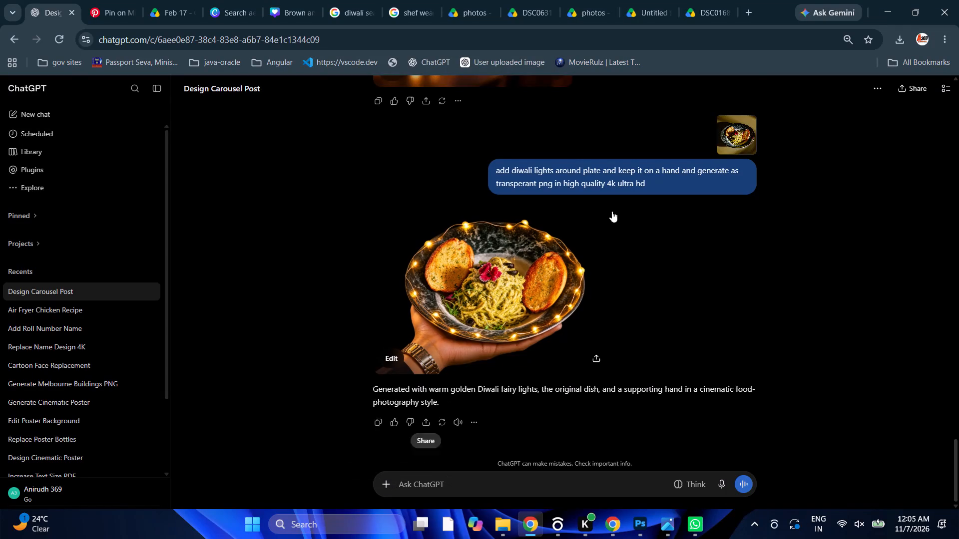
Check the recently downloaded photos in the refreshed Downloads folder.
{"action": "left_click", "coordinate": [503, 526]}
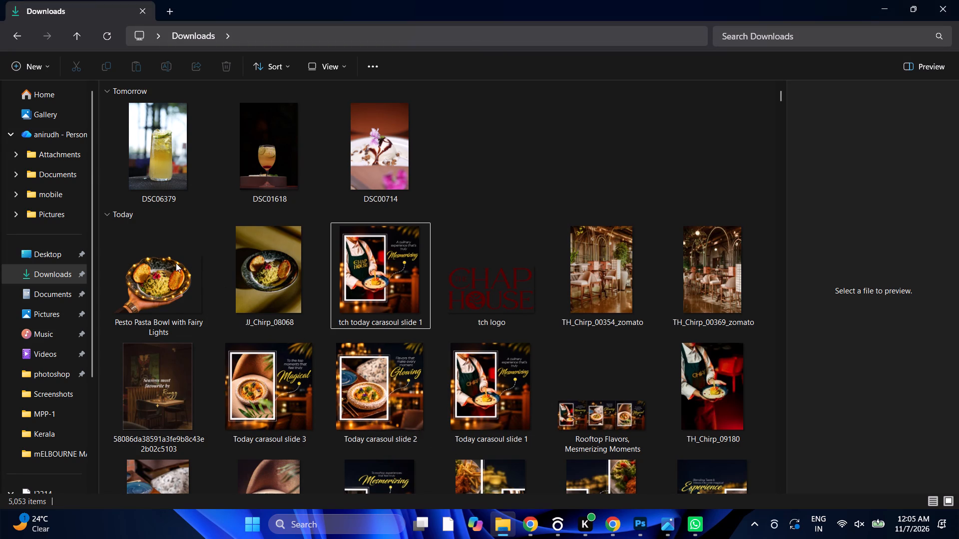
{"action": "left_click", "coordinate": [93, 40]}
{"action": "left_click", "coordinate": [106, 35]}
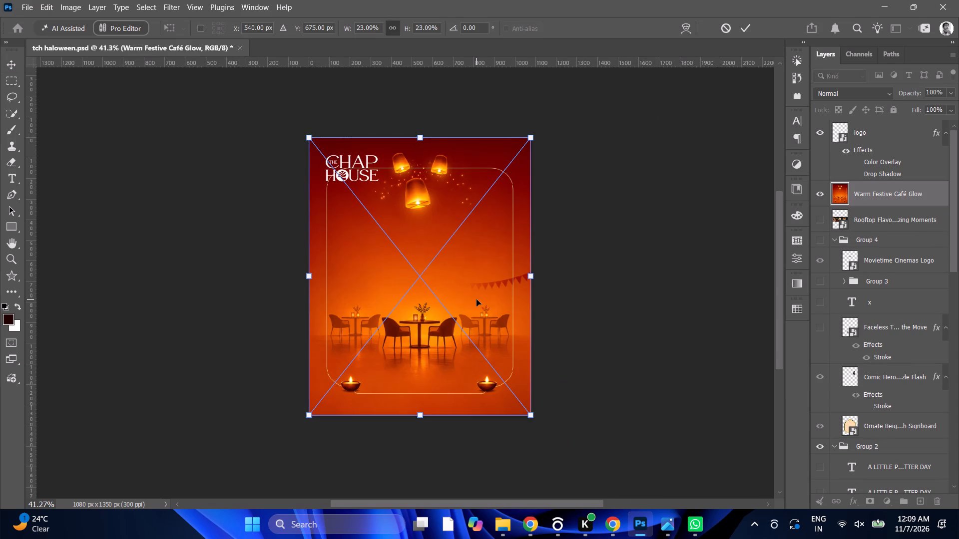
{"action": "scroll", "coordinate": [414, 257], "scroll_direction": "up", "scroll_amount": 3, "text": "alt"}
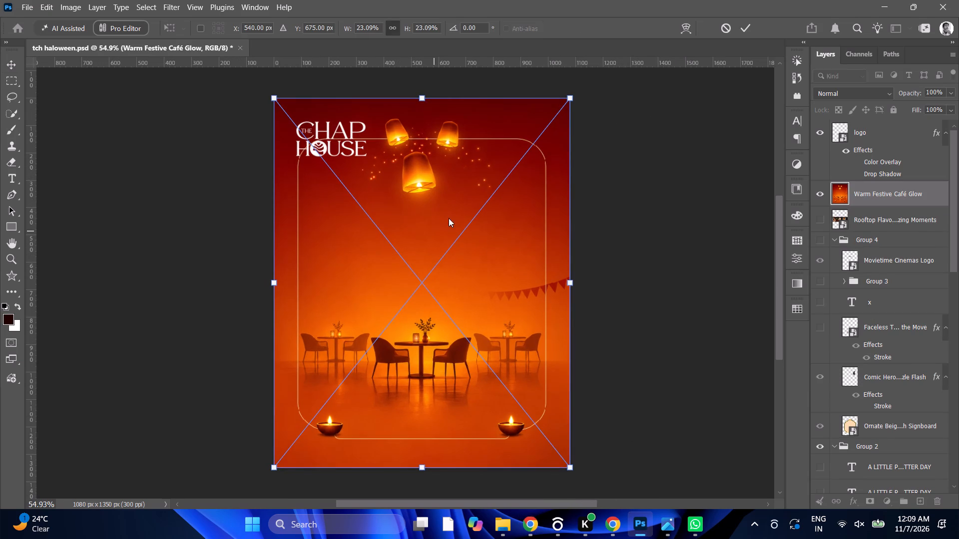
{"action": "left_click", "coordinate": [750, 30]}
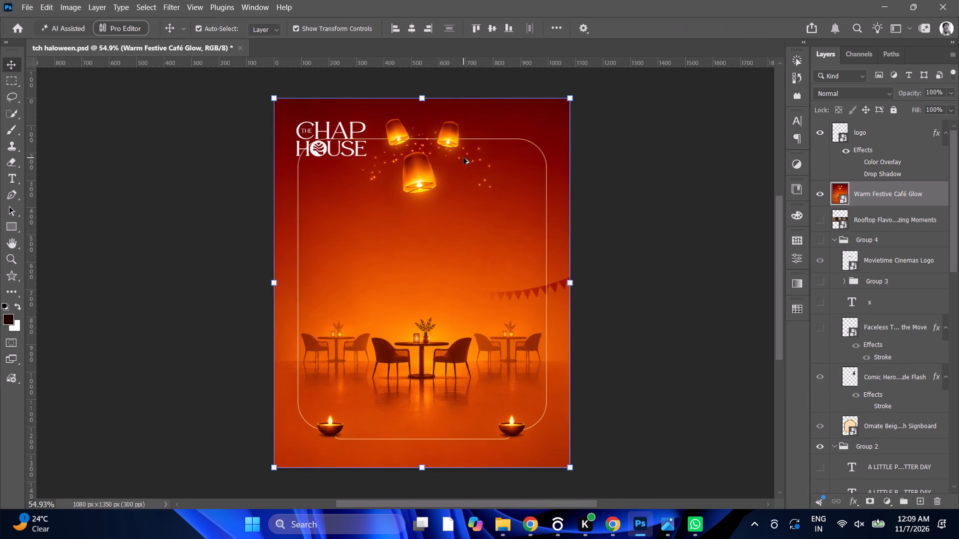
Scale the Chap House logo down to about 2.67% and move it inside the upper-left corner of the thin frame.
{"action": "scroll", "coordinate": [417, 160], "scroll_direction": "up", "scroll_amount": 3, "text": "alt"}
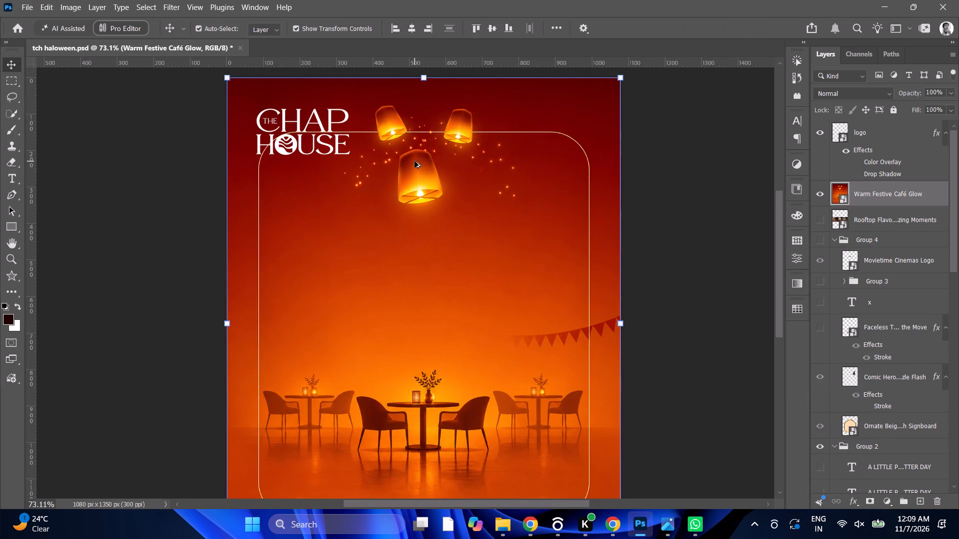
{"action": "left_click", "coordinate": [299, 125], "text": "alt"}
{"action": "left_click", "coordinate": [306, 101]}
{"action": "left_click_drag", "start_coordinate": [302, 110], "coordinate": [314, 136]}
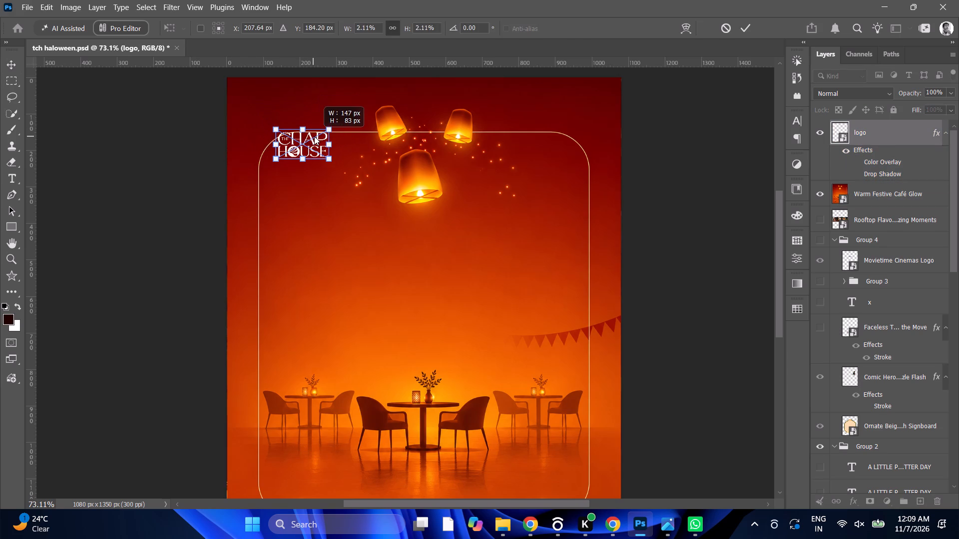
{"action": "left_click_drag", "start_coordinate": [314, 136], "coordinate": [312, 128]}
{"action": "left_click_drag", "start_coordinate": [309, 136], "coordinate": [306, 101]}
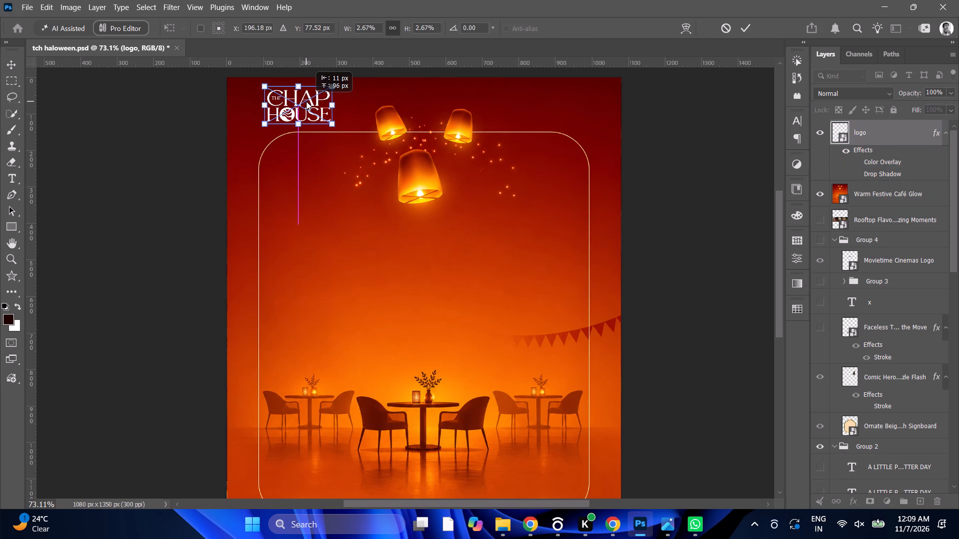
{"action": "left_click_drag", "start_coordinate": [306, 101], "coordinate": [319, 101]}
{"action": "scroll", "coordinate": [319, 101], "scroll_direction": "up", "scroll_amount": 3, "text": "alt"}
{"action": "scroll", "coordinate": [319, 101], "scroll_direction": "down", "scroll_amount": 6, "text": "alt"}
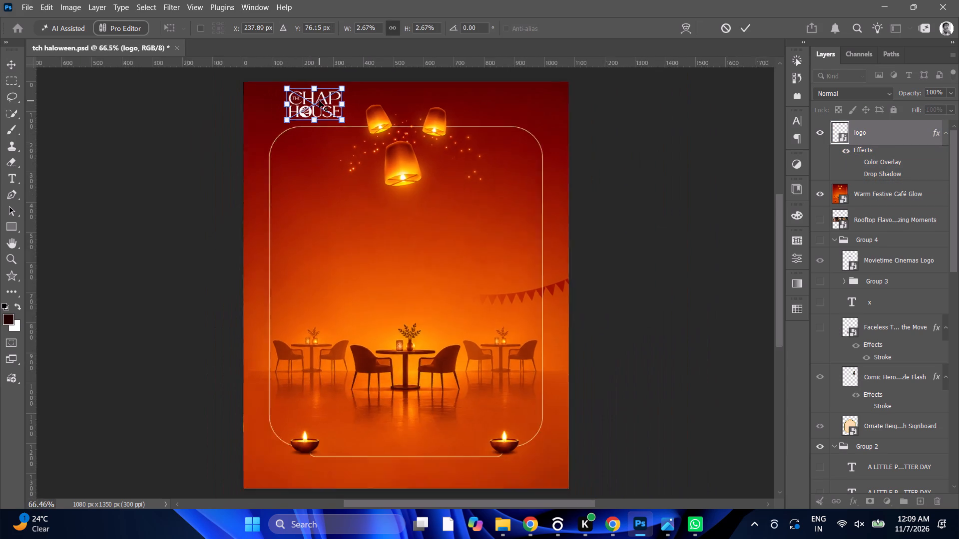
{"action": "scroll", "coordinate": [319, 101], "scroll_direction": "down", "scroll_amount": 2, "text": "alt"}
{"action": "left_click_drag", "start_coordinate": [319, 101], "coordinate": [320, 138]}
{"action": "scroll", "coordinate": [317, 137], "scroll_direction": "up", "scroll_amount": 3, "text": "alt"}
{"action": "left_click", "coordinate": [751, 24]}
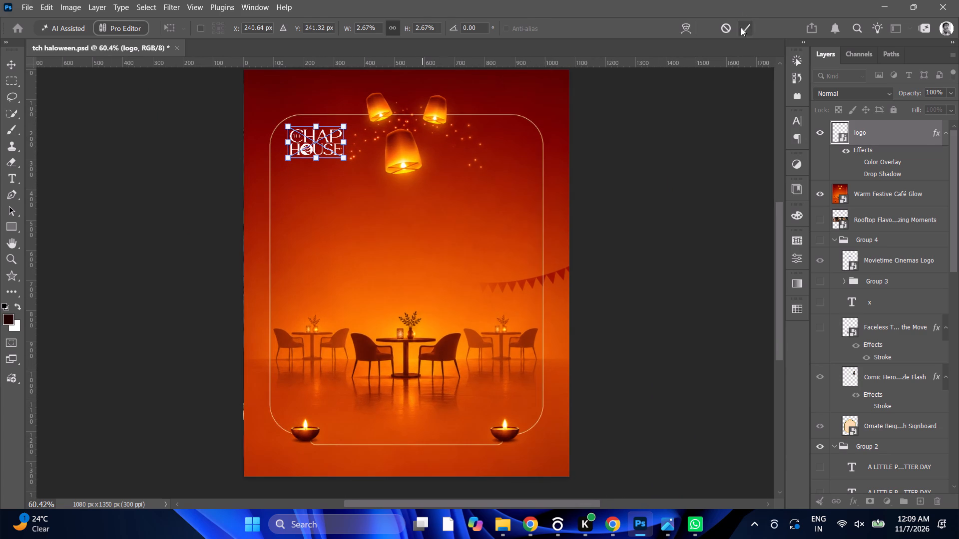
Enlarge the logo to about 2.99% and nudge it left to about X 229 px, Y 244 px.
{"action": "left_click_drag", "start_coordinate": [345, 159], "coordinate": [351, 165]}
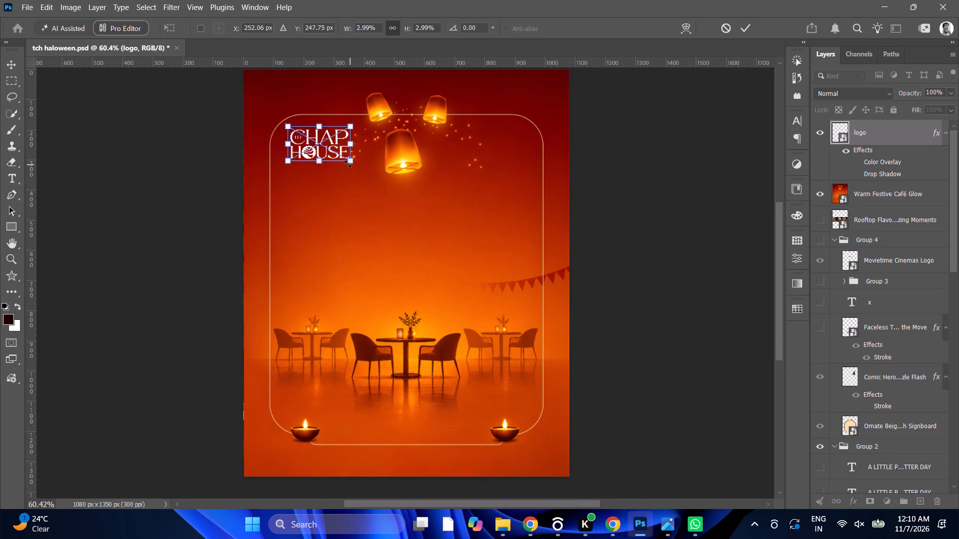
{"action": "left_click_drag", "start_coordinate": [337, 152], "coordinate": [331, 151]}
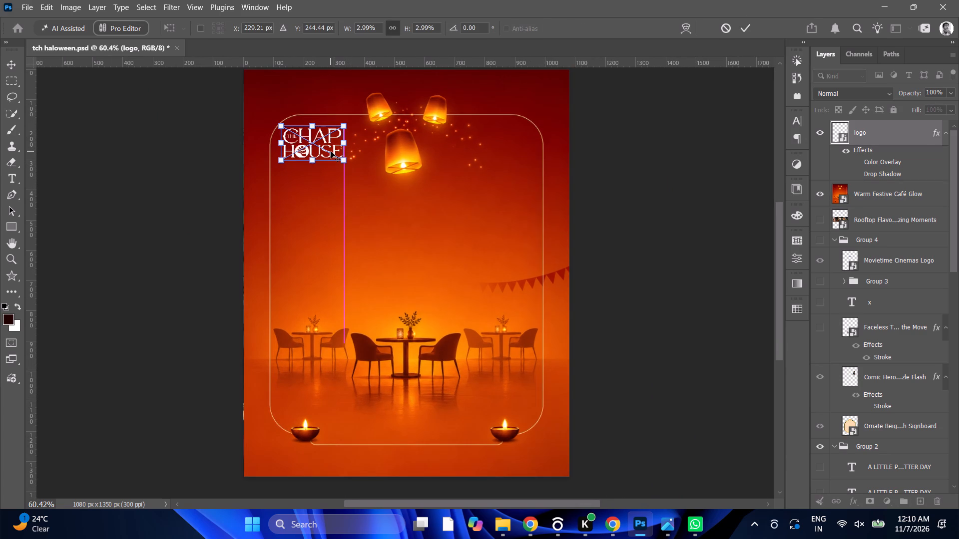
{"action": "left_click", "coordinate": [740, 32]}
Add a white text layer reading "DIWALI SPECIAL" over the background below the logo.
{"action": "scroll", "coordinate": [428, 184], "scroll_direction": "up", "scroll_amount": 5, "text": "alt"}
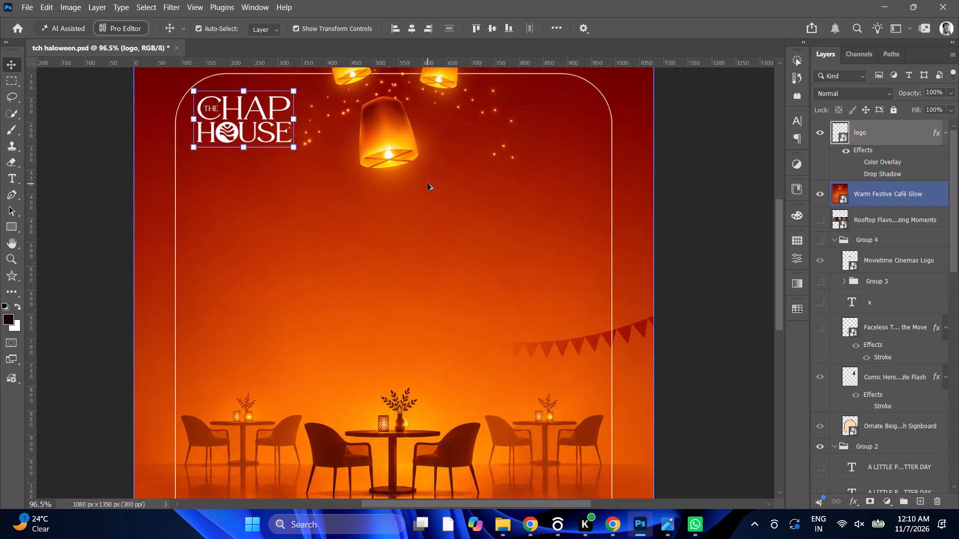
{"action": "scroll", "coordinate": [428, 184], "scroll_direction": "down", "scroll_amount": 5, "text": "alt"}
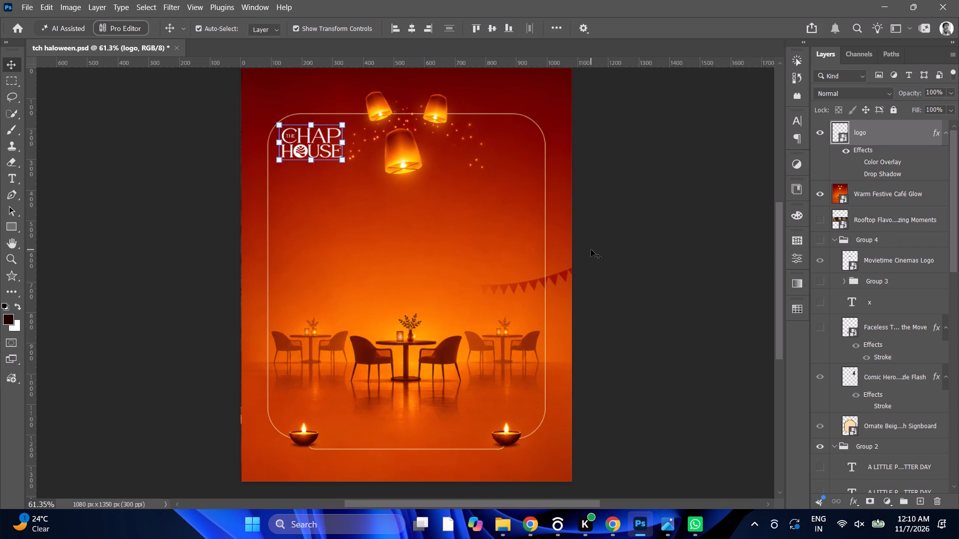
{"action": "left_click", "coordinate": [13, 180]}
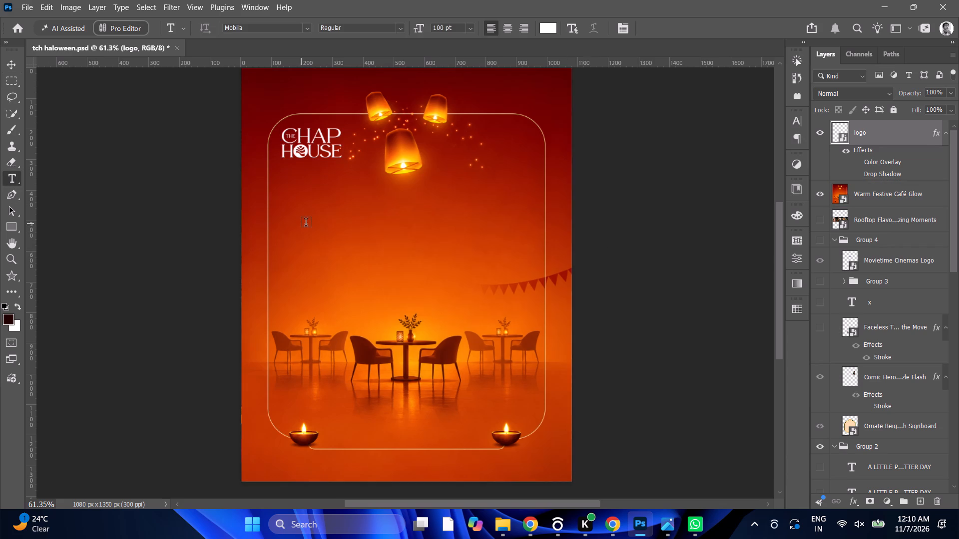
{"action": "left_click", "coordinate": [312, 224]}
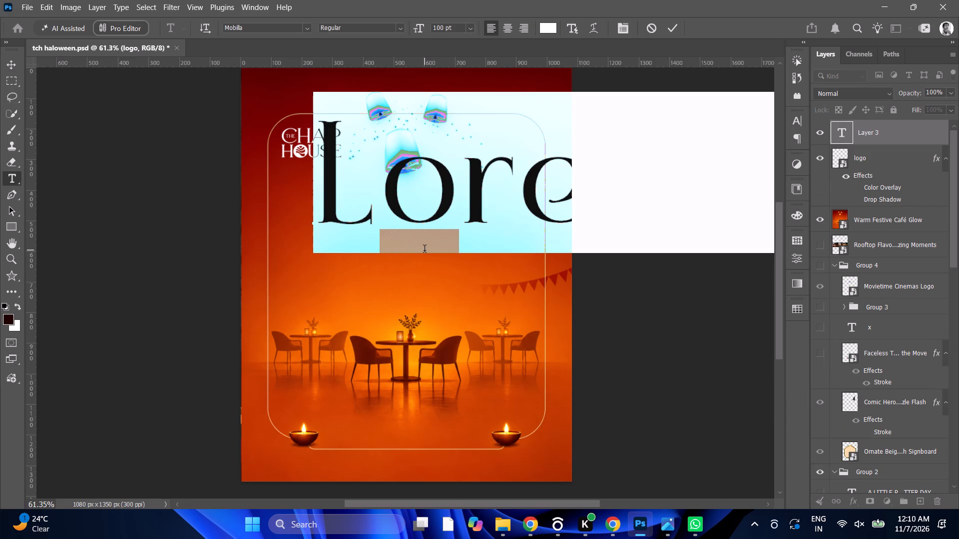
{"action": "type", "text": "DI"}
{"action": "type", "text": "Wali"}
{"action": "key", "text": "ctrl+a"}
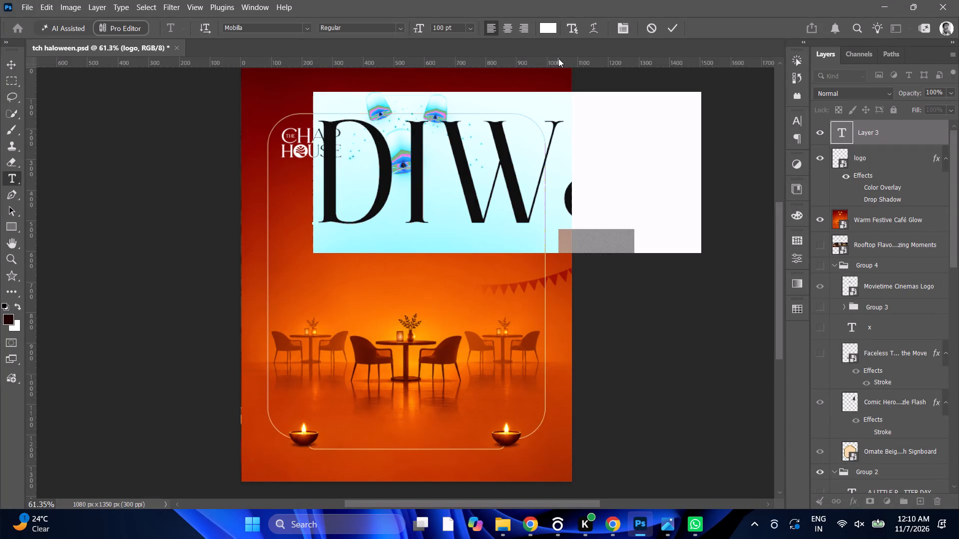
{"action": "type", "text": "diwali"}
{"action": "key", "text": "ctrl+a"}
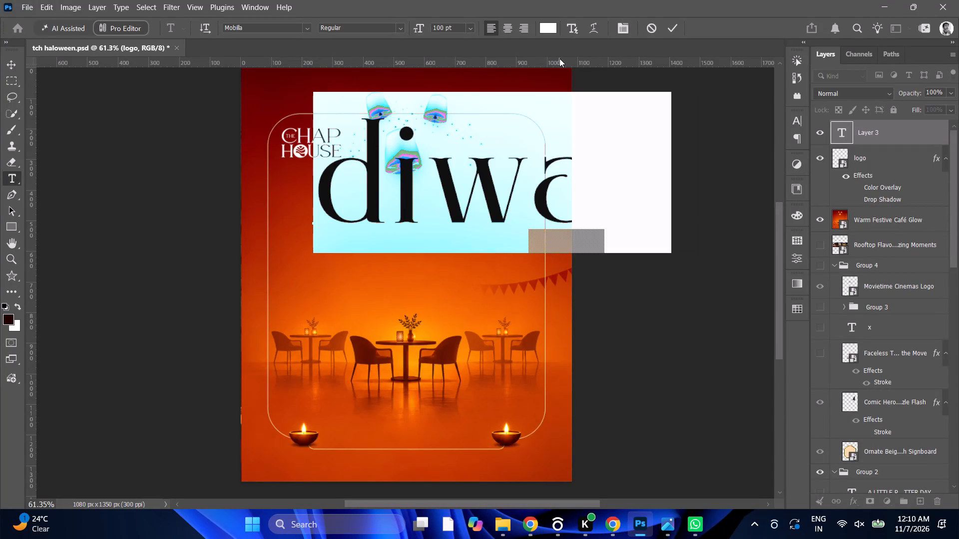
{"action": "type", "text": "DIWALI SPECIAL"}
{"action": "key", "text": "ctrl+a"}
{"action": "scroll", "coordinate": [559, 57], "scroll_direction": "up", "scroll_amount": 1}
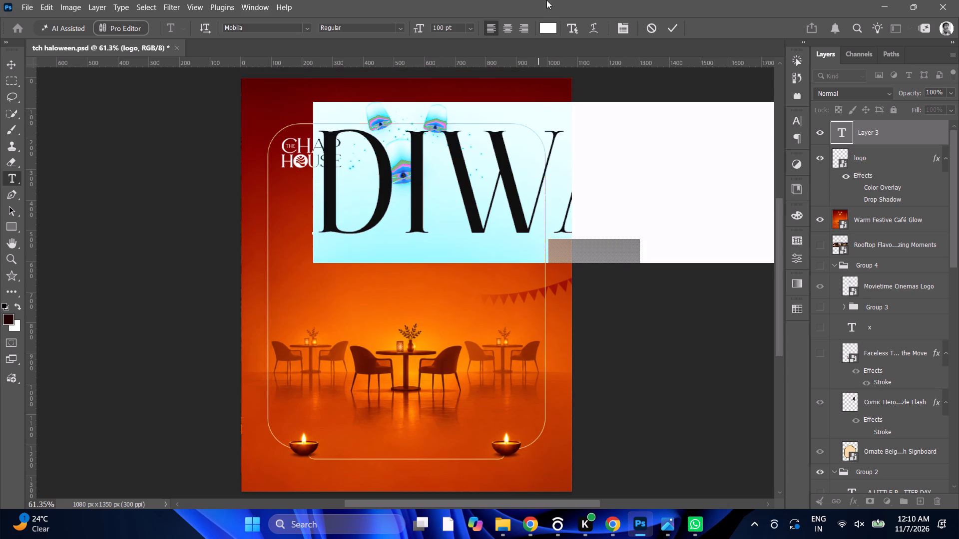
{"action": "left_click", "coordinate": [5, 72]}
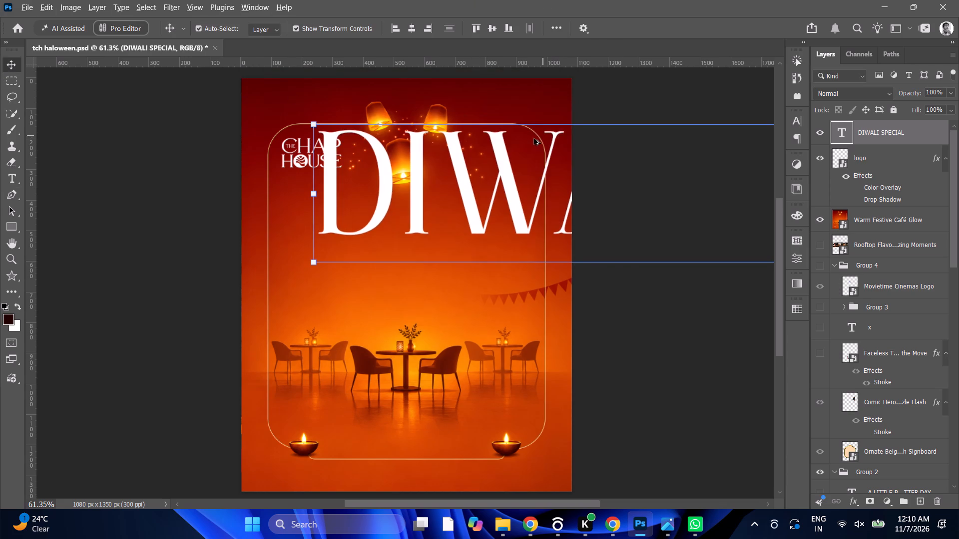
Scale the DIWALI SPECIAL heading down to about 22% so it fits inside the frame below the lanterns.
{"action": "scroll", "coordinate": [529, 140], "scroll_direction": "down", "scroll_amount": 4, "text": "alt"}
{"action": "left_click_drag", "start_coordinate": [710, 131], "coordinate": [710, 189]}
{"action": "left_click_drag", "start_coordinate": [723, 220], "coordinate": [504, 203]}
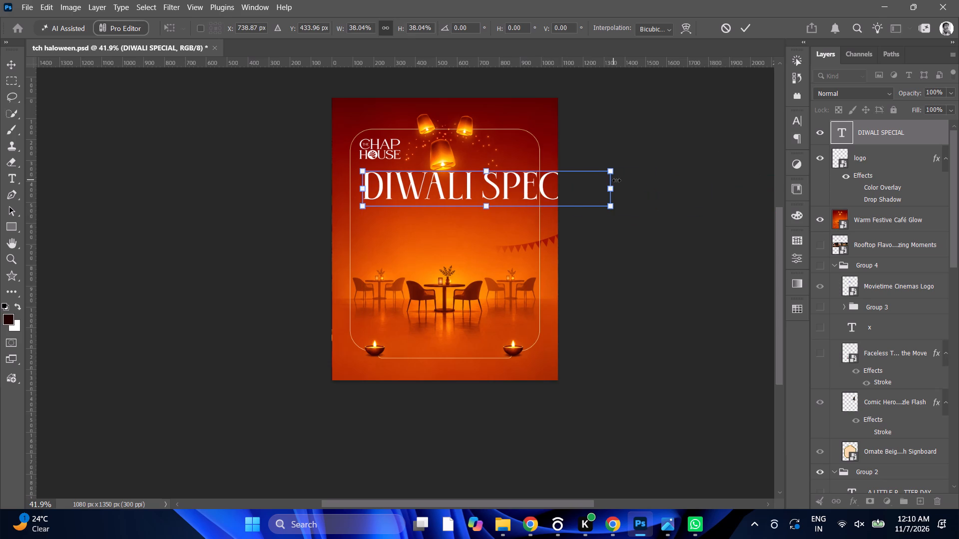
{"action": "left_click_drag", "start_coordinate": [614, 189], "coordinate": [520, 192]}
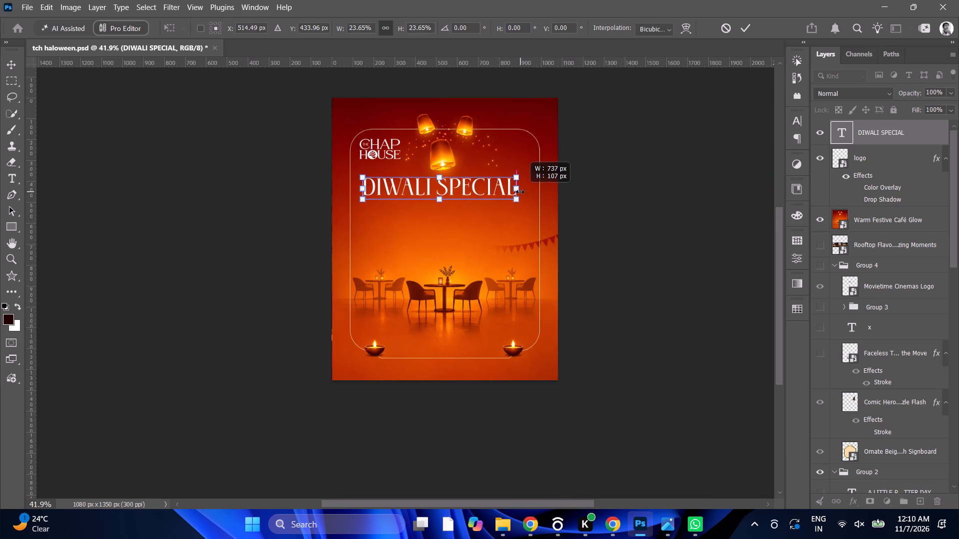
{"action": "left_click_drag", "start_coordinate": [520, 192], "coordinate": [508, 195]}
{"action": "scroll", "coordinate": [449, 163], "scroll_direction": "up", "scroll_amount": 4, "text": "alt"}
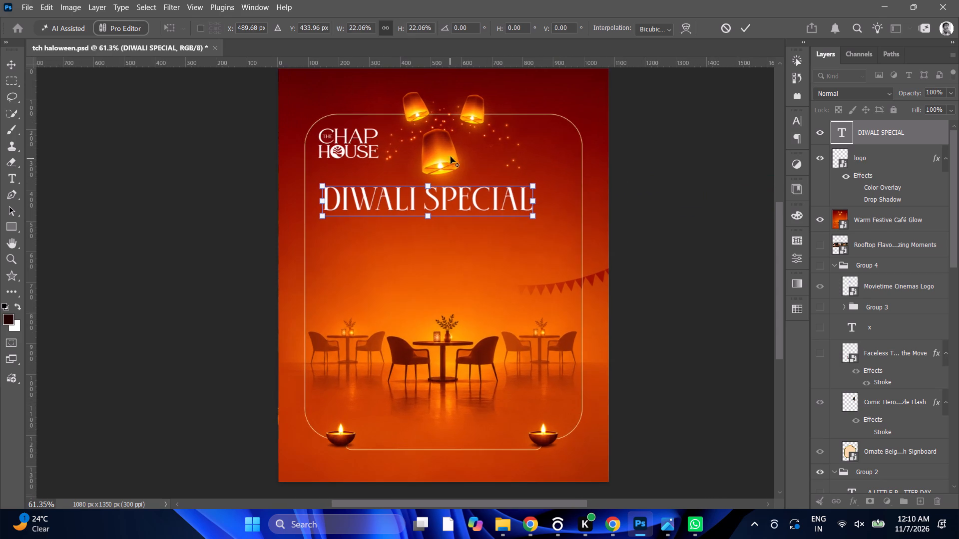
{"action": "left_click", "coordinate": [750, 27]}
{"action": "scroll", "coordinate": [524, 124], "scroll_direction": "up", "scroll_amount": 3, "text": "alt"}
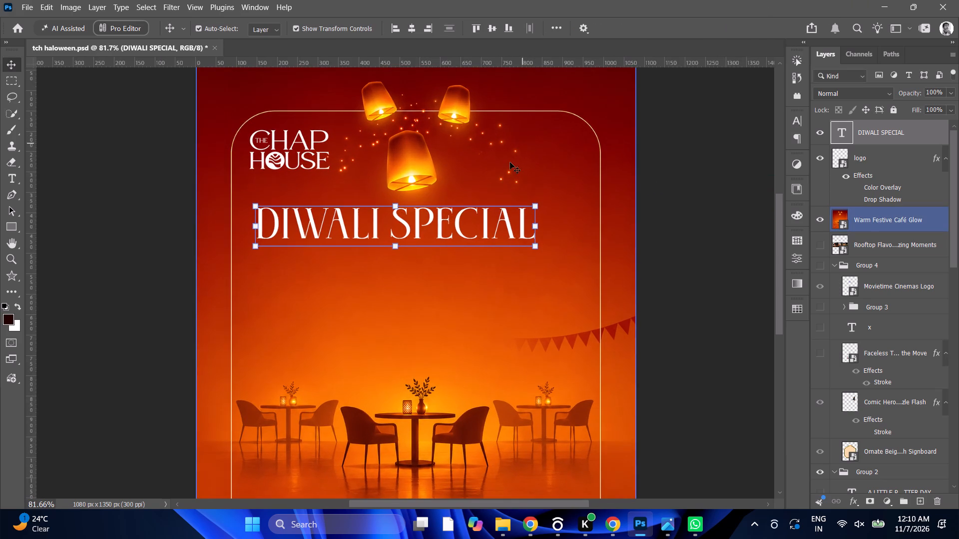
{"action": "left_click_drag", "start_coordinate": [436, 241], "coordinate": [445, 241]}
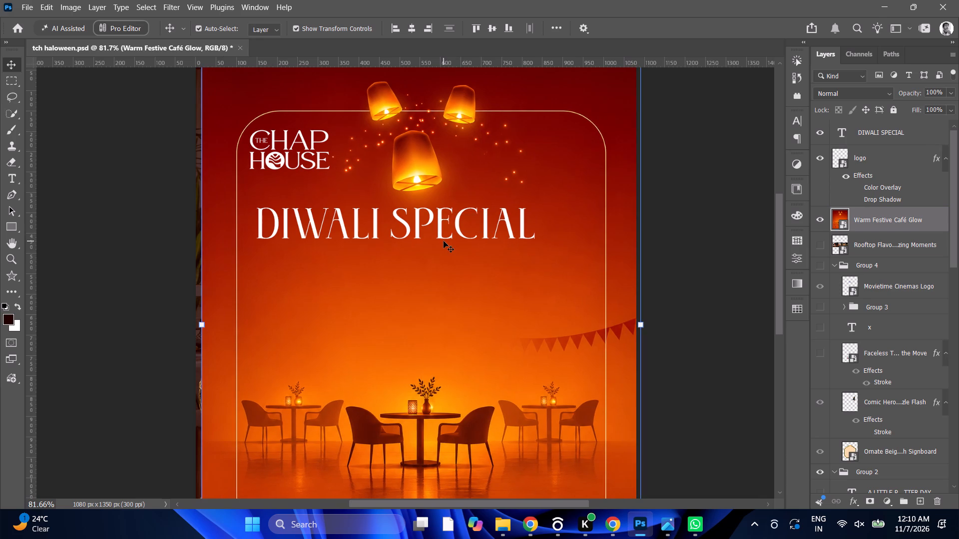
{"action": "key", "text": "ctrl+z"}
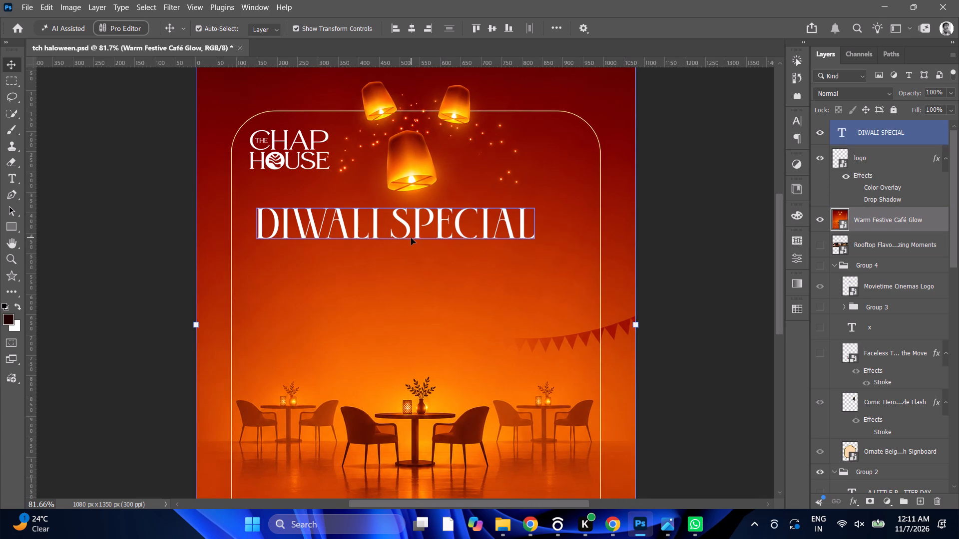
Move the DIWALI SPECIAL heading slightly right, towards the poster's horizontal centre.
{"action": "left_click", "coordinate": [406, 232], "text": "ctrl"}
{"action": "left_click", "coordinate": [403, 225], "text": "alt"}
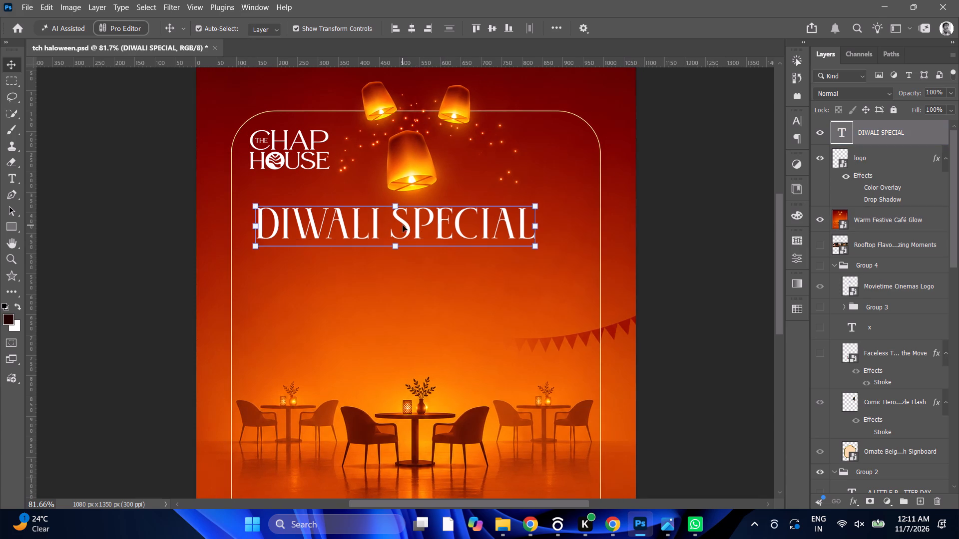
{"action": "left_click_drag", "start_coordinate": [406, 231], "coordinate": [423, 233]}
{"action": "scroll", "coordinate": [423, 233], "scroll_direction": "down", "scroll_amount": 2, "text": "alt"}
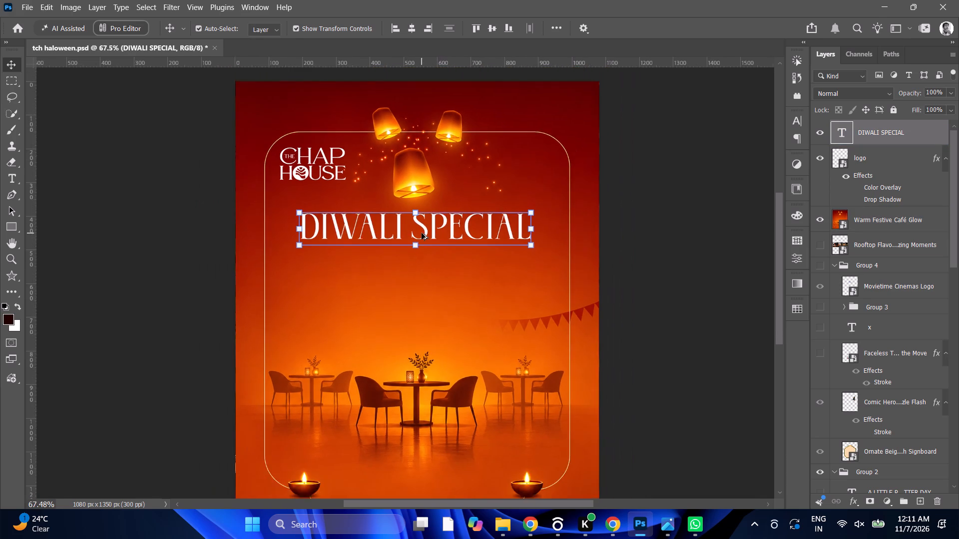
{"action": "scroll", "coordinate": [422, 233], "scroll_direction": "down", "scroll_amount": 2, "text": "alt"}
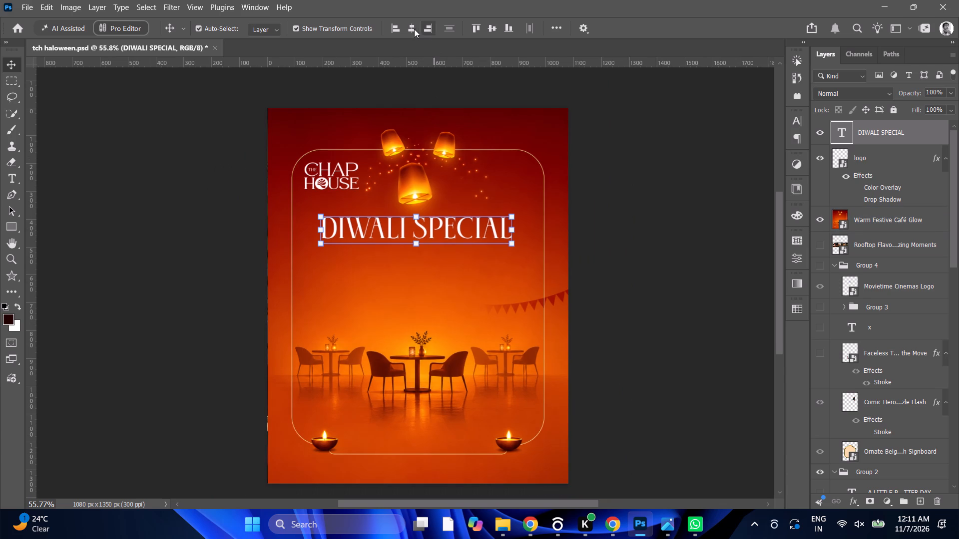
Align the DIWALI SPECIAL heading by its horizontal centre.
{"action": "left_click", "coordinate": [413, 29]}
Try the Monument Extended font on the DIWALI SPECIAL heading and settle on Milker.
{"action": "scroll", "coordinate": [414, 202], "scroll_direction": "up", "scroll_amount": 4, "text": "alt"}
{"action": "scroll", "coordinate": [415, 202], "scroll_direction": "down", "scroll_amount": 9, "text": "alt"}
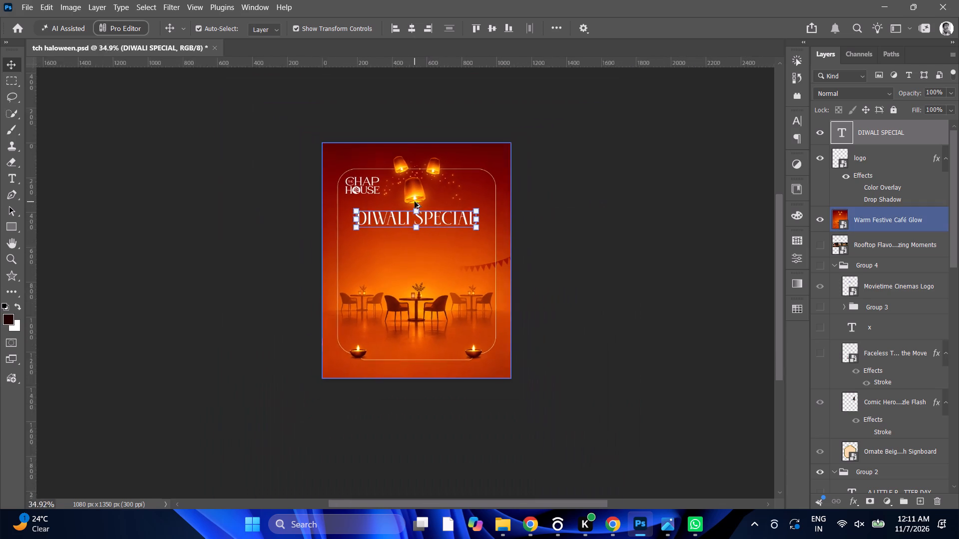
{"action": "scroll", "coordinate": [415, 202], "scroll_direction": "up", "scroll_amount": 5, "text": "alt"}
{"action": "triple_click", "coordinate": [418, 235]}
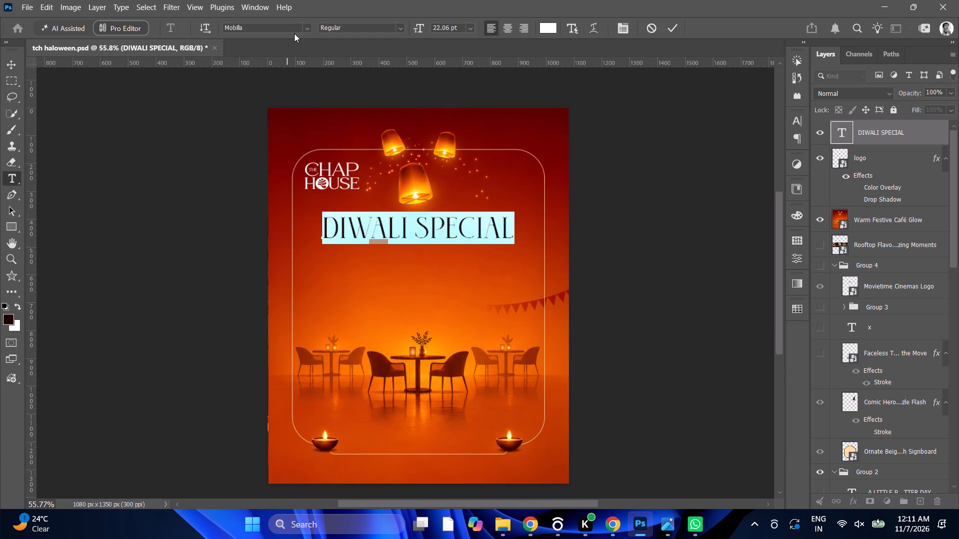
{"action": "left_click", "coordinate": [305, 26]}
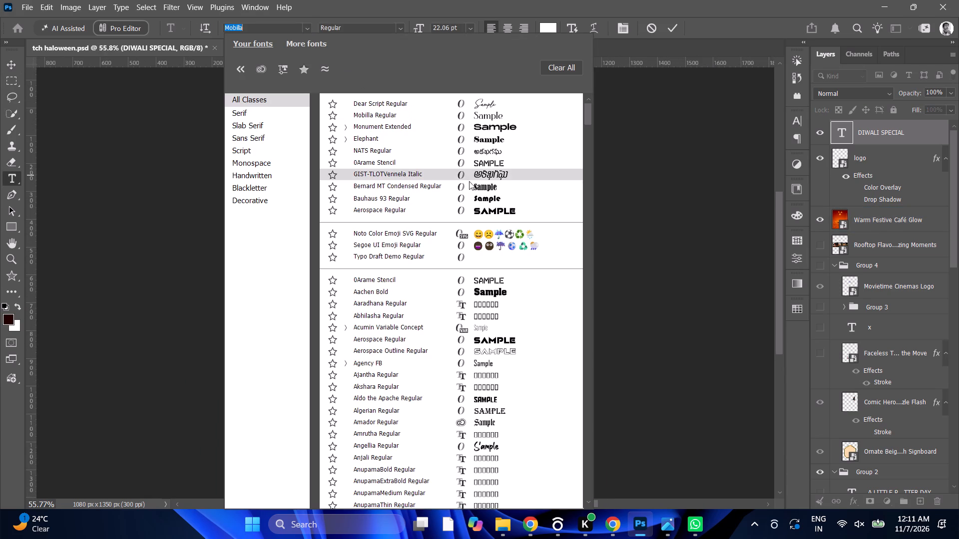
{"action": "left_click", "coordinate": [470, 131]}
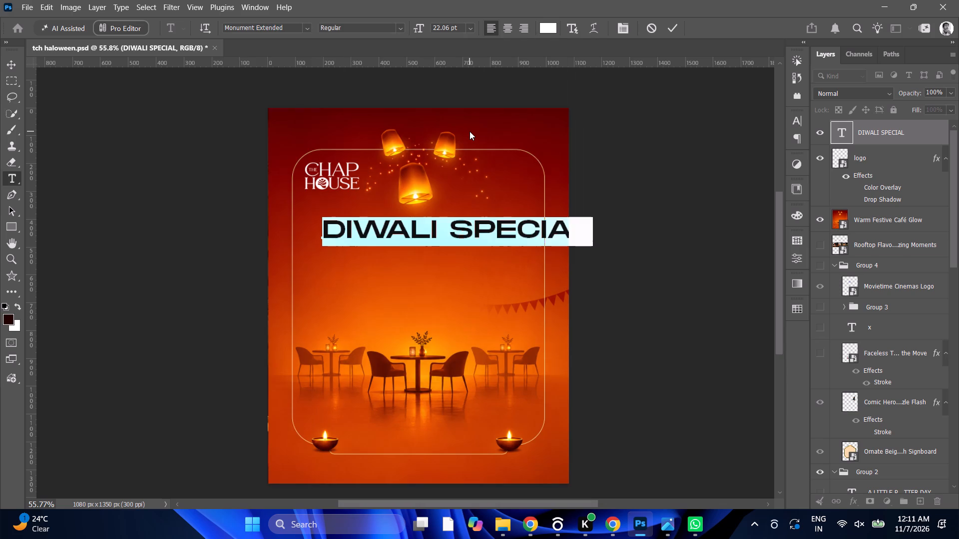
{"action": "left_click", "coordinate": [285, 29]}
{"action": "type", "text": "MIL"}
{"action": "left_click", "coordinate": [361, 109]}
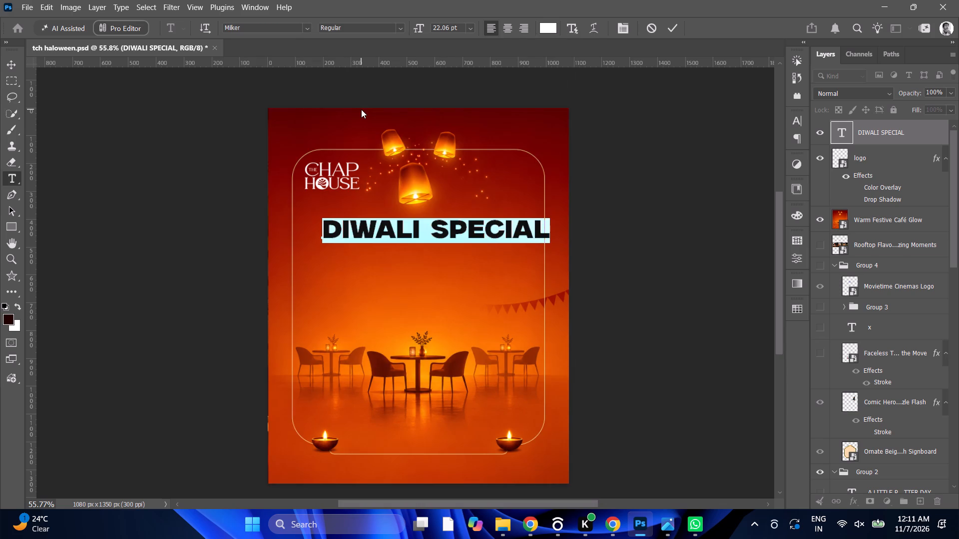
{"action": "left_click", "coordinate": [424, 212]}
{"action": "left_click", "coordinate": [411, 227]}
{"action": "scroll", "coordinate": [474, 189], "scroll_direction": "down", "scroll_amount": 4, "text": "alt"}
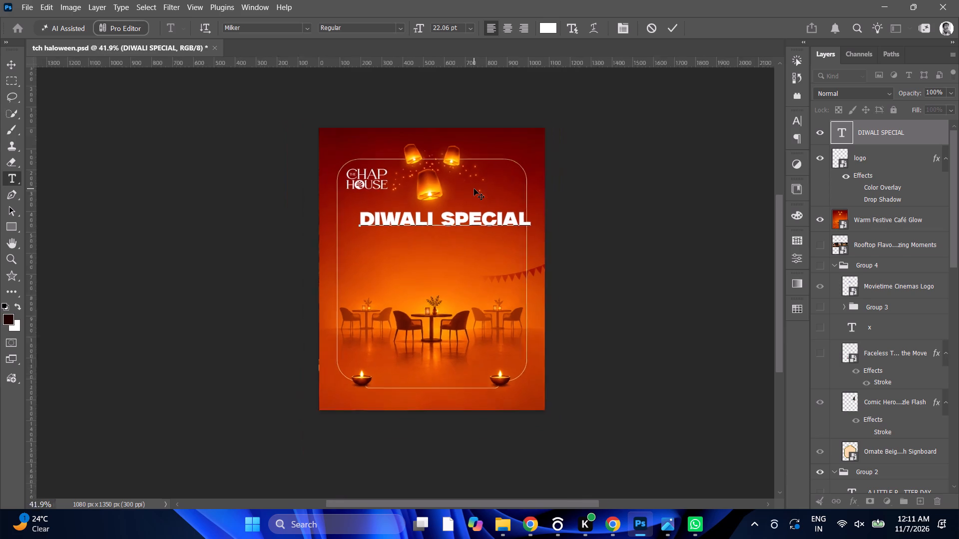
{"action": "scroll", "coordinate": [474, 189], "scroll_direction": "down", "scroll_amount": 1, "text": "alt"}
{"action": "scroll", "coordinate": [474, 189], "scroll_direction": "up", "scroll_amount": 5, "text": "alt"}
{"action": "left_click", "coordinate": [666, 24]}
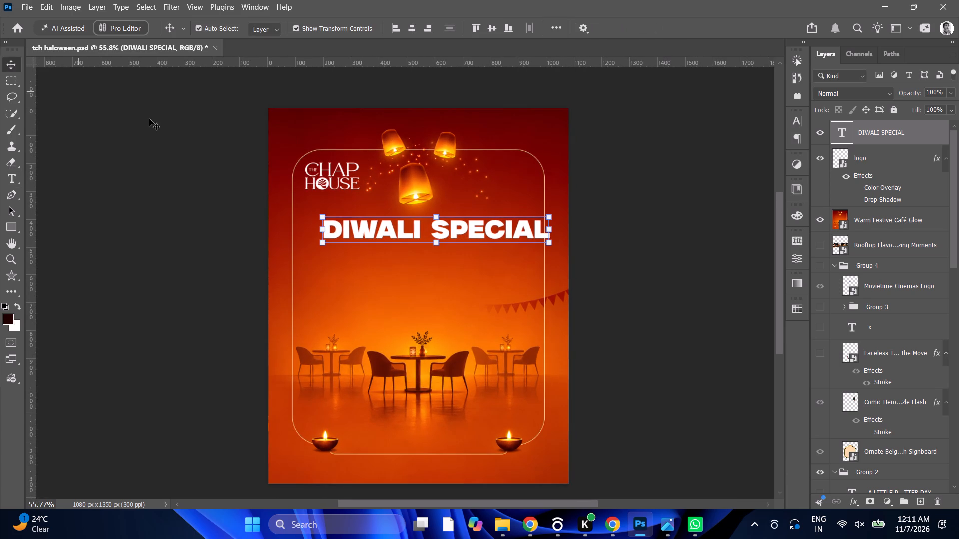
Move the DIWALI SPECIAL heading left to centre it within the frame, at about X 543 px, Y 440 px.
{"action": "left_click", "coordinate": [436, 216]}
{"action": "left_click_drag", "start_coordinate": [454, 231], "coordinate": [445, 229]}
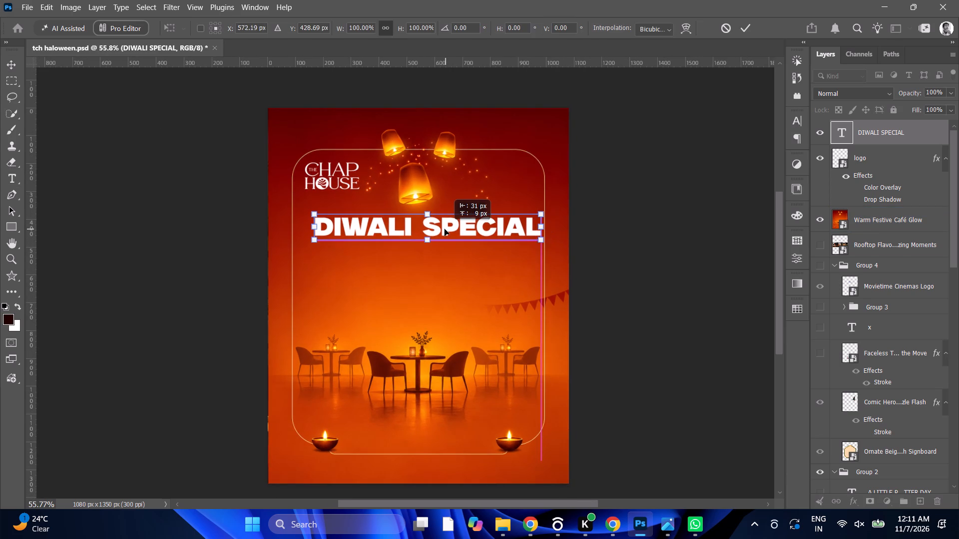
{"action": "left_click_drag", "start_coordinate": [445, 229], "coordinate": [439, 231]}
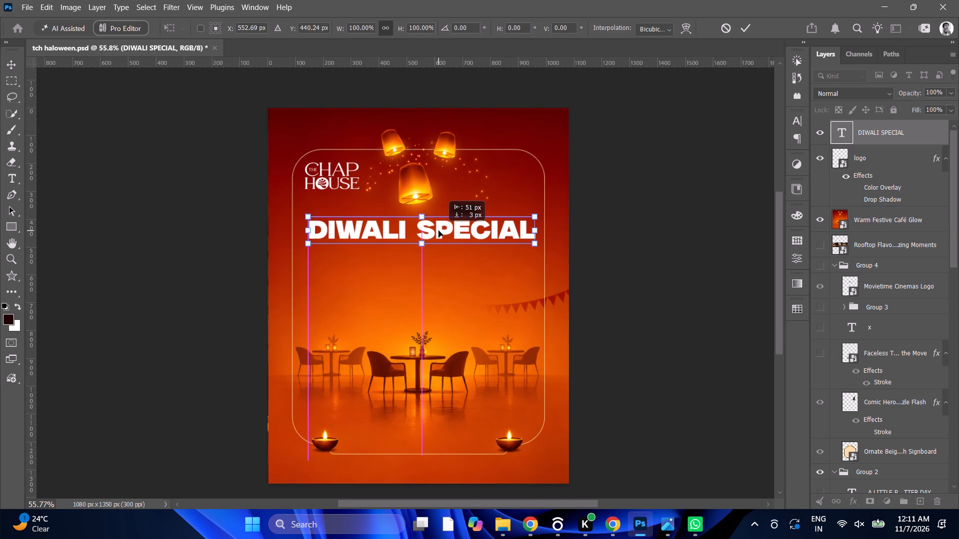
{"action": "left_click_drag", "start_coordinate": [439, 231], "coordinate": [437, 231]}
{"action": "scroll", "coordinate": [437, 231], "scroll_direction": "down", "scroll_amount": 5, "text": "alt"}
{"action": "scroll", "coordinate": [437, 231], "scroll_direction": "up", "scroll_amount": 5, "text": "alt"}
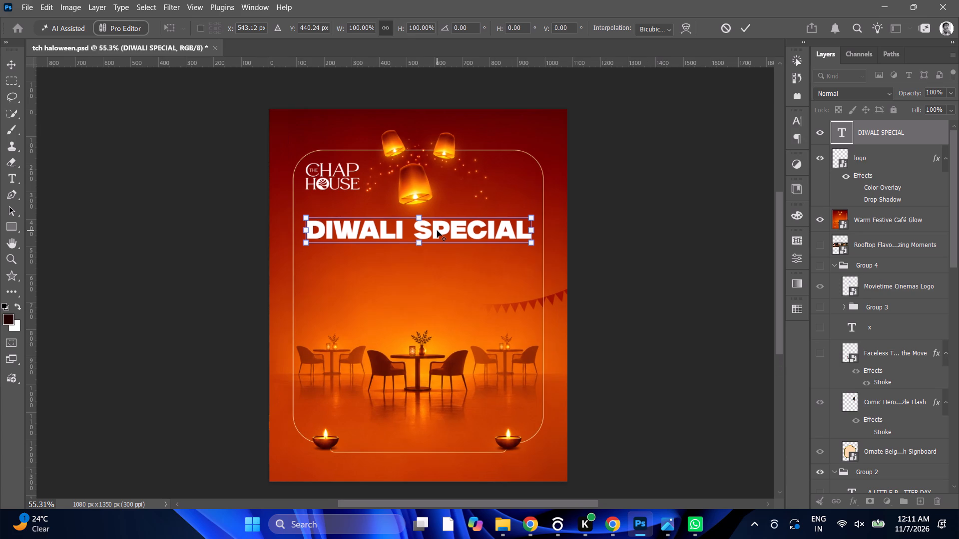
{"action": "scroll", "coordinate": [437, 231], "scroll_direction": "up", "scroll_amount": 4, "text": "alt"}
{"action": "scroll", "coordinate": [437, 231], "scroll_direction": "down", "scroll_amount": 7, "text": "alt"}
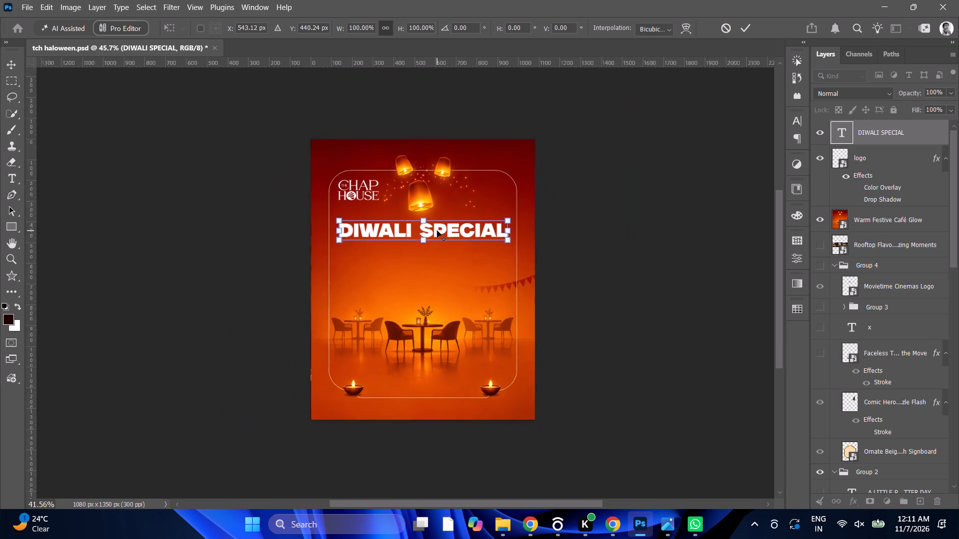
{"action": "scroll", "coordinate": [437, 231], "scroll_direction": "down", "scroll_amount": 1, "text": "alt"}
{"action": "scroll", "coordinate": [437, 231], "scroll_direction": "up", "scroll_amount": 3, "text": "alt"}
{"action": "scroll", "coordinate": [437, 231], "scroll_direction": "down", "scroll_amount": 2, "text": "alt"}
{"action": "scroll", "coordinate": [437, 231], "scroll_direction": "down", "scroll_amount": 4}
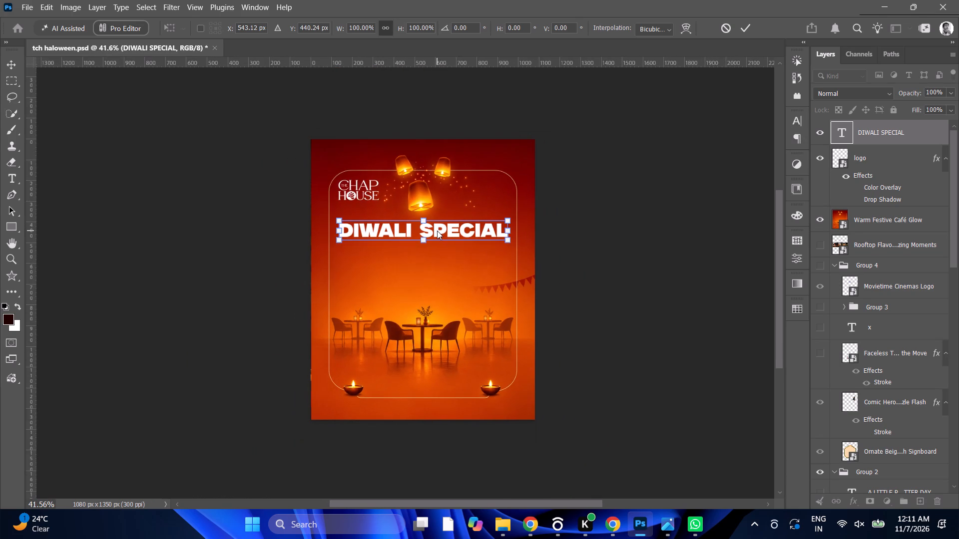
{"action": "left_click", "coordinate": [741, 30]}
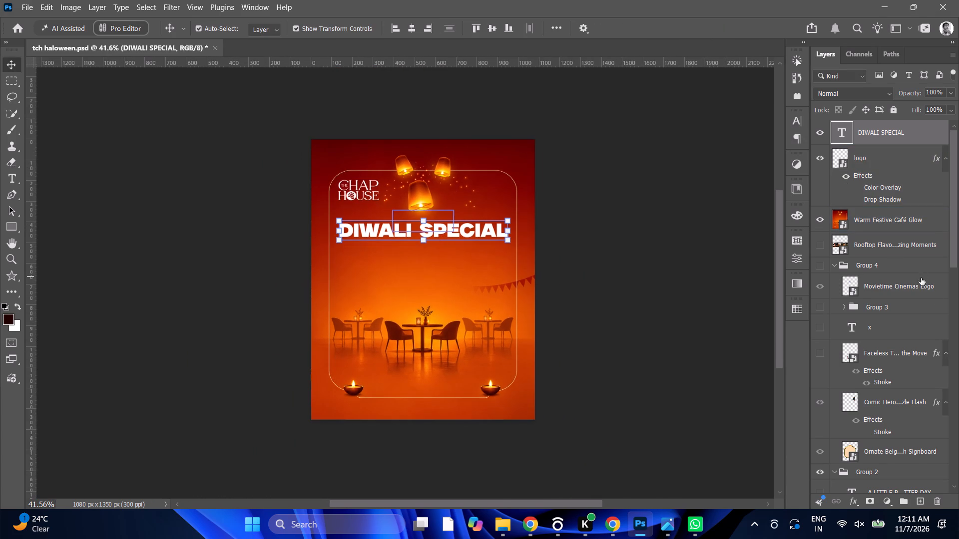
Add a Gradient Overlay effect to the DIWALI SPECIAL layer, keeping the heading in view beside the effect settings.
{"action": "left_click", "coordinate": [850, 499]}
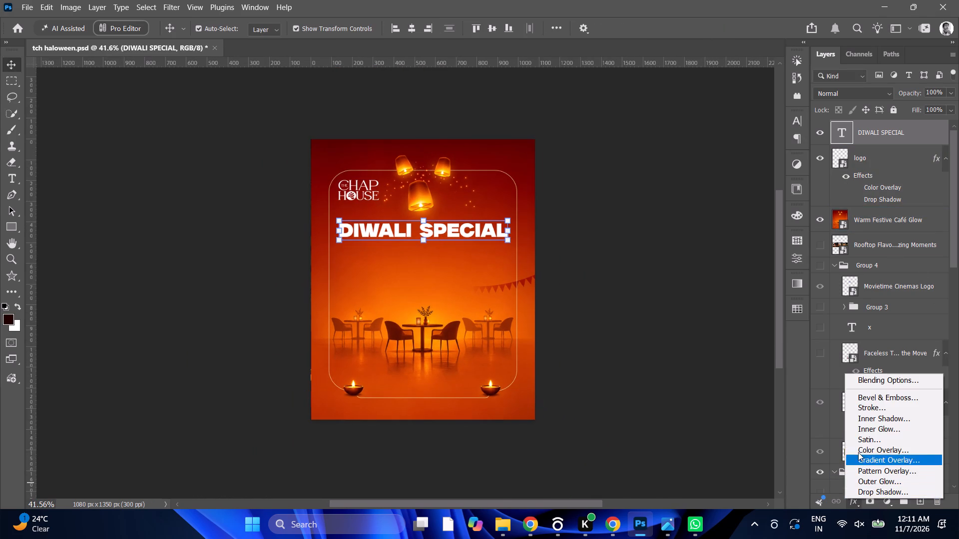
{"action": "left_click", "coordinate": [871, 458]}
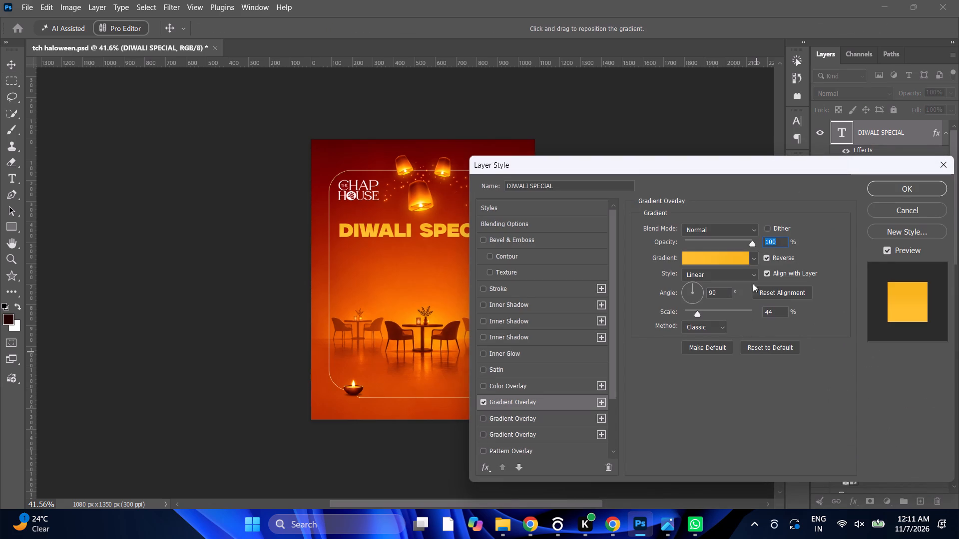
{"action": "left_click_drag", "start_coordinate": [807, 172], "coordinate": [459, 477]}
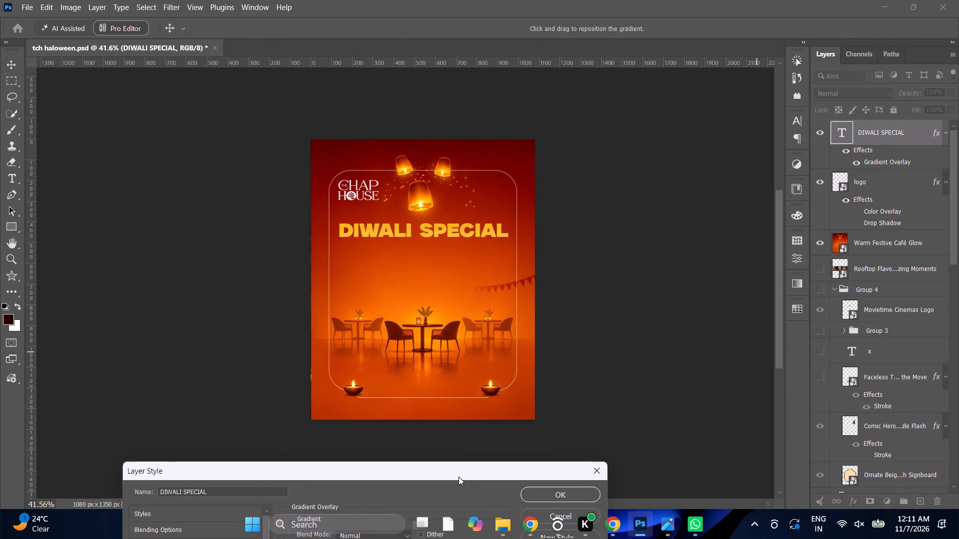
{"action": "left_click_drag", "start_coordinate": [459, 477], "coordinate": [817, 246]}
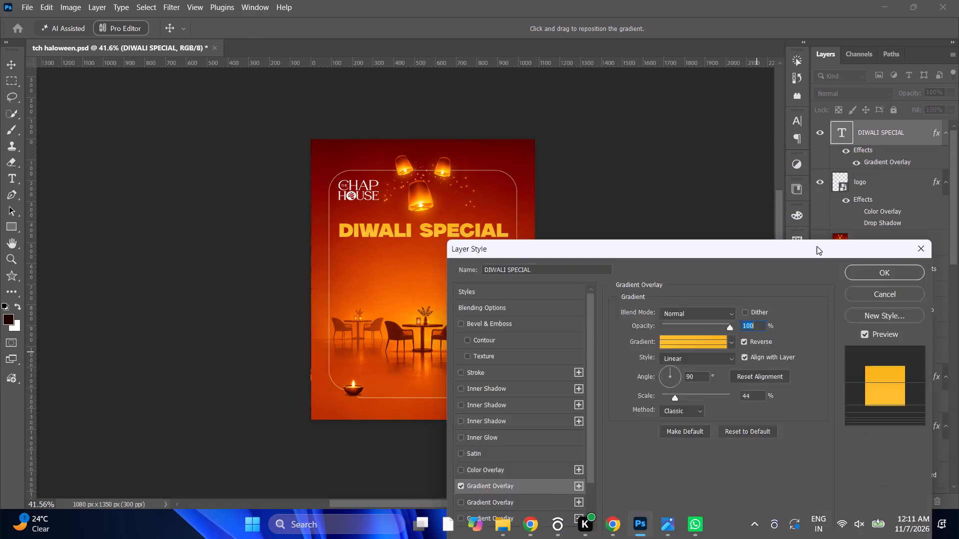
{"action": "left_click_drag", "start_coordinate": [817, 246], "coordinate": [902, 175]}
Compare several presets from the Oranges gradient group on the heading and choose the pale cream-to-peach Orange_01.
{"action": "left_click", "coordinate": [847, 261]}
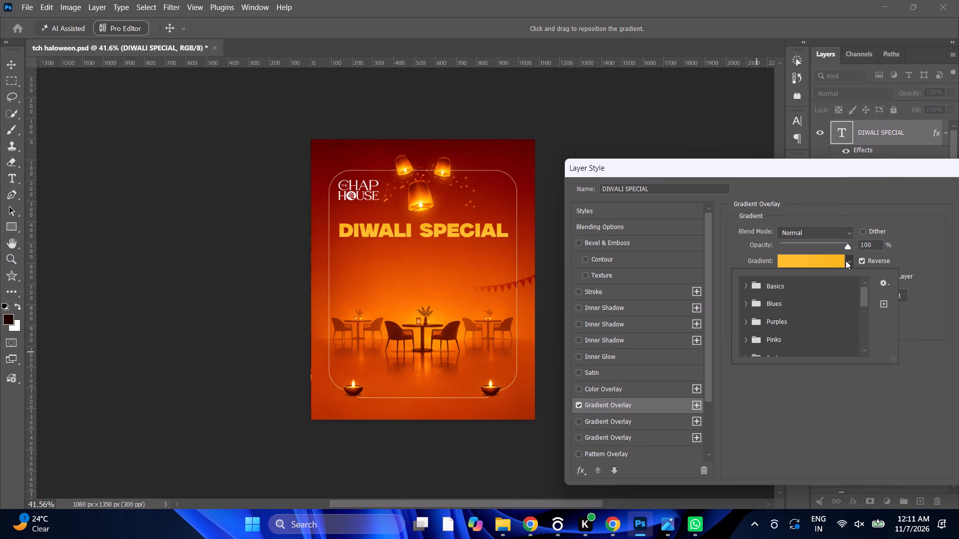
{"action": "scroll", "coordinate": [761, 296], "scroll_direction": "down", "scroll_amount": 20}
{"action": "scroll", "coordinate": [761, 296], "scroll_direction": "down", "scroll_amount": 2}
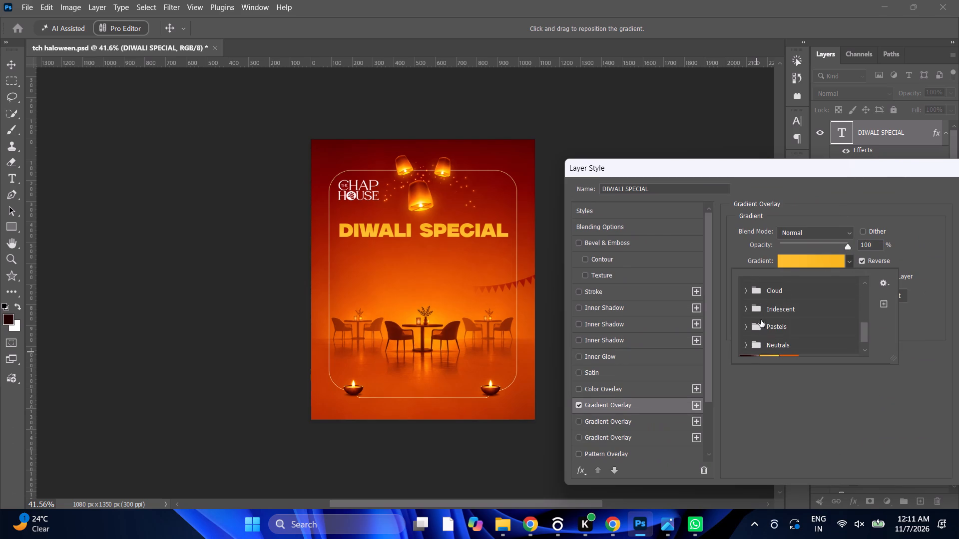
{"action": "scroll", "coordinate": [756, 345], "scroll_direction": "up", "scroll_amount": 20}
{"action": "scroll", "coordinate": [756, 345], "scroll_direction": "up", "scroll_amount": 1}
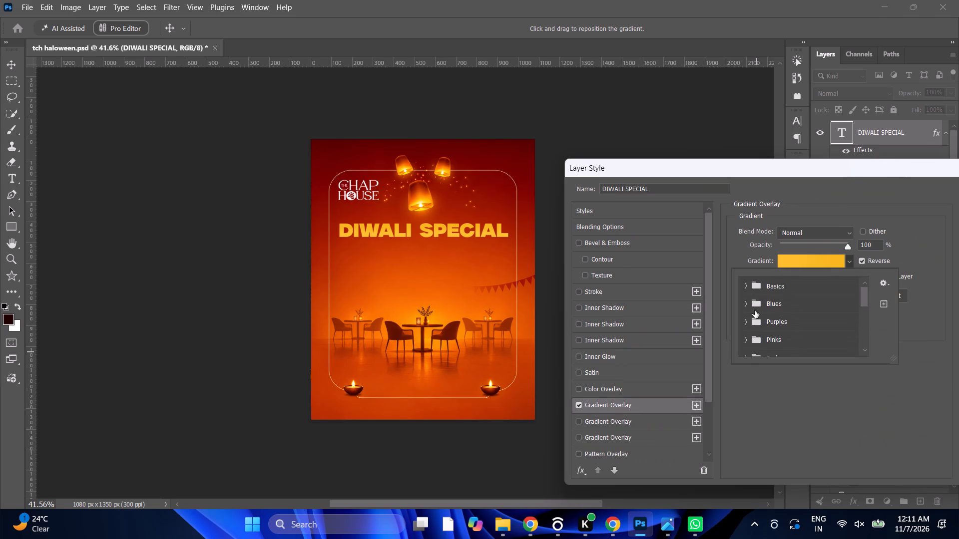
{"action": "scroll", "coordinate": [755, 334], "scroll_direction": "down", "scroll_amount": 4}
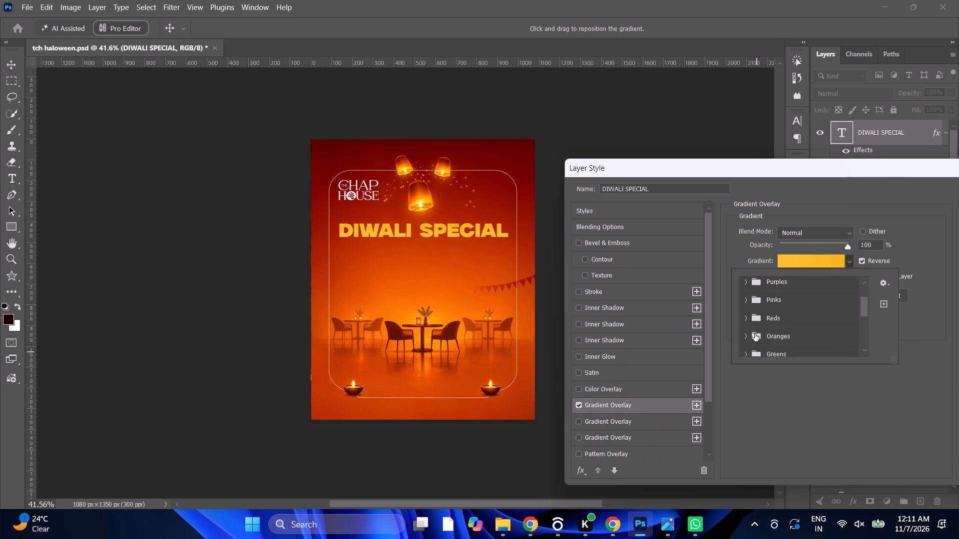
{"action": "left_click", "coordinate": [749, 333]}
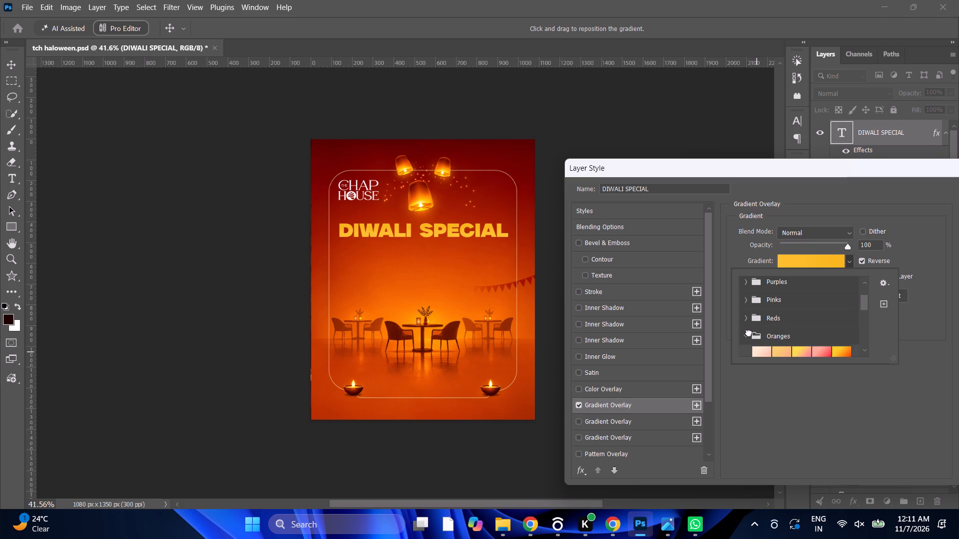
{"action": "scroll", "coordinate": [750, 331], "scroll_direction": "down", "scroll_amount": 2}
{"action": "left_click", "coordinate": [758, 331]}
{"action": "left_click", "coordinate": [778, 332]}
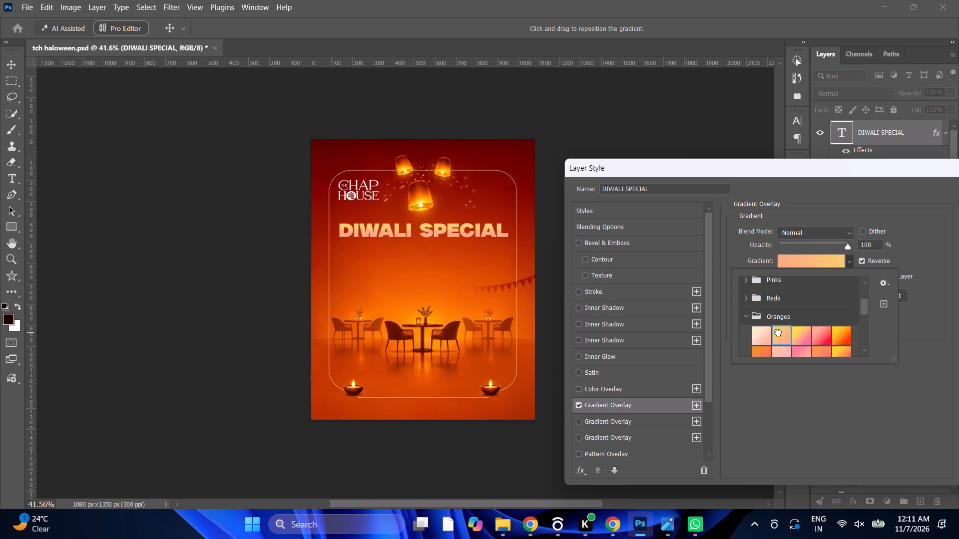
{"action": "scroll", "coordinate": [816, 334], "scroll_direction": "down", "scroll_amount": 4}
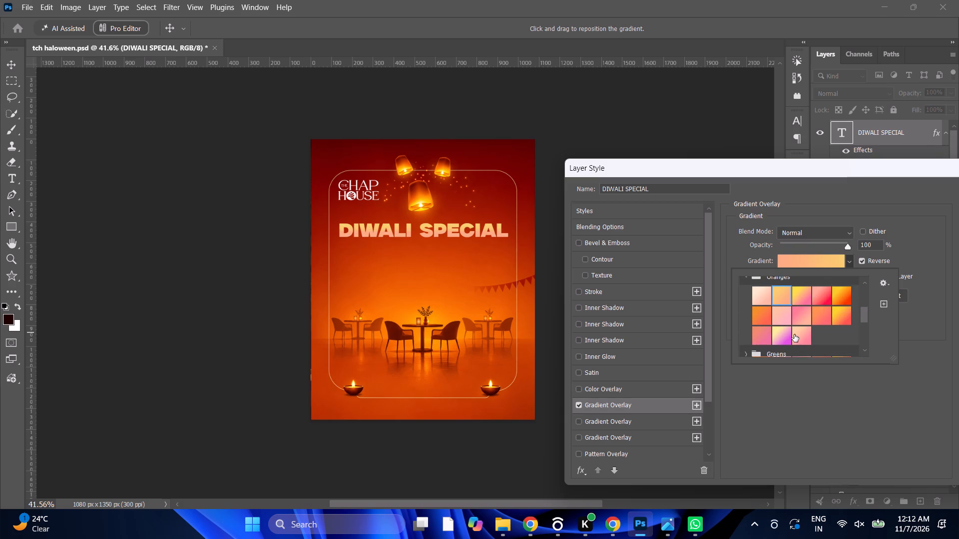
{"action": "left_click", "coordinate": [795, 334]}
{"action": "left_click", "coordinate": [845, 322]}
{"action": "scroll", "coordinate": [813, 319], "scroll_direction": "up", "scroll_amount": 2}
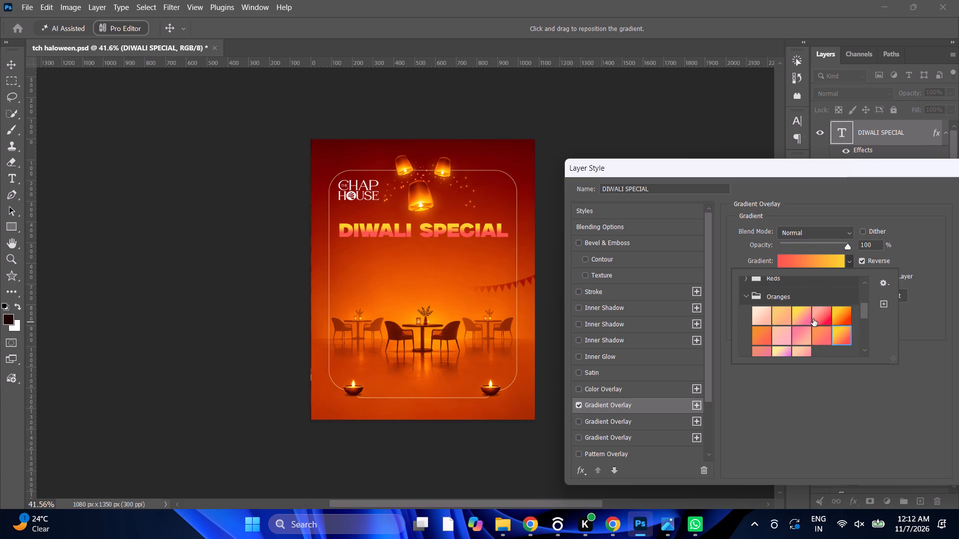
{"action": "left_click", "coordinate": [798, 321]}
{"action": "left_click", "coordinate": [785, 320]}
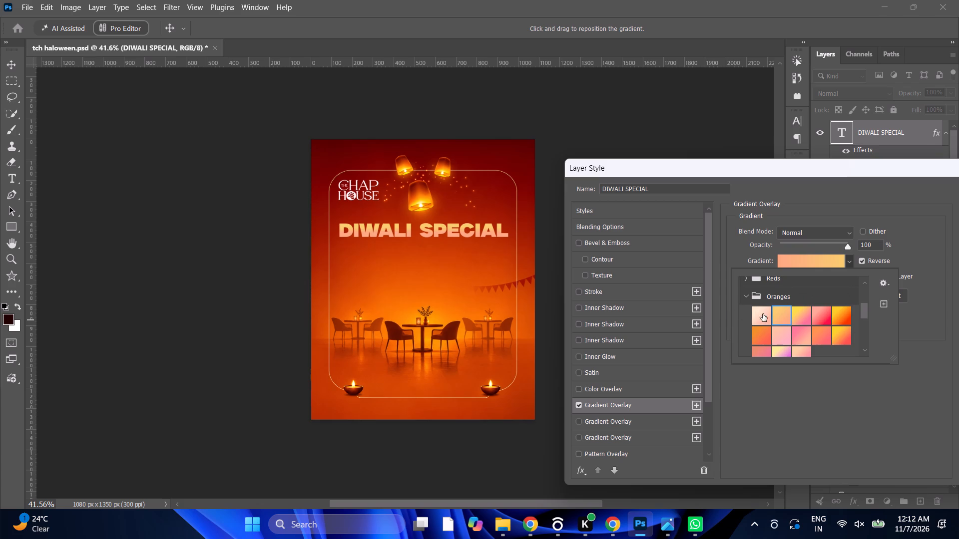
{"action": "left_click", "coordinate": [763, 314]}
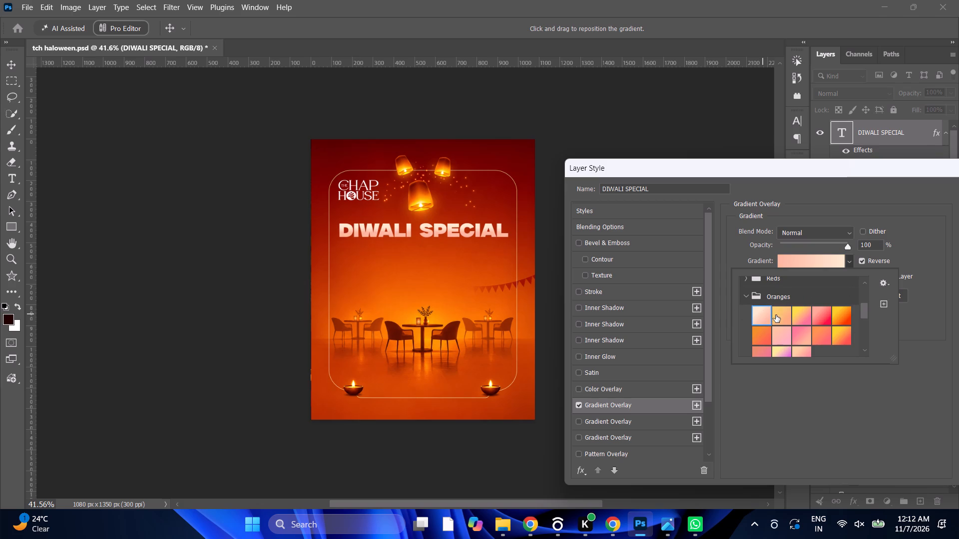
{"action": "left_click", "coordinate": [850, 261]}
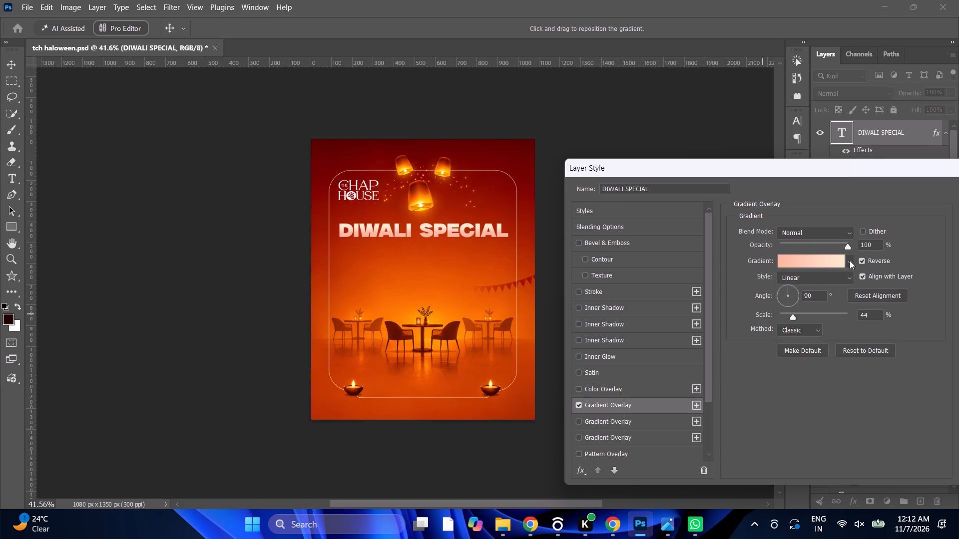
Recolour the peach end stop of the DIWALI SPECIAL heading's gradient to warm cream ffe5b8 and apply the overlay.
{"action": "left_click", "coordinate": [850, 261]}
{"action": "double_click", "coordinate": [792, 261]}
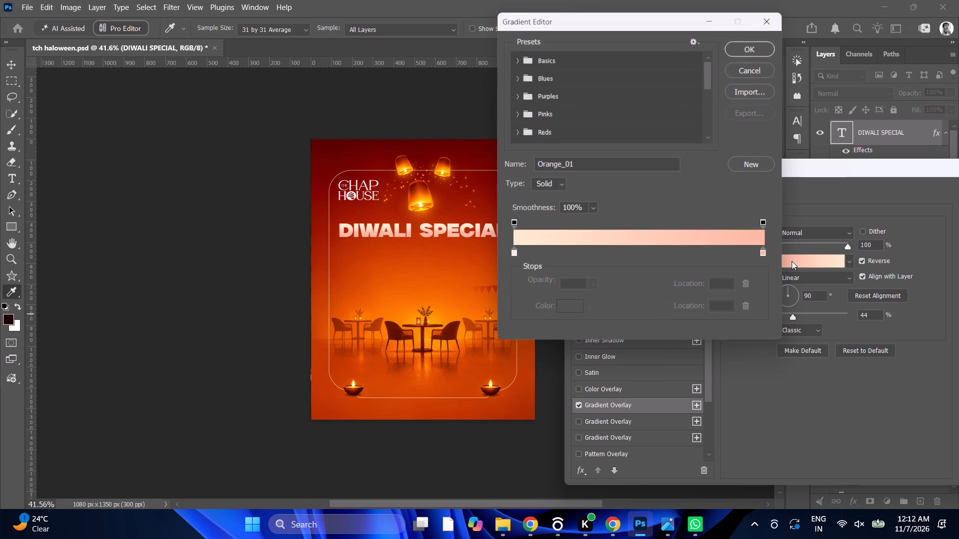
{"action": "left_click", "coordinate": [765, 254]}
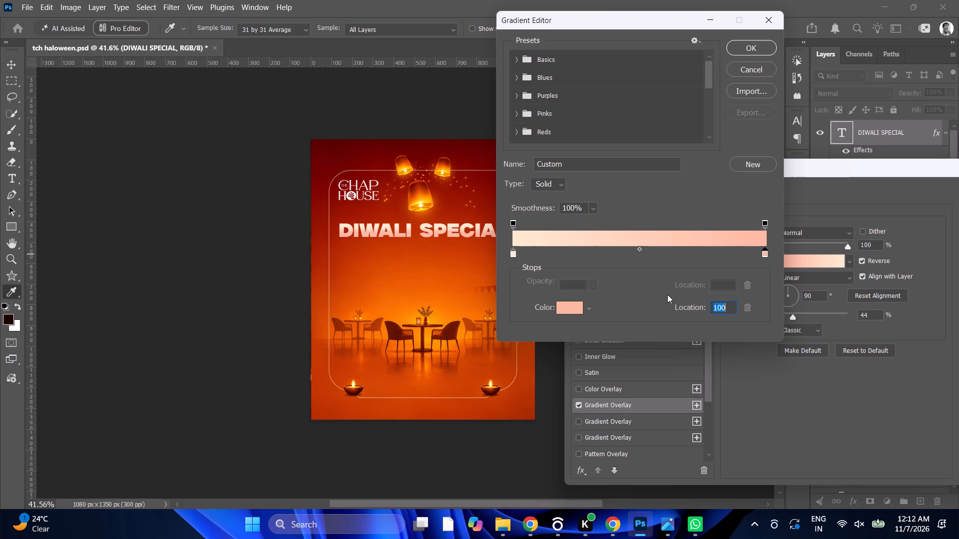
{"action": "left_click", "coordinate": [566, 309]}
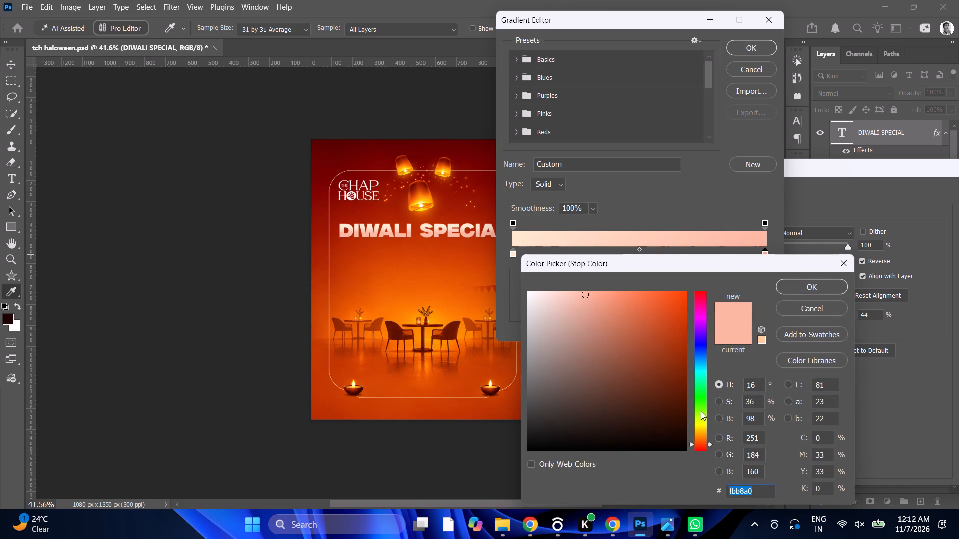
{"action": "left_click", "coordinate": [700, 426]}
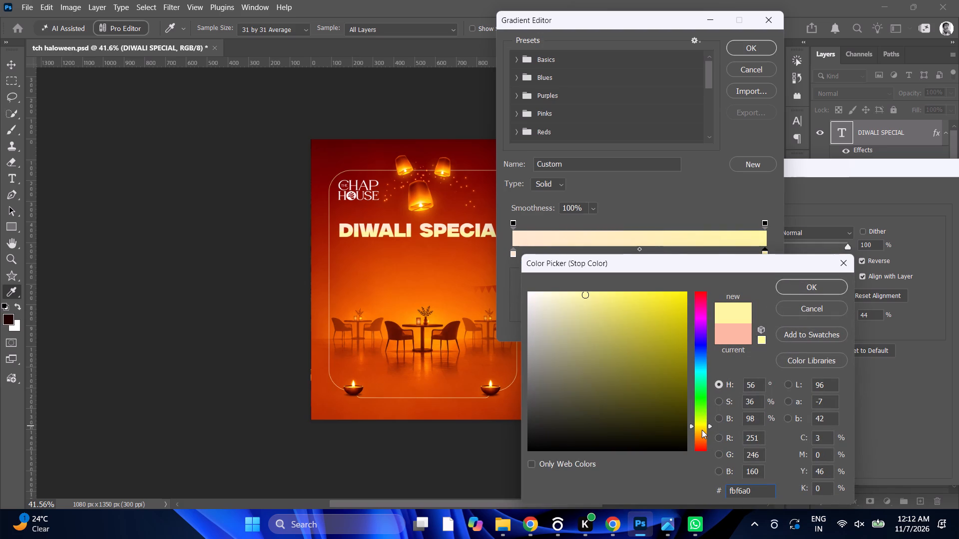
{"action": "left_click", "coordinate": [702, 430]}
{"action": "left_click", "coordinate": [702, 433]}
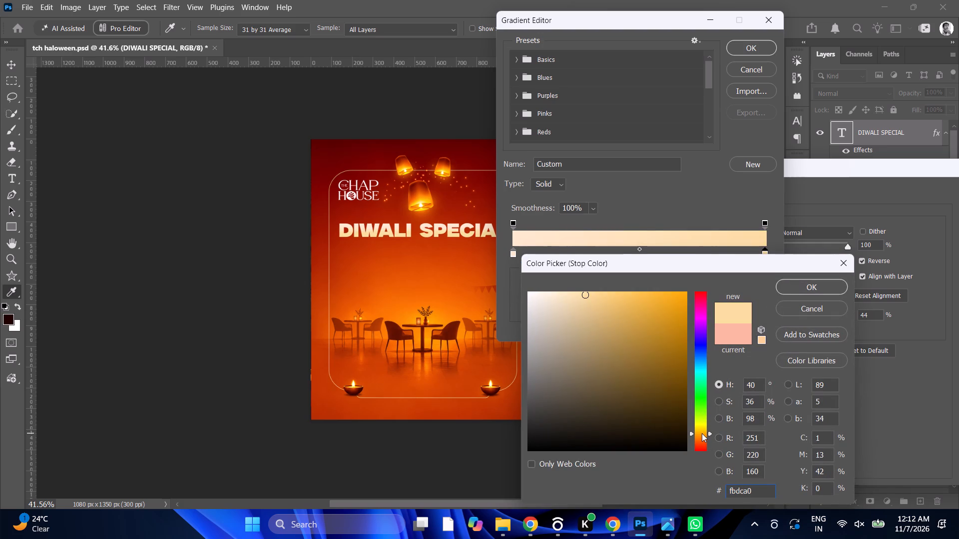
{"action": "left_click", "coordinate": [702, 431]}
{"action": "left_click", "coordinate": [700, 438]}
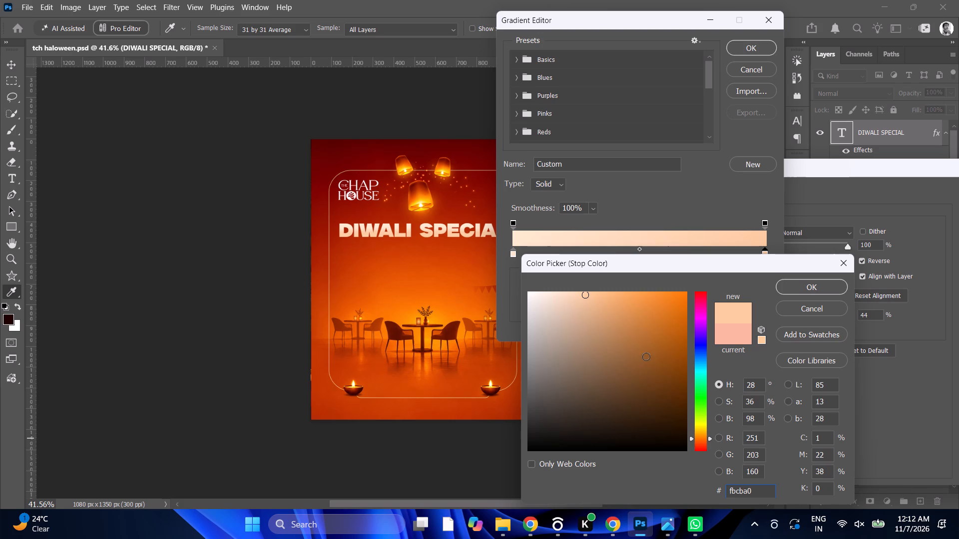
{"action": "left_click_drag", "start_coordinate": [590, 298], "coordinate": [591, 269]}
{"action": "left_click_drag", "start_coordinate": [570, 299], "coordinate": [585, 281]}
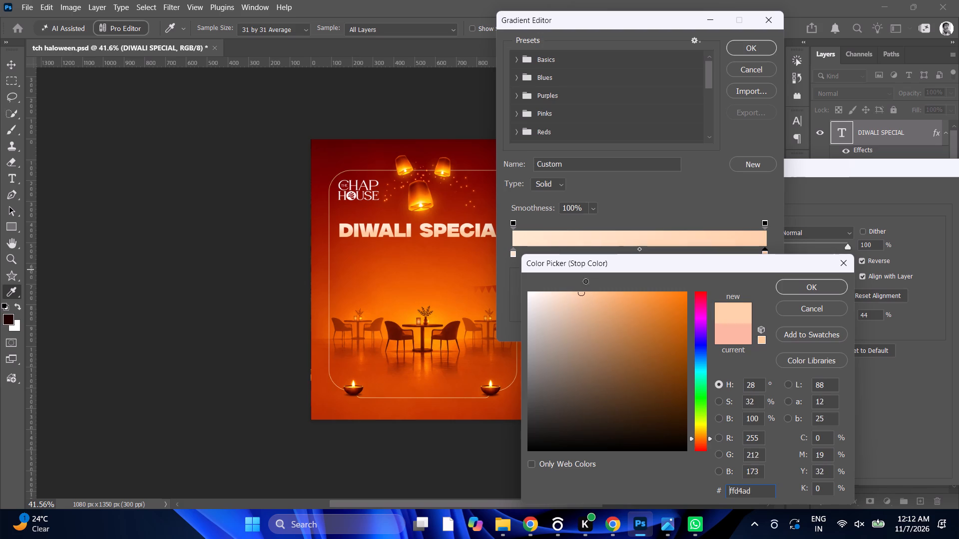
{"action": "left_click_drag", "start_coordinate": [585, 281], "coordinate": [586, 280]}
{"action": "left_click_drag", "start_coordinate": [571, 313], "coordinate": [579, 286]}
{"action": "left_click_drag", "start_coordinate": [561, 298], "coordinate": [572, 277]}
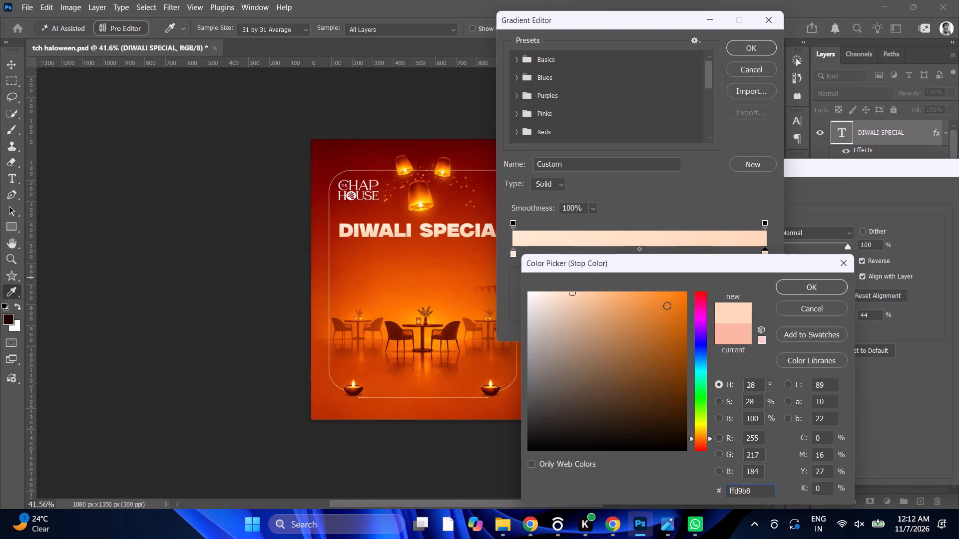
{"action": "left_click", "coordinate": [704, 439]}
{"action": "left_click", "coordinate": [700, 429]}
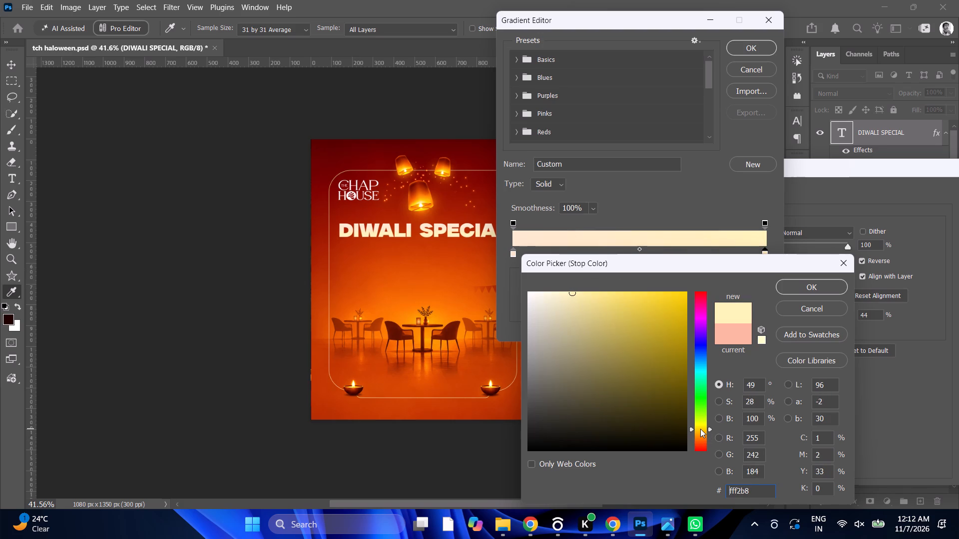
{"action": "left_click", "coordinate": [703, 431]}
{"action": "left_click", "coordinate": [706, 434]}
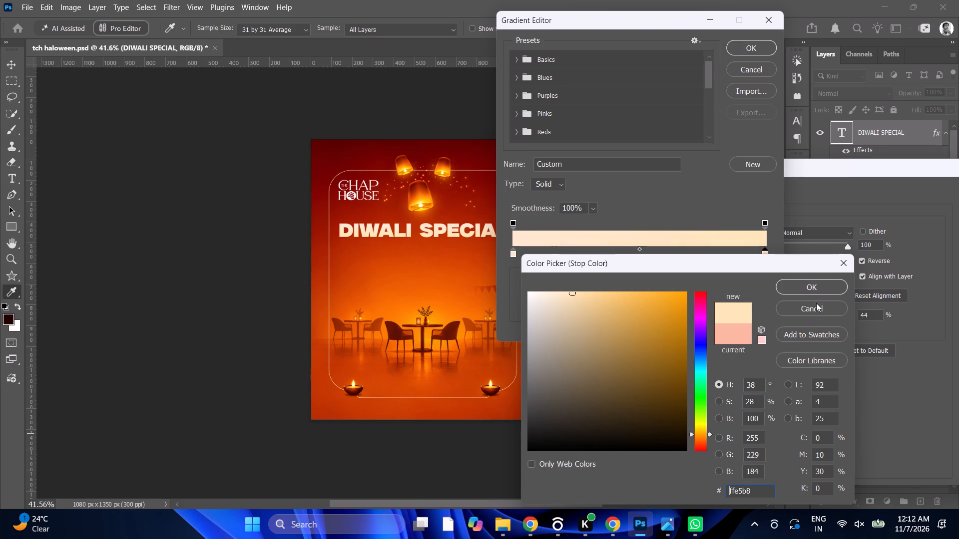
{"action": "left_click", "coordinate": [816, 289]}
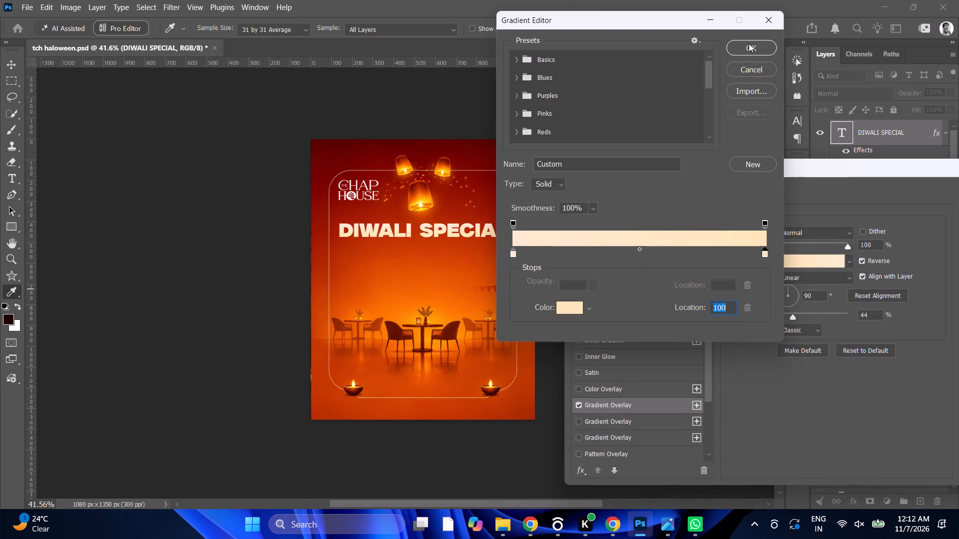
{"action": "left_click", "coordinate": [749, 43]}
{"action": "left_click_drag", "start_coordinate": [918, 171], "coordinate": [669, 202]}
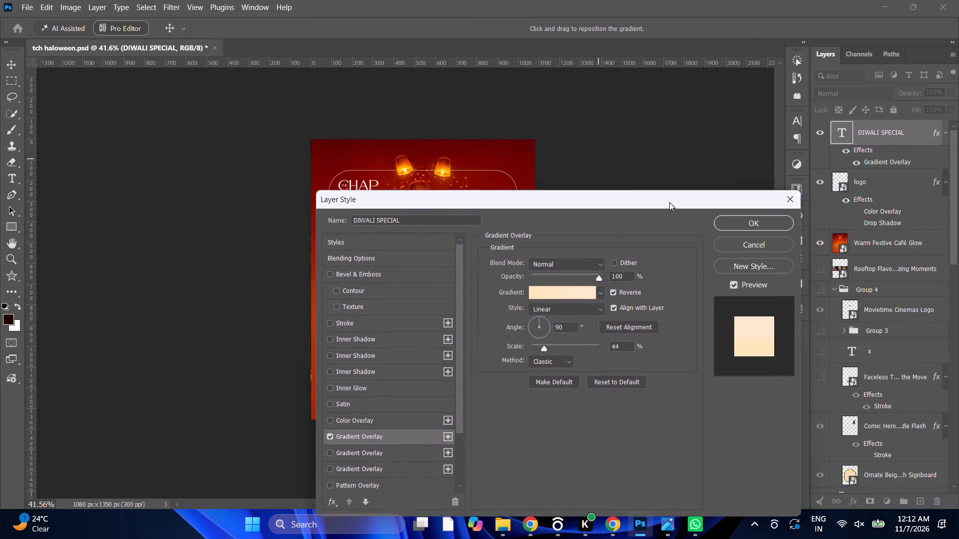
{"action": "left_click_drag", "start_coordinate": [669, 202], "coordinate": [526, 205]}
{"action": "left_click", "coordinate": [611, 219]}
Duplicate the DIWALI SPECIAL heading and place the copy directly beneath the original.
{"action": "scroll", "coordinate": [440, 224], "scroll_direction": "up", "scroll_amount": 5, "text": "alt"}
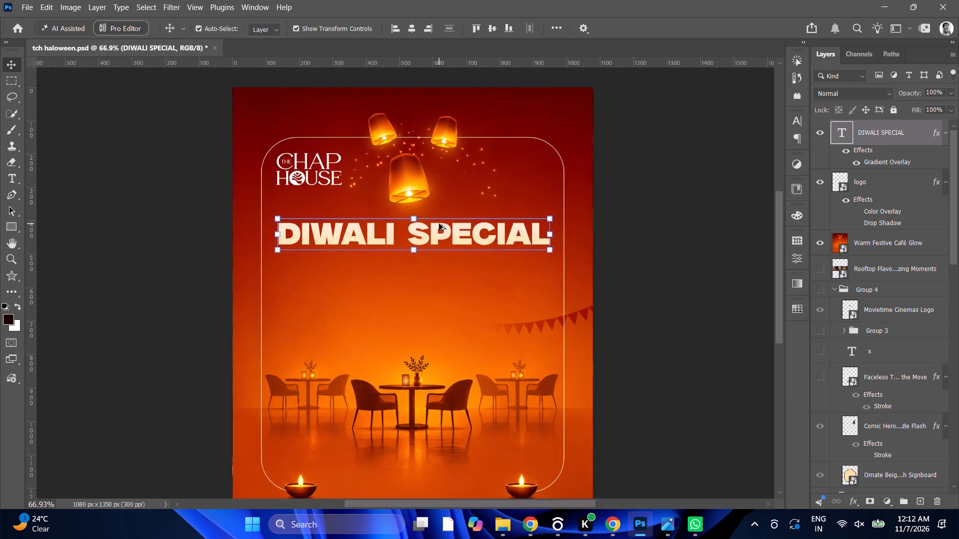
{"action": "scroll", "coordinate": [405, 222], "scroll_direction": "up", "scroll_amount": 4, "text": "alt"}
{"action": "left_click_drag", "start_coordinate": [461, 238], "coordinate": [462, 257], "text": "alt"}
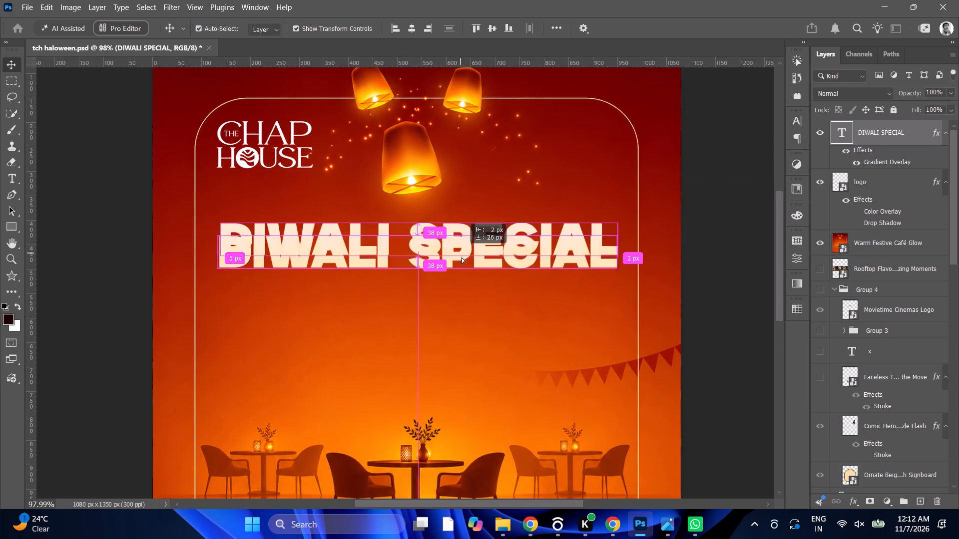
{"action": "left_click_drag", "start_coordinate": [462, 257], "coordinate": [464, 282], "text": "alt"}
Replace the text of the duplicated heading with FREE MOCKTAILS.
{"action": "triple_click", "coordinate": [464, 282]}
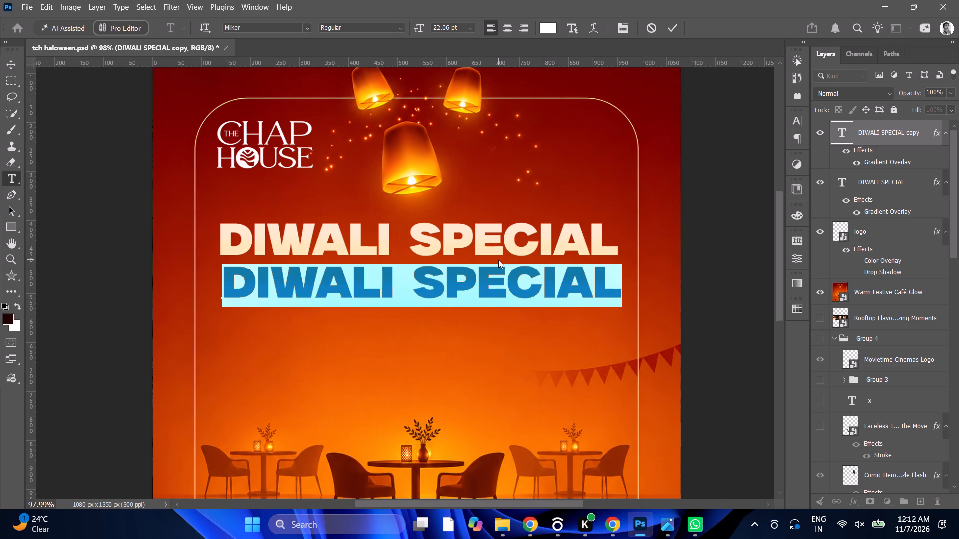
{"action": "key", "text": "shift+f"}
{"action": "type", "text": "REE"}
{"action": "key", "text": "space"}
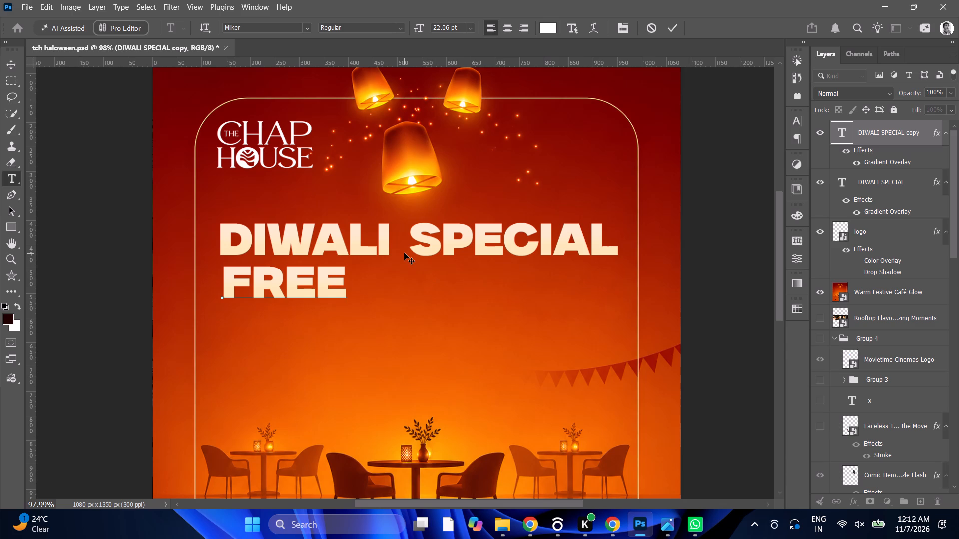
{"action": "type", "text": "moC"}
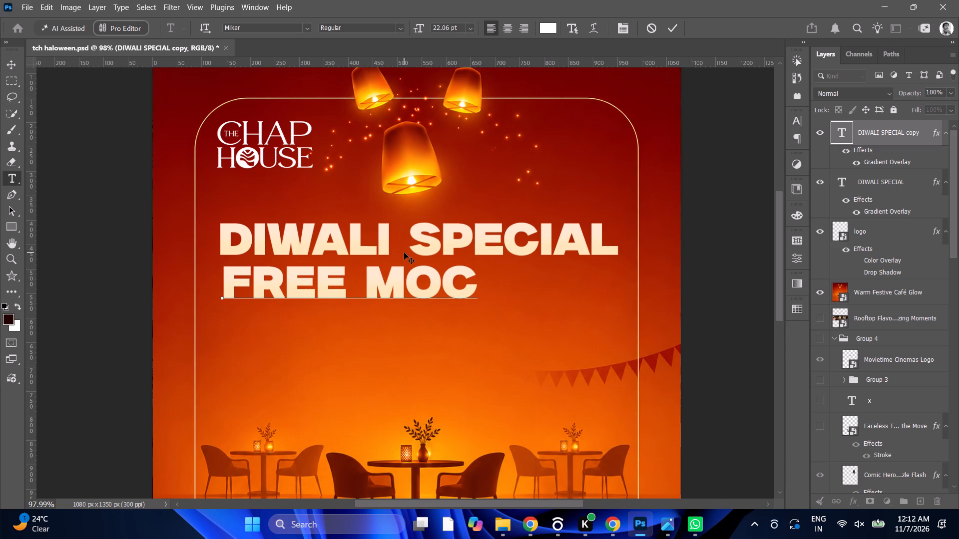
{"action": "type", "text": "KTAILS"}
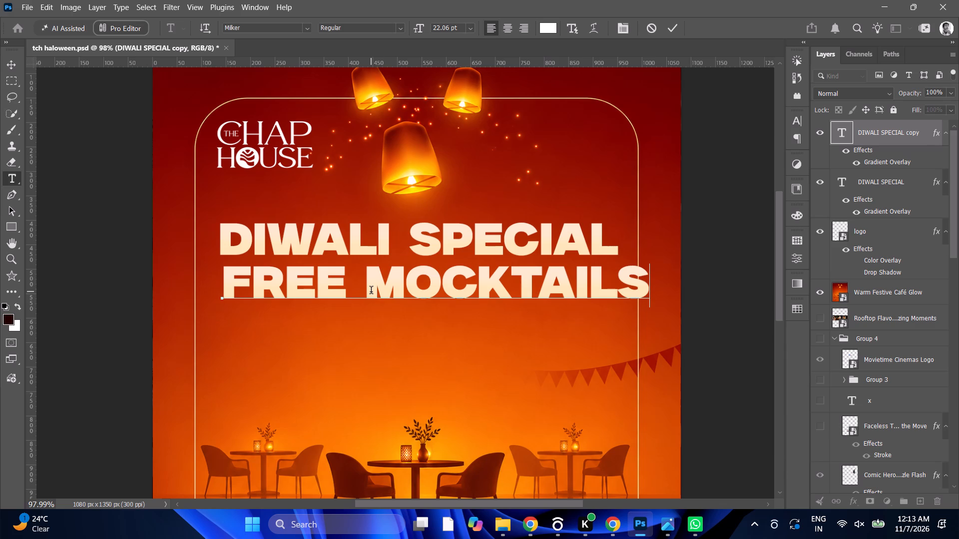
{"action": "left_click", "coordinate": [674, 24]}
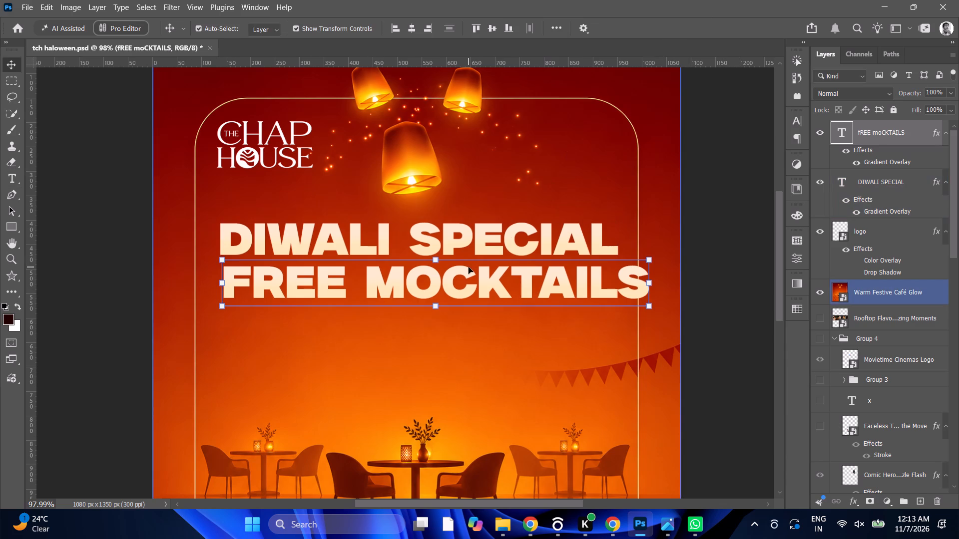
Scale the FREE MOCKTAILS text down to about 47%, keeping it left-aligned under the DIWALI SPECIAL heading.
{"action": "scroll", "coordinate": [444, 272], "scroll_direction": "down", "scroll_amount": 5}
{"action": "scroll", "coordinate": [444, 272], "scroll_direction": "down", "scroll_amount": 8, "text": "alt"}
{"action": "scroll", "coordinate": [462, 261], "scroll_direction": "up", "scroll_amount": 5, "text": "alt"}
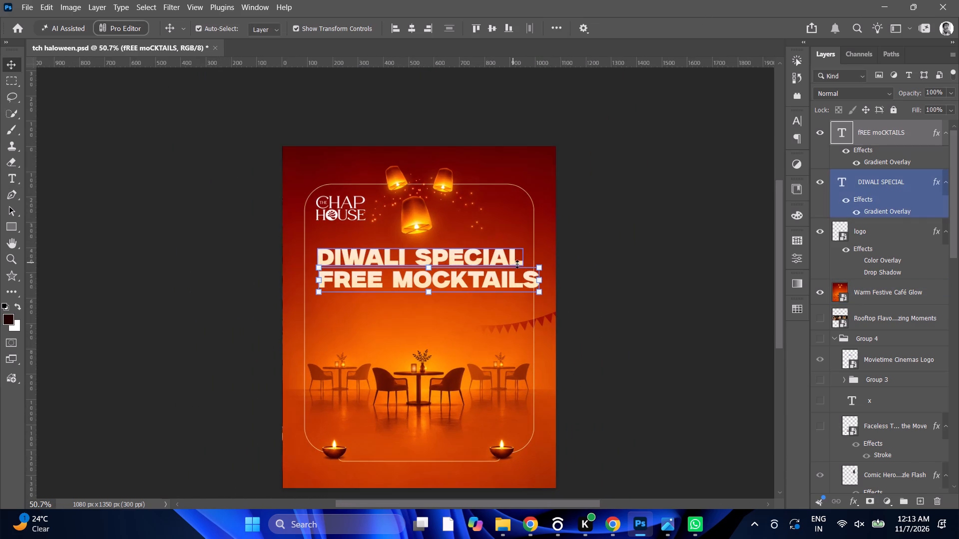
{"action": "left_click_drag", "start_coordinate": [541, 278], "coordinate": [449, 285]}
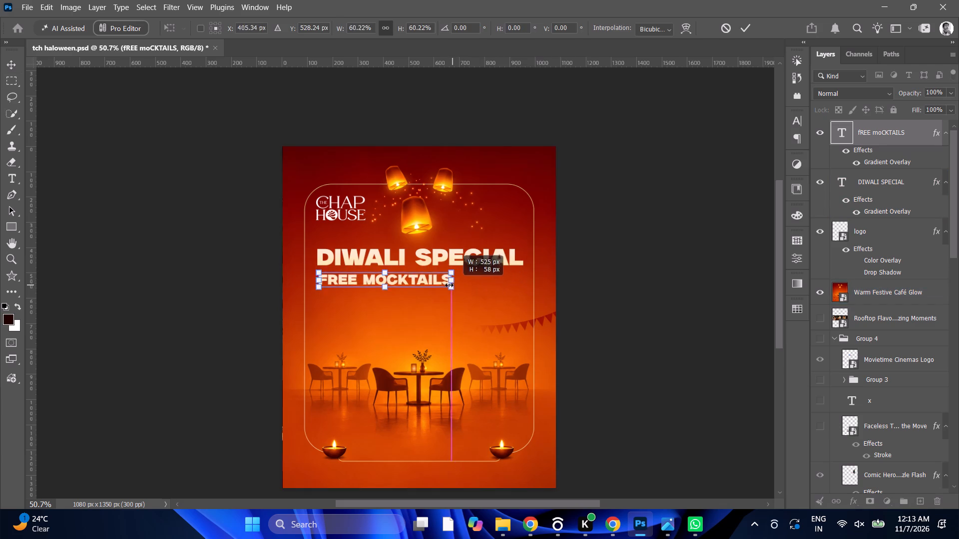
{"action": "left_click_drag", "start_coordinate": [449, 285], "coordinate": [433, 287]}
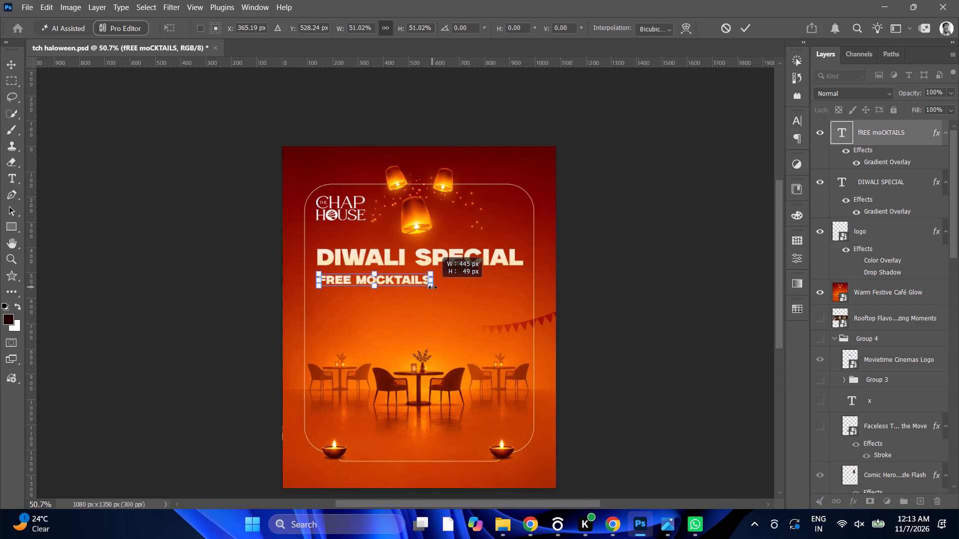
{"action": "left_click_drag", "start_coordinate": [433, 287], "coordinate": [424, 286]}
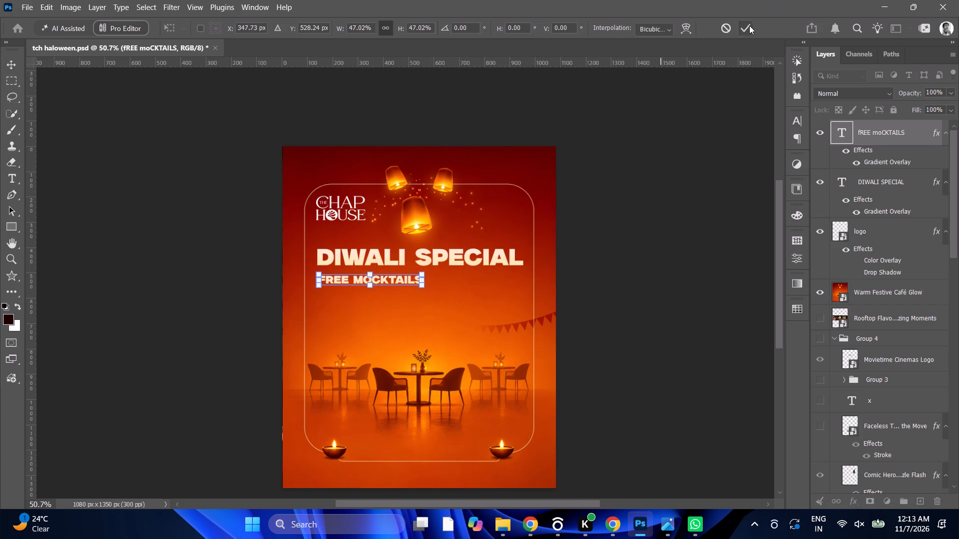
{"action": "left_click", "coordinate": [750, 25]}
Break the FREE MOCKTAILS text onto two lines, with MOCKTAILS below FREE.
{"action": "scroll", "coordinate": [445, 244], "scroll_direction": "up", "scroll_amount": 4, "text": "alt"}
{"action": "scroll", "coordinate": [394, 268], "scroll_direction": "up", "scroll_amount": 4, "text": "alt"}
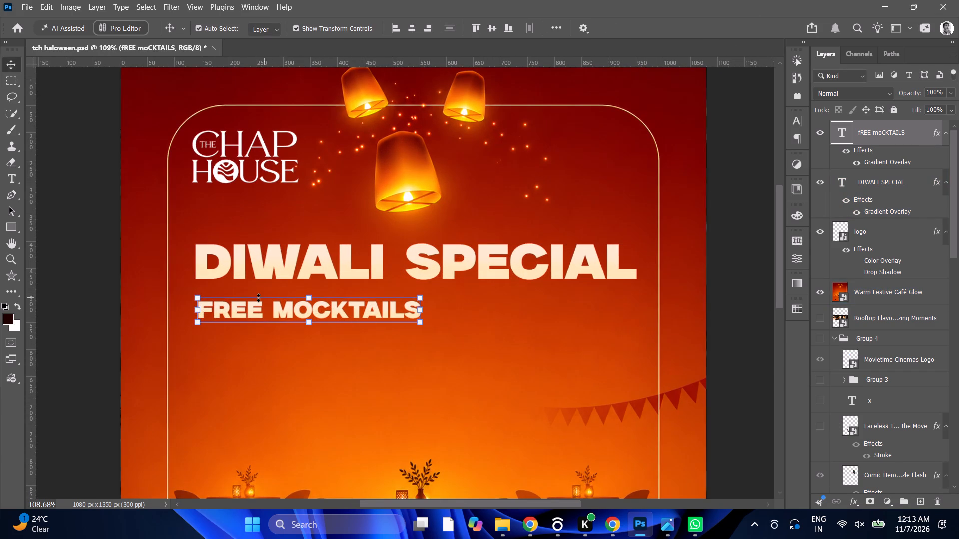
{"action": "triple_click", "coordinate": [263, 308]}
{"action": "left_click", "coordinate": [272, 313]}
{"action": "key", "text": "Return"}
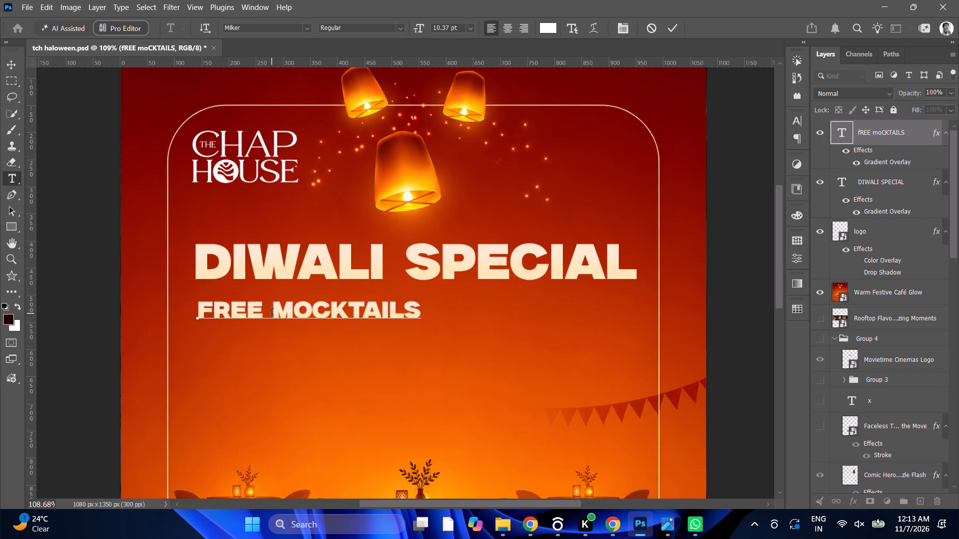
{"action": "scroll", "coordinate": [272, 313], "scroll_direction": "down", "scroll_amount": 5, "text": "alt"}
{"action": "scroll", "coordinate": [272, 313], "scroll_direction": "up", "scroll_amount": 3, "text": "alt"}
Change the font of the whole two-line FREE MOCKTAILS text to Mobilla Regular.
{"action": "key", "text": "ctrl+a"}
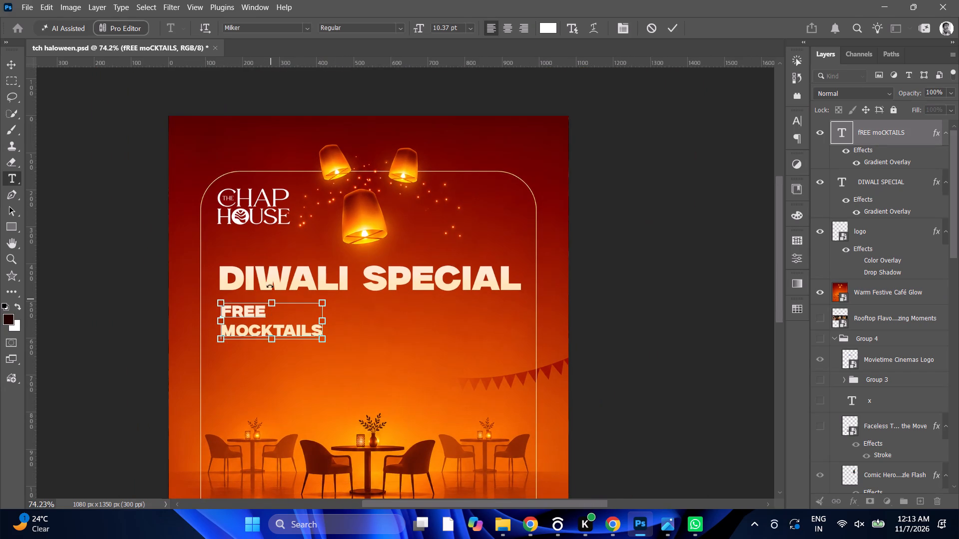
{"action": "left_click", "coordinate": [262, 324]}
{"action": "key", "text": "ctrl+a"}
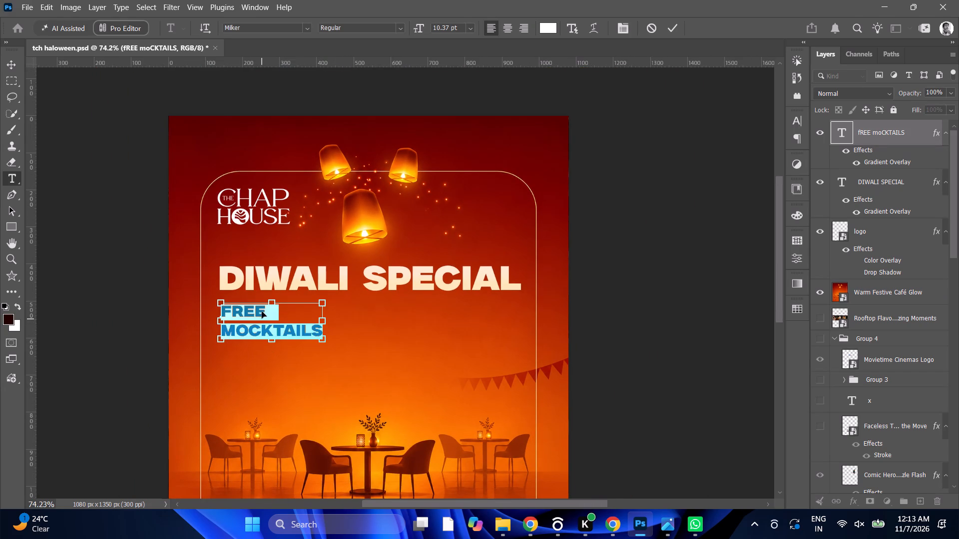
{"action": "left_click", "coordinate": [307, 26]}
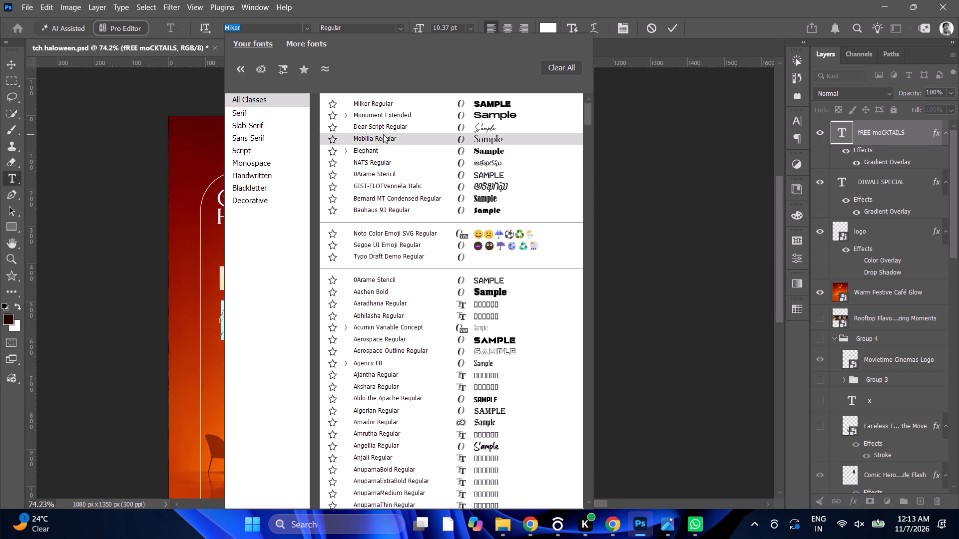
{"action": "left_click", "coordinate": [385, 134]}
{"action": "left_click", "coordinate": [270, 333]}
{"action": "scroll", "coordinate": [270, 329], "scroll_direction": "down", "scroll_amount": 4, "text": "alt"}
{"action": "scroll", "coordinate": [270, 329], "scroll_direction": "up", "scroll_amount": 4, "text": "alt"}
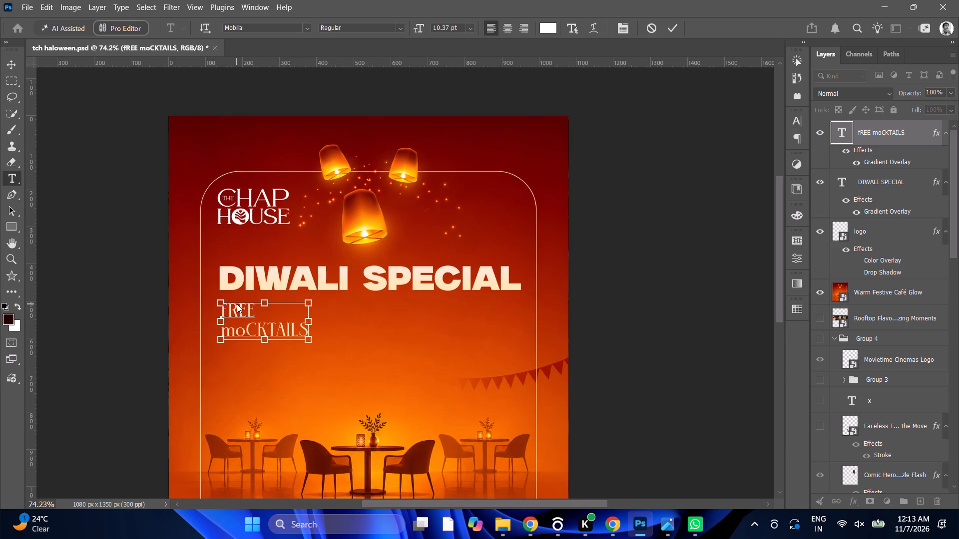
{"action": "scroll", "coordinate": [237, 304], "scroll_direction": "down", "scroll_amount": 8, "text": "ctrl"}
{"action": "scroll", "coordinate": [584, 338], "scroll_direction": "down", "scroll_amount": 5, "text": "alt"}
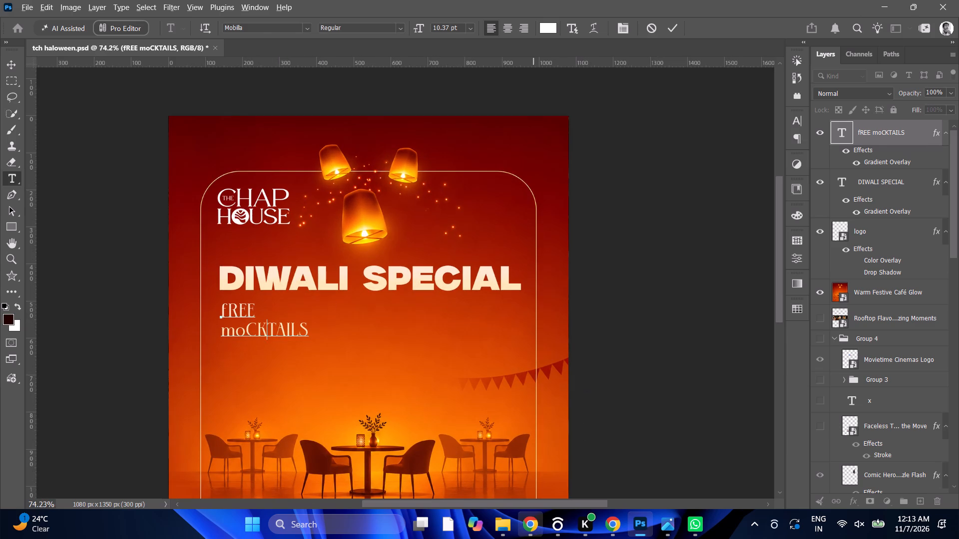
Switch to ChatGPT in Chrome and attach the photos DSC00714 and DSC01618 from Downloads to the background image's edit prompt.
{"action": "left_click", "coordinate": [532, 537]}
{"action": "left_click", "coordinate": [297, 484]}
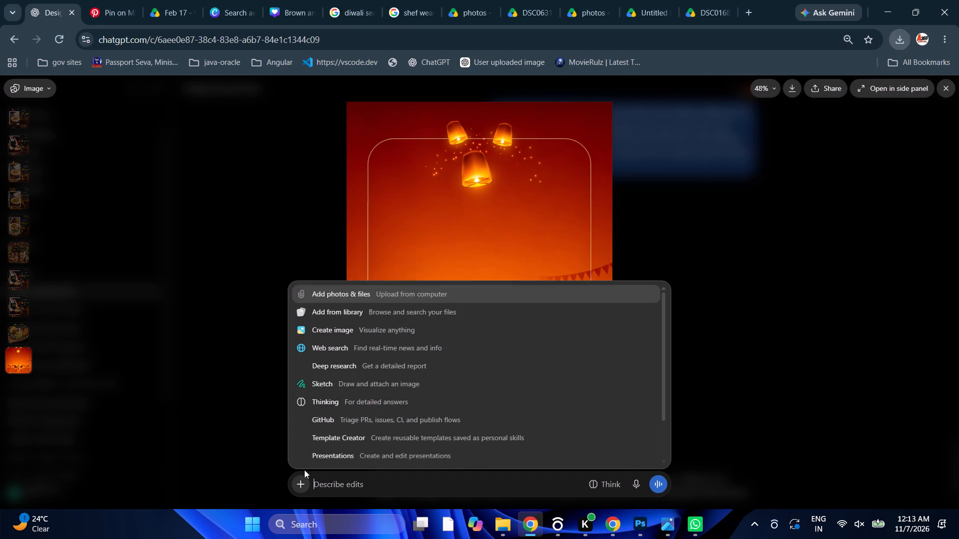
{"action": "left_click", "coordinate": [351, 296]}
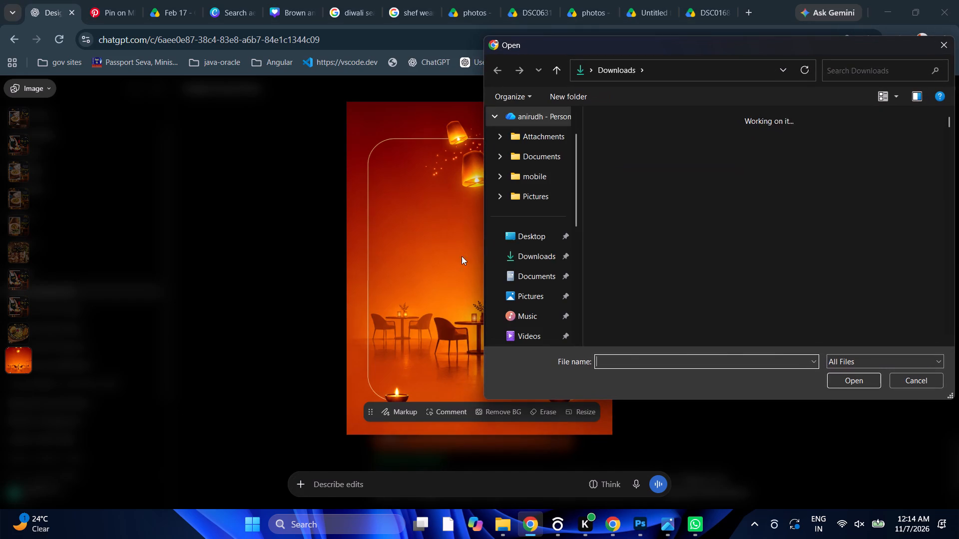
{"action": "left_click", "coordinate": [532, 254]}
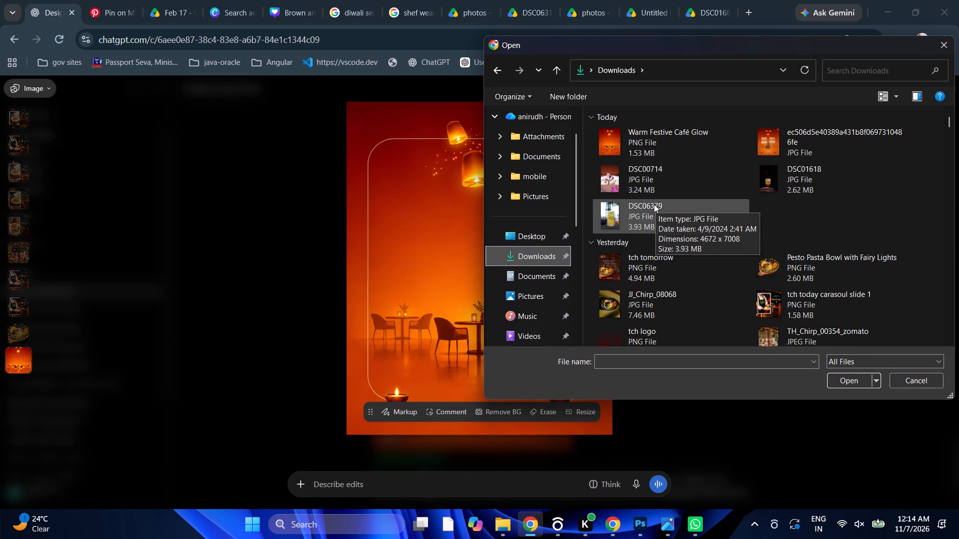
{"action": "left_click", "coordinate": [799, 187], "text": "ctrl"}
{"action": "left_click", "coordinate": [644, 186], "text": "ctrl"}
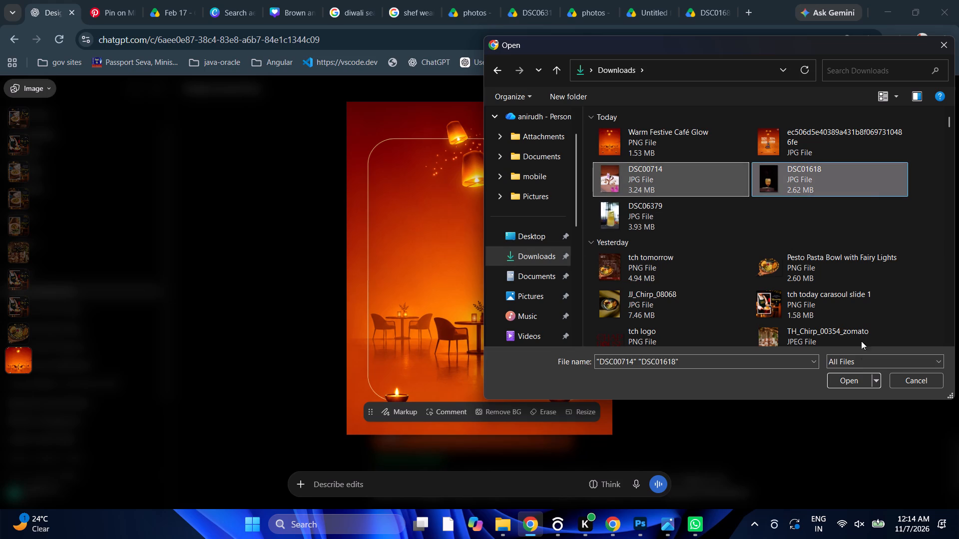
{"action": "left_click", "coordinate": [856, 380]}
{"action": "left_click", "coordinate": [400, 457]}
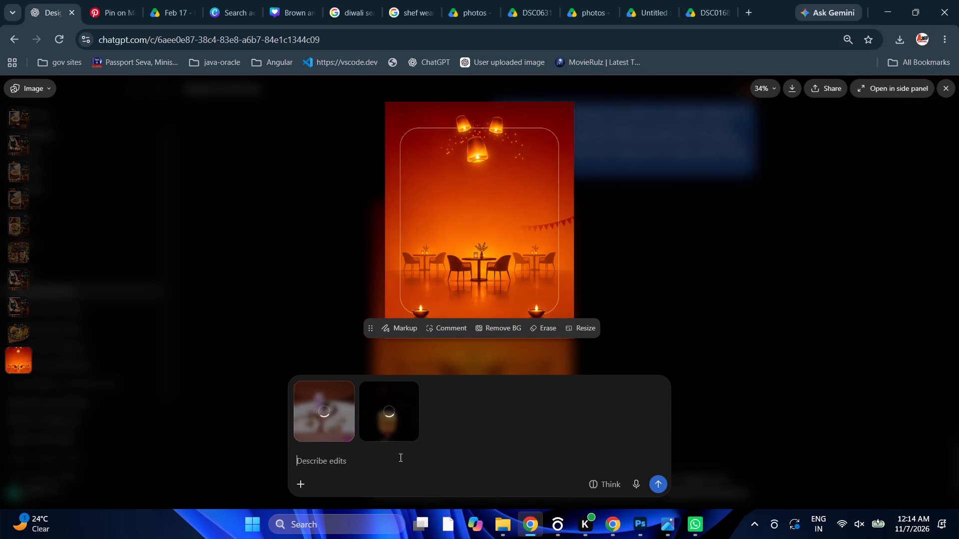
{"action": "left_click_drag", "start_coordinate": [383, 416], "coordinate": [355, 415]}
{"action": "left_click", "coordinate": [361, 454]}
{"action": "type", "text": "PLACE"}
{"action": "key", "text": "space"}
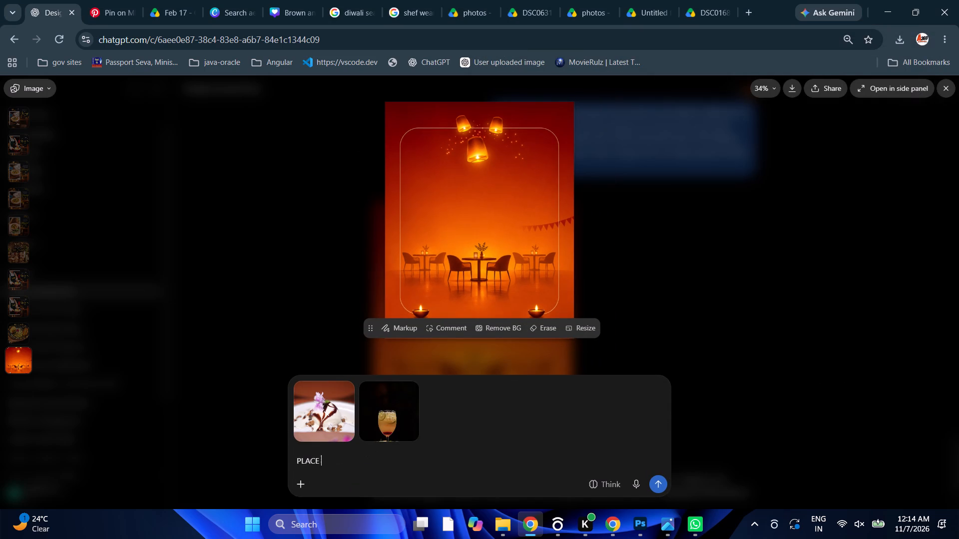
{"action": "type", "text": "THIS MOCKTAIL"}
{"action": "key", "text": "space"}
{"action": "type", "text": "ON"}
{"action": "key", "text": "space"}
{"action": "type", "text": "LEFT"}
{"action": "key", "text": "space"}
{"action": "type", "text": "INSIDE THE BOX AND DESSERT ON RI"}
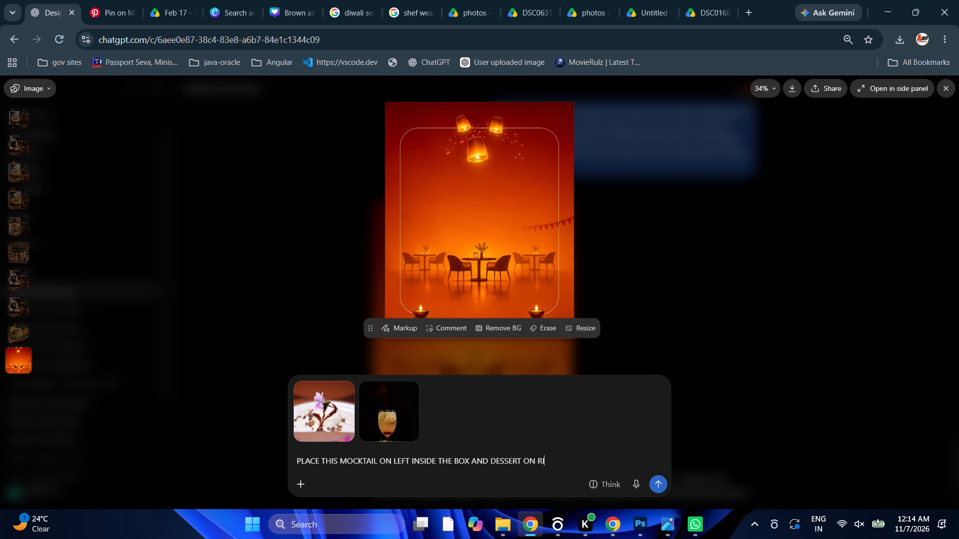
{"action": "type", "text": "GHT"}
{"action": "key", "text": "space"}
{"action": "type", "text": "SIDE THE"}
{"action": "key", "text": "space"}
{"action": "type", "text": "BOX"}
{"action": "key", "text": "space"}
{"action": "type", "text": "AND"}
{"action": "key", "text": "space"}
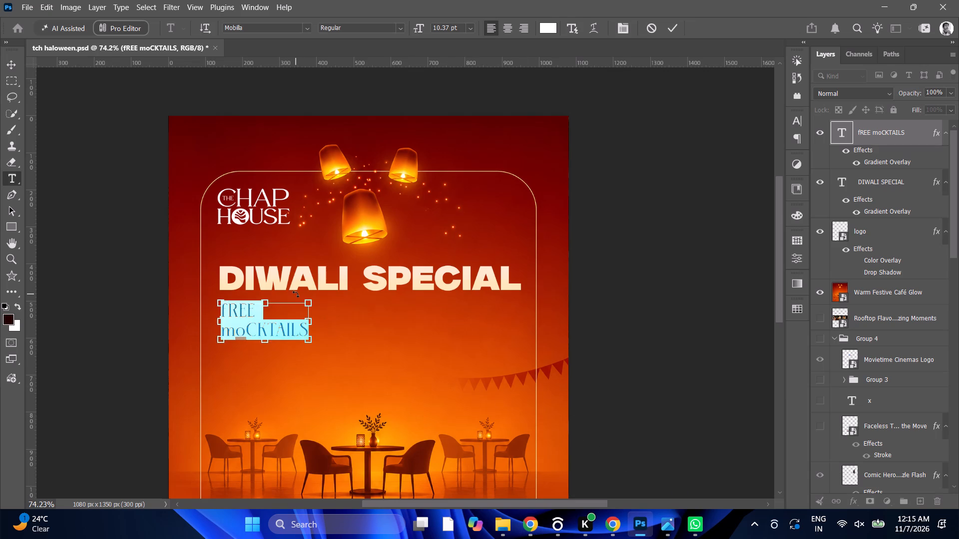
{"action": "left_click", "coordinate": [226, 311]}
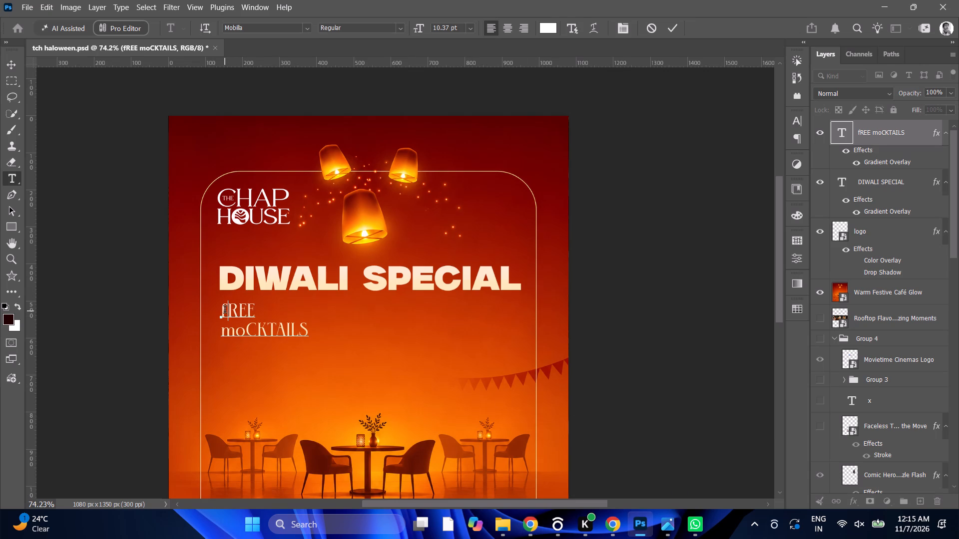
{"action": "double_click", "coordinate": [225, 311]}
{"action": "left_click", "coordinate": [225, 311]}
{"action": "key", "text": "BackSpace"}
{"action": "key", "text": "f"}
{"action": "left_click", "coordinate": [239, 334]}
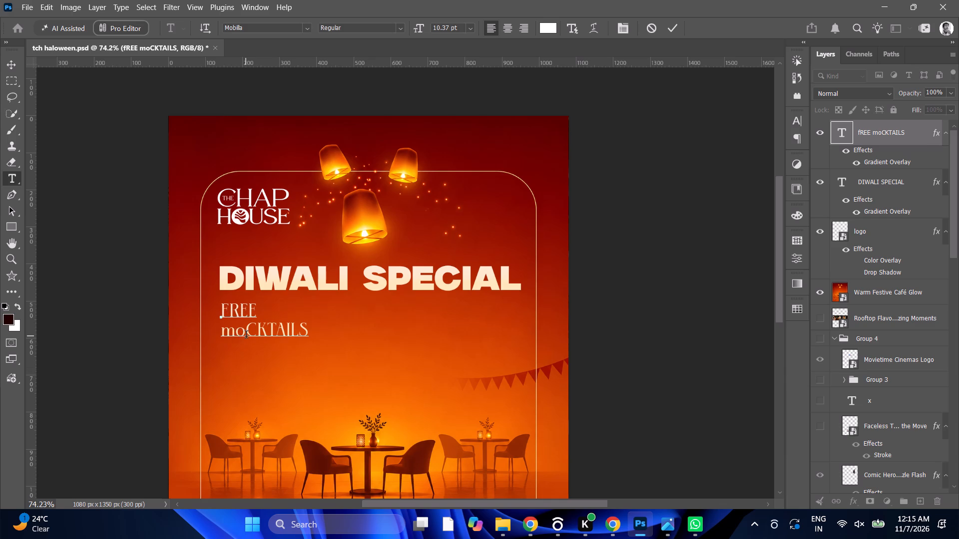
{"action": "left_click_drag", "start_coordinate": [246, 336], "coordinate": [196, 336]}
{"action": "type", "text": "MO"}
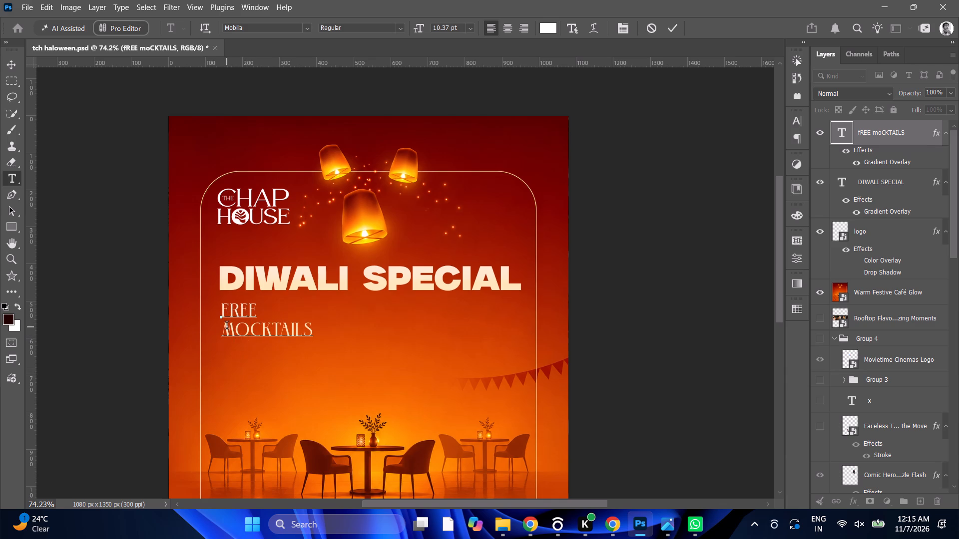
Centre-align the two-line FREE MOCKTAILS text and move it back inside the frame beneath the word DIWALI.
{"action": "key", "text": "ctrl+a"}
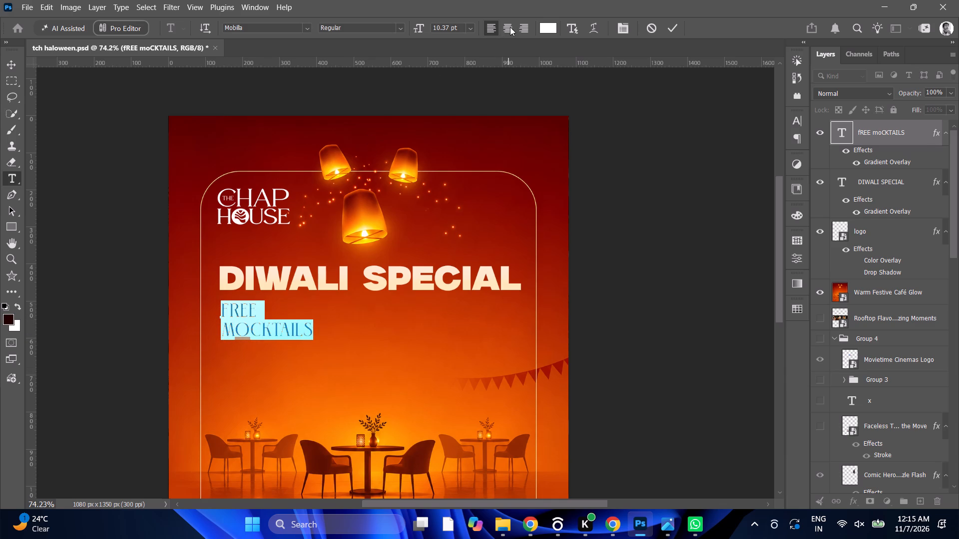
{"action": "left_click", "coordinate": [510, 27]}
{"action": "left_click", "coordinate": [17, 64]}
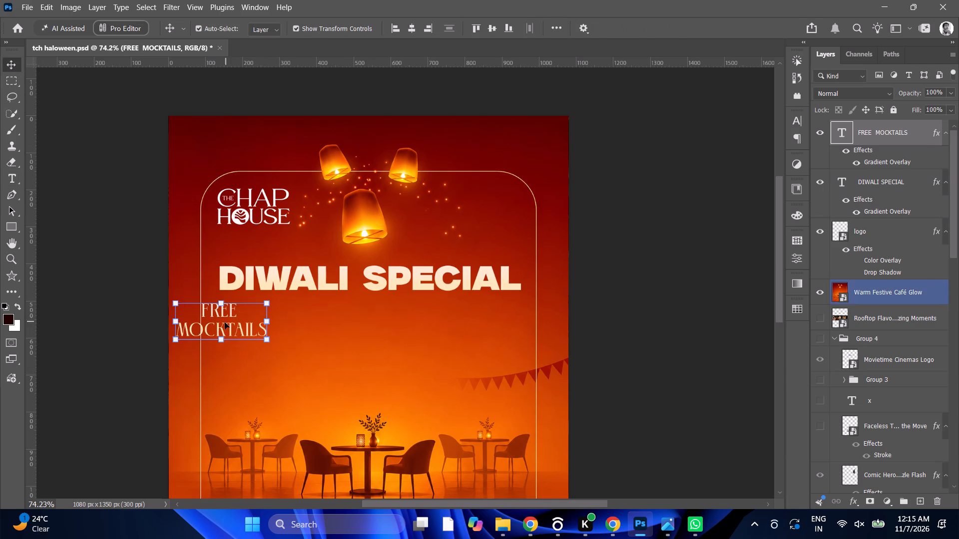
{"action": "left_click_drag", "start_coordinate": [231, 326], "coordinate": [278, 328]}
Duplicate the FREE MOCKTAILS text beneath the word SPECIAL and replace the copy's wording with COMPLEMENTARY.
{"action": "scroll", "coordinate": [278, 328], "scroll_direction": "down", "scroll_amount": 4, "text": "alt"}
{"action": "scroll", "coordinate": [276, 328], "scroll_direction": "up", "scroll_amount": 3, "text": "alt"}
{"action": "left_click_drag", "start_coordinate": [594, 504], "coordinate": [556, 493]}
{"action": "left_click_drag", "start_coordinate": [394, 325], "coordinate": [562, 324], "text": "alt"}
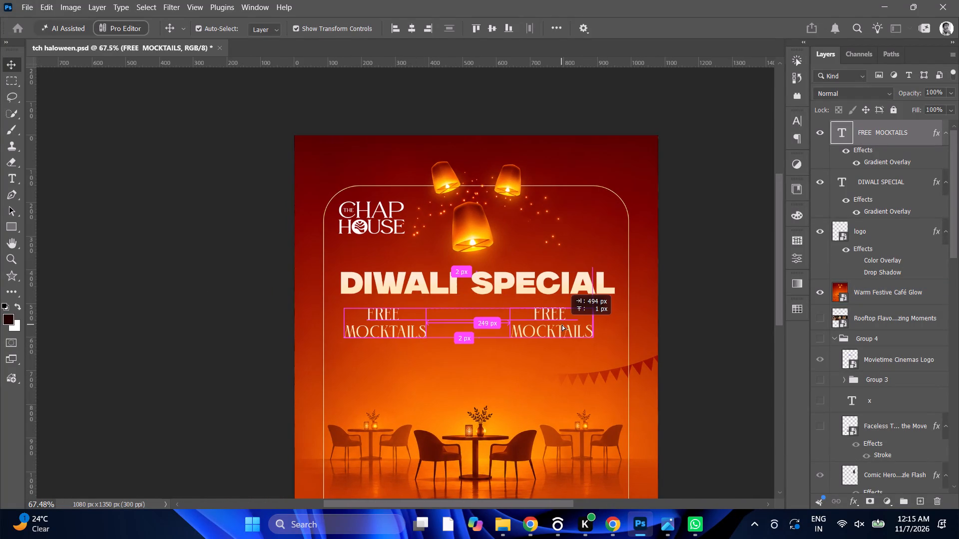
{"action": "left_click_drag", "start_coordinate": [562, 324], "coordinate": [567, 324], "text": "alt"}
{"action": "double_click", "coordinate": [567, 324]}
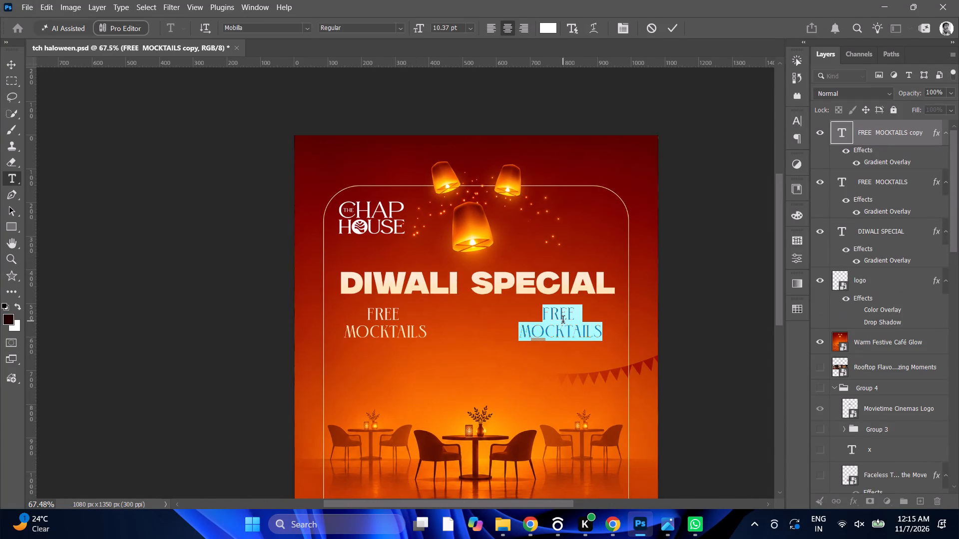
{"action": "type", "text": "cO"}
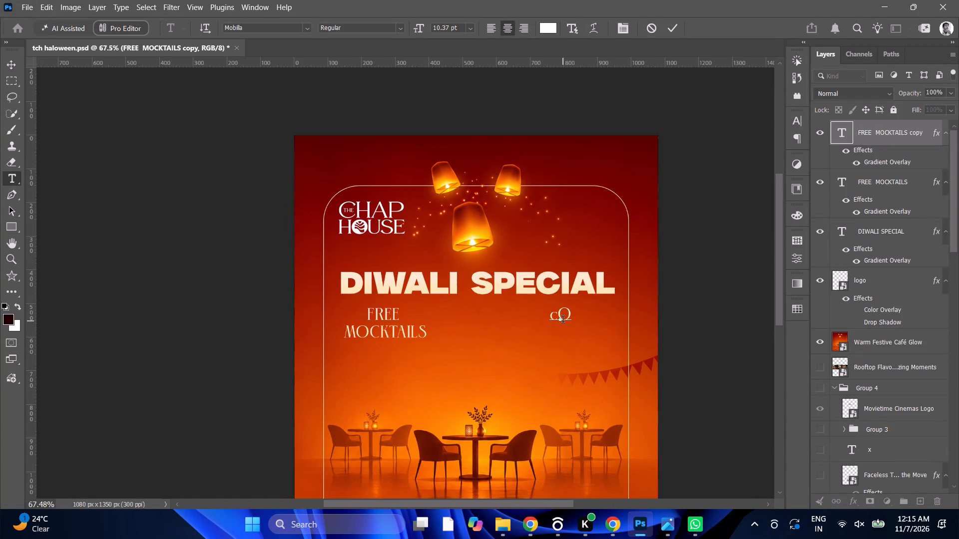
{"action": "key", "text": "BackSpace"}
{"action": "key", "text": "BackSpace"}
{"action": "type", "text": "COMPLEMENTARY"}
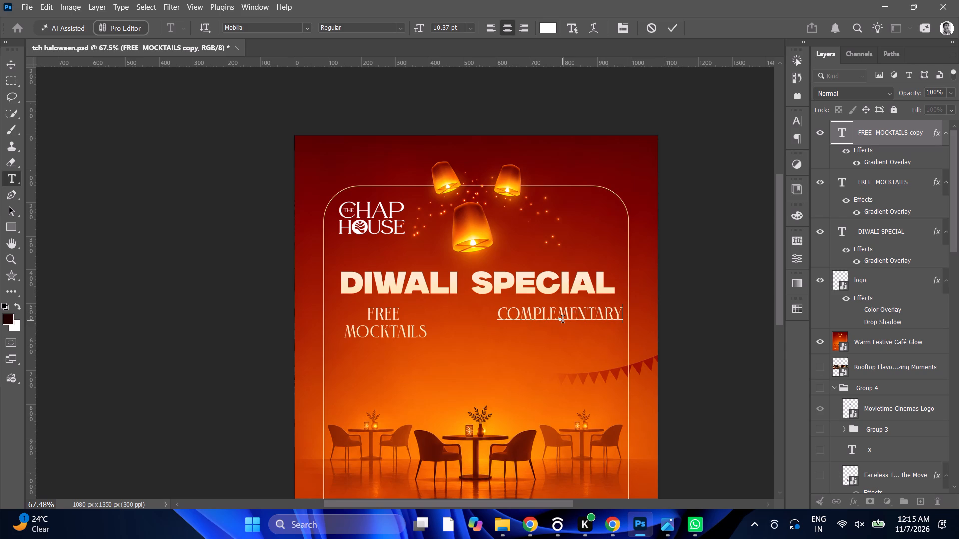
{"action": "left_click", "coordinate": [677, 24]}
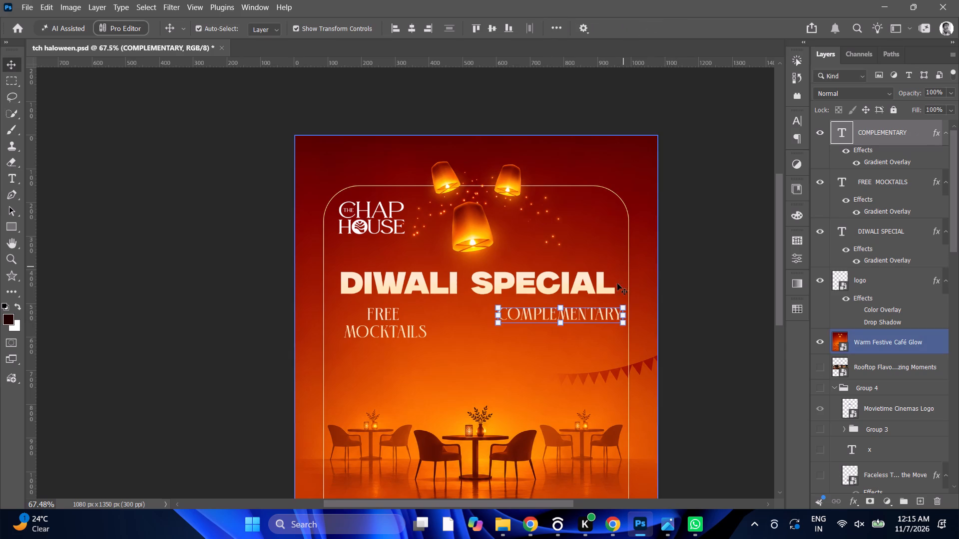
Shift the COMPLEMENTARY text left so its right edge lines up with the DIWALI SPECIAL heading, keeping the background in place.
{"action": "left_click_drag", "start_coordinate": [598, 321], "coordinate": [590, 322]}
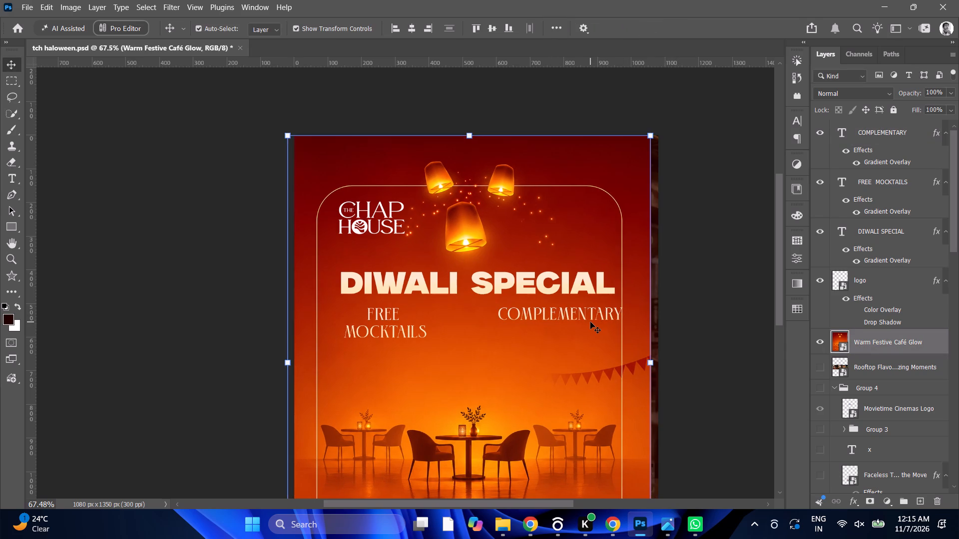
{"action": "key", "text": "ctrl+z"}
{"action": "left_click", "coordinate": [591, 313], "text": "alt"}
{"action": "left_click_drag", "start_coordinate": [595, 315], "coordinate": [594, 315]}
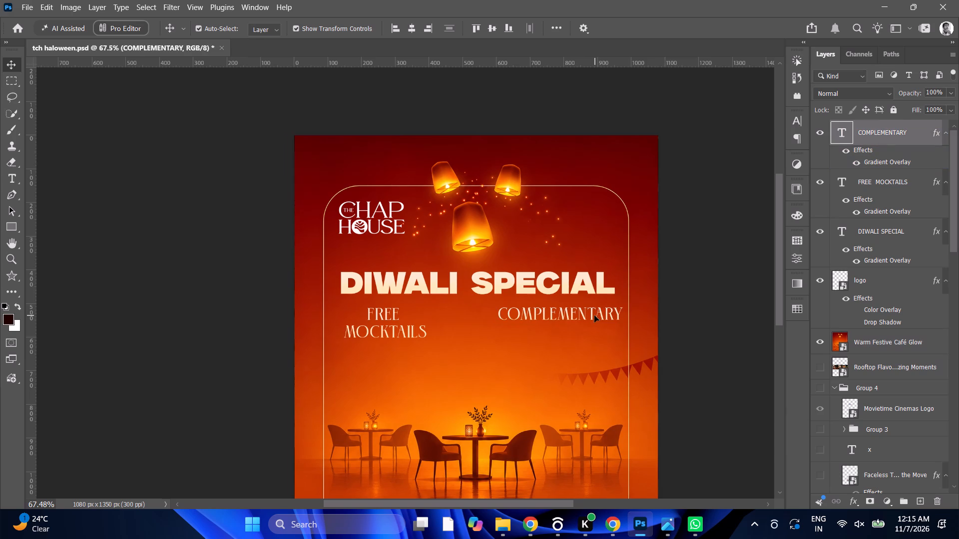
{"action": "left_click_drag", "start_coordinate": [594, 315], "coordinate": [586, 316]}
Duplicate the COMPLEMENTARY text directly below itself, level with MOCKTAILS, and replace the copy's wording with DESSERTS.
{"action": "left_click_drag", "start_coordinate": [584, 315], "coordinate": [586, 327], "text": "alt"}
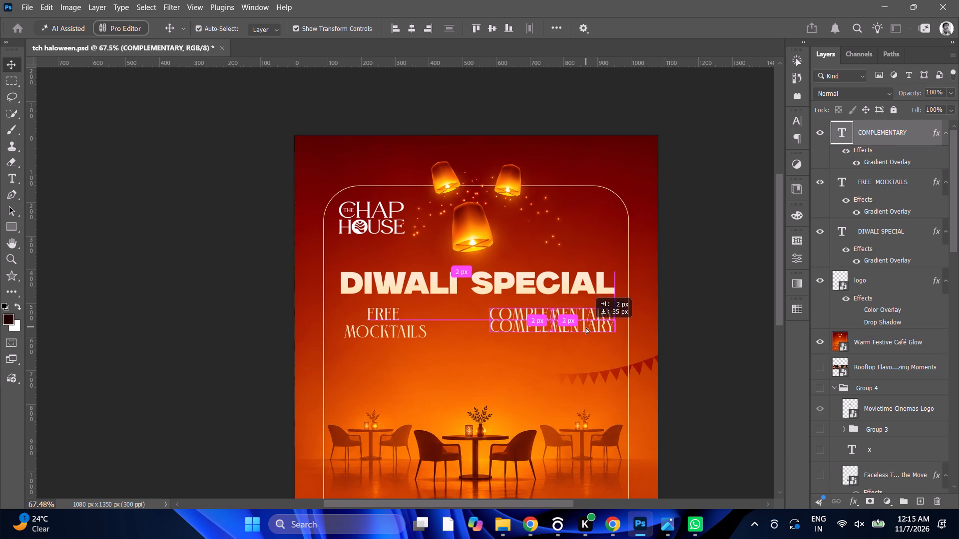
{"action": "left_click_drag", "start_coordinate": [586, 327], "coordinate": [586, 332], "text": "alt"}
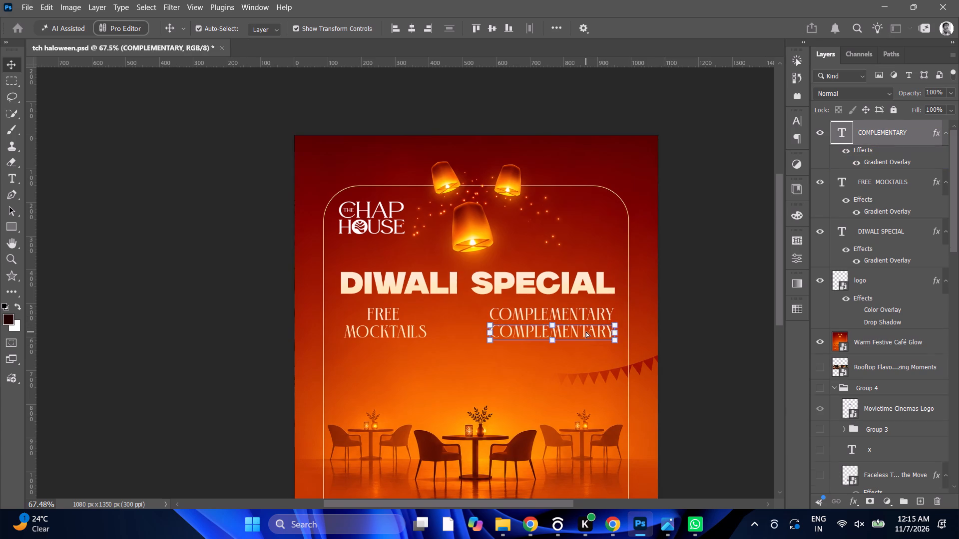
{"action": "triple_click", "coordinate": [586, 331]}
{"action": "type", "text": "dE"}
{"action": "key", "text": "BackSpace"}
{"action": "key", "text": "BackSpace"}
{"action": "key", "text": "BackSpace"}
{"action": "key", "text": "BackSpace"}
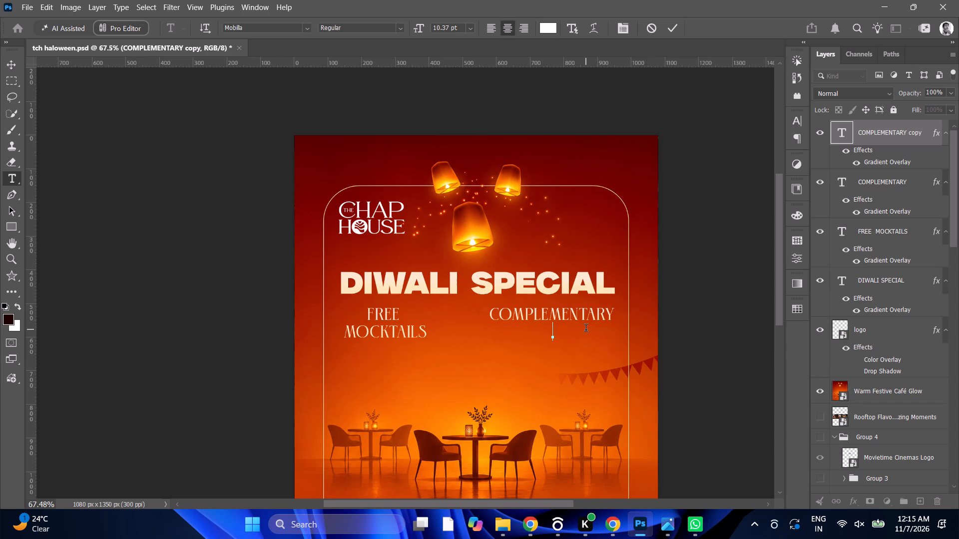
{"action": "type", "text": "DESSERTS"}
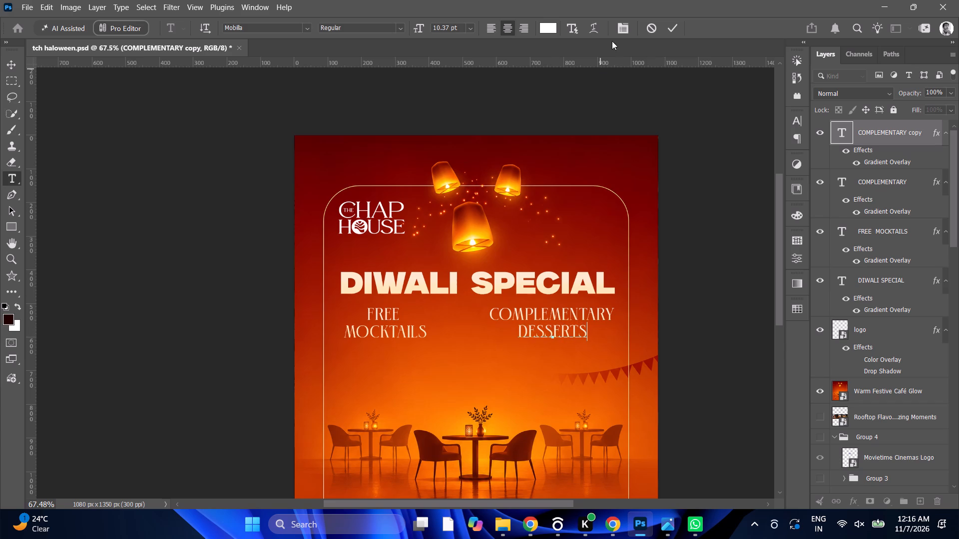
{"action": "left_click", "coordinate": [668, 28]}
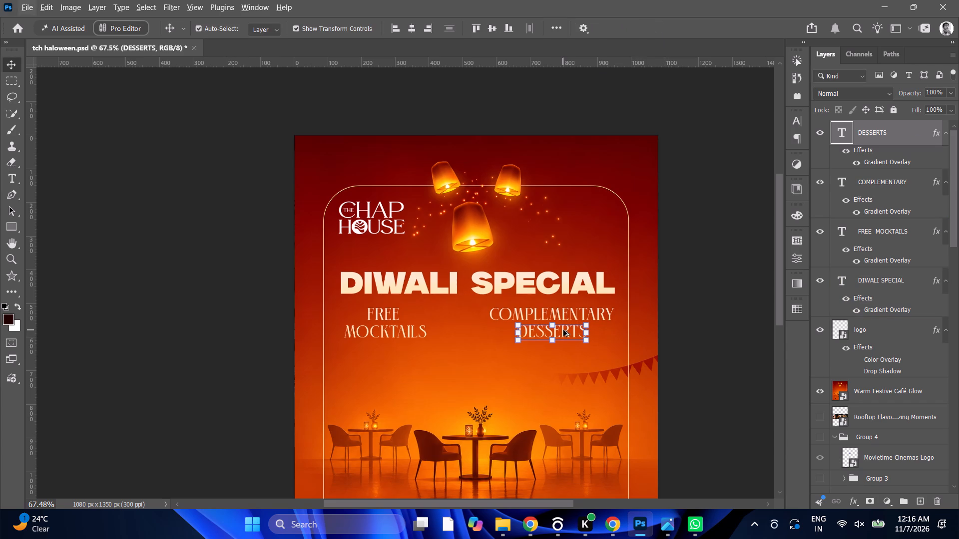
{"action": "left_click", "coordinate": [563, 330]}
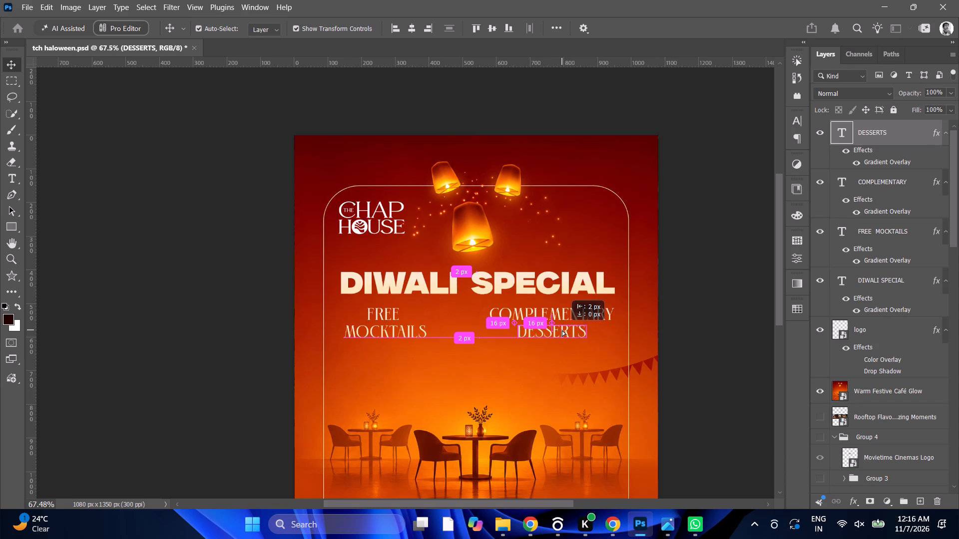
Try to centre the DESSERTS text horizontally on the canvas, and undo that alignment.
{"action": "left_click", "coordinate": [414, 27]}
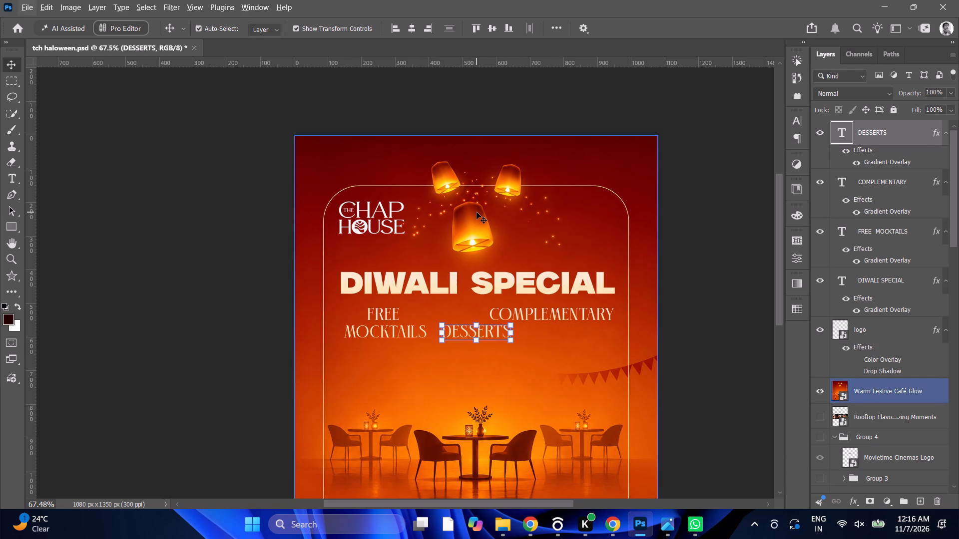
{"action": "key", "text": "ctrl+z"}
Examine how the FREE MOCKTAILS and COMPLEMENTARY DESSERTS texts sit within the poster's frame.
{"action": "scroll", "coordinate": [477, 213], "scroll_direction": "down", "scroll_amount": 4, "text": "alt"}
{"action": "scroll", "coordinate": [459, 290], "scroll_direction": "up", "scroll_amount": 1, "text": "alt"}
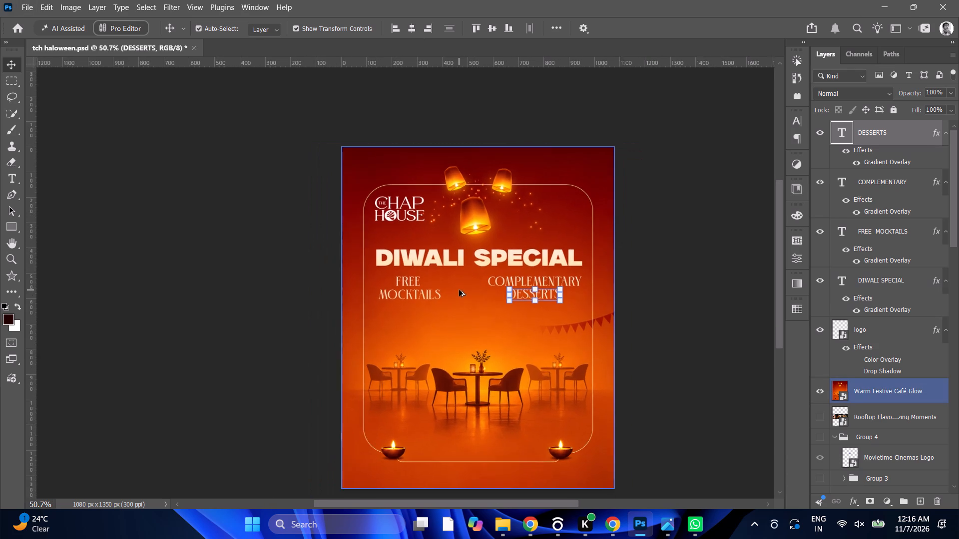
{"action": "scroll", "coordinate": [459, 290], "scroll_direction": "up", "scroll_amount": 1, "text": "alt"}
{"action": "scroll", "coordinate": [459, 290], "scroll_direction": "down", "scroll_amount": 5}
{"action": "scroll", "coordinate": [460, 285], "scroll_direction": "down", "scroll_amount": 3, "text": "alt"}
{"action": "scroll", "coordinate": [464, 284], "scroll_direction": "up", "scroll_amount": 4, "text": "alt"}
{"action": "scroll", "coordinate": [506, 277], "scroll_direction": "up", "scroll_amount": 4, "text": "alt"}
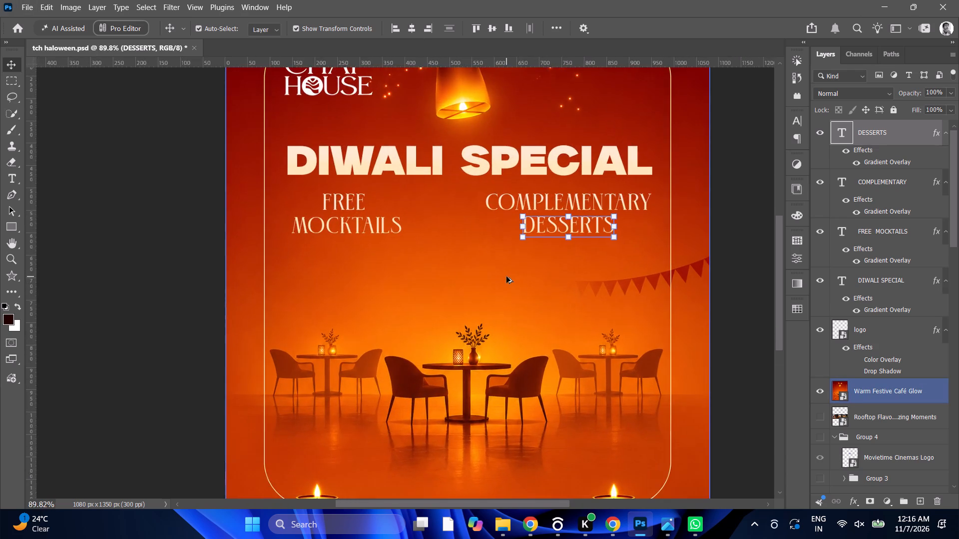
{"action": "scroll", "coordinate": [530, 265], "scroll_direction": "up", "scroll_amount": 4, "text": "alt"}
{"action": "scroll", "coordinate": [531, 264], "scroll_direction": "down", "scroll_amount": 5, "text": "alt"}
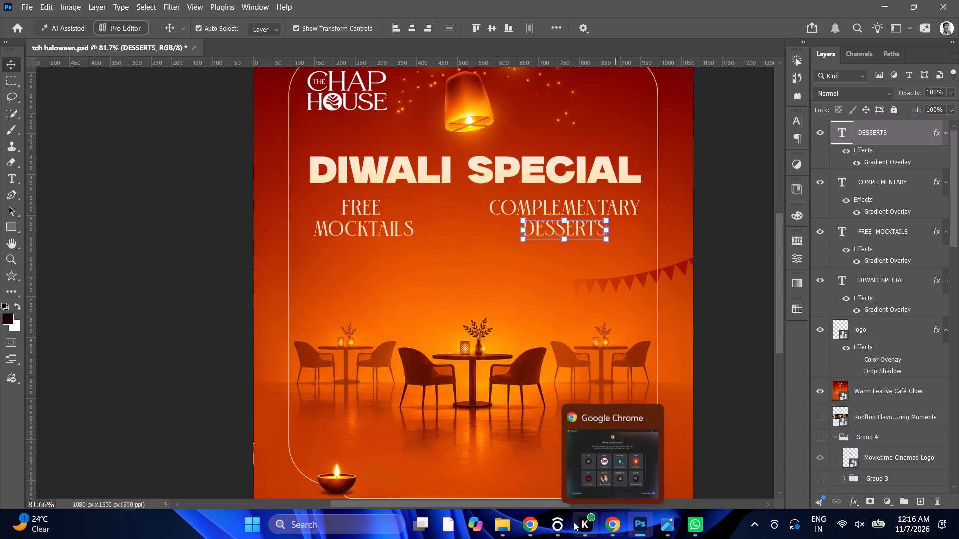
Switch to ChatGPT in Chrome, open the generated mocktail-and-dessert image and download it.
{"action": "left_click", "coordinate": [538, 518]}
{"action": "left_click", "coordinate": [512, 217]}
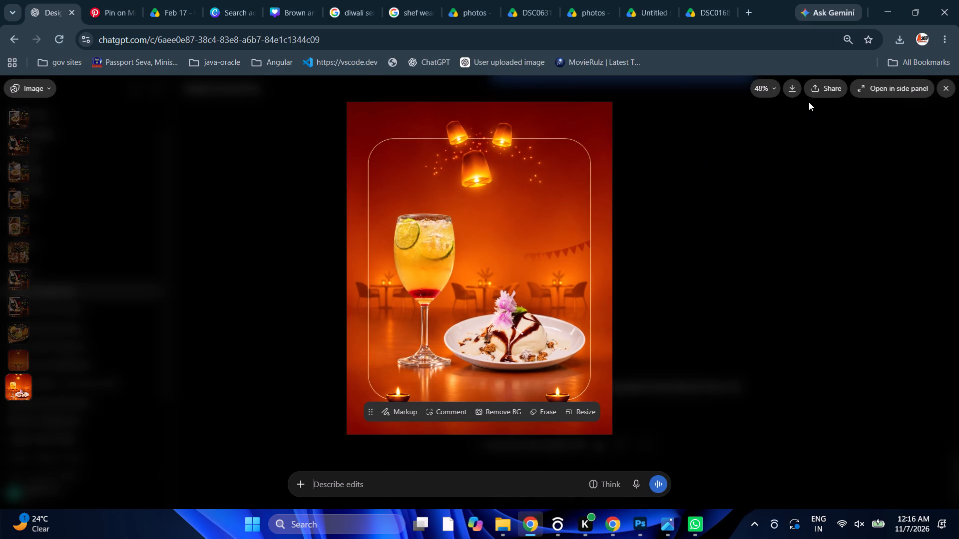
{"action": "left_click", "coordinate": [797, 89]}
Place the downloaded Golden Glow Mocktail and Chocolate Dessert image into the Photoshop poster at its default placement size.
{"action": "left_click_drag", "start_coordinate": [764, 94], "coordinate": [719, 274]}
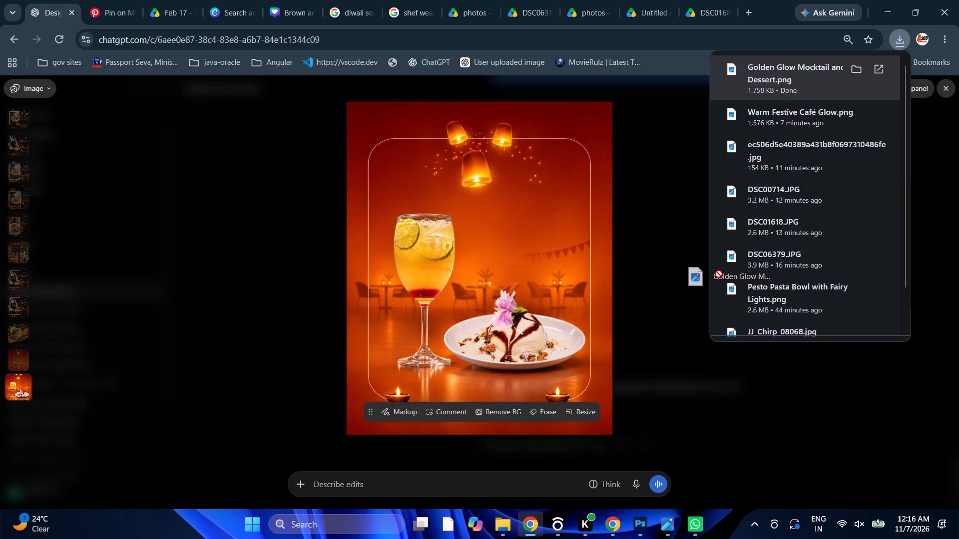
{"action": "left_click_drag", "start_coordinate": [719, 274], "coordinate": [794, 141]}
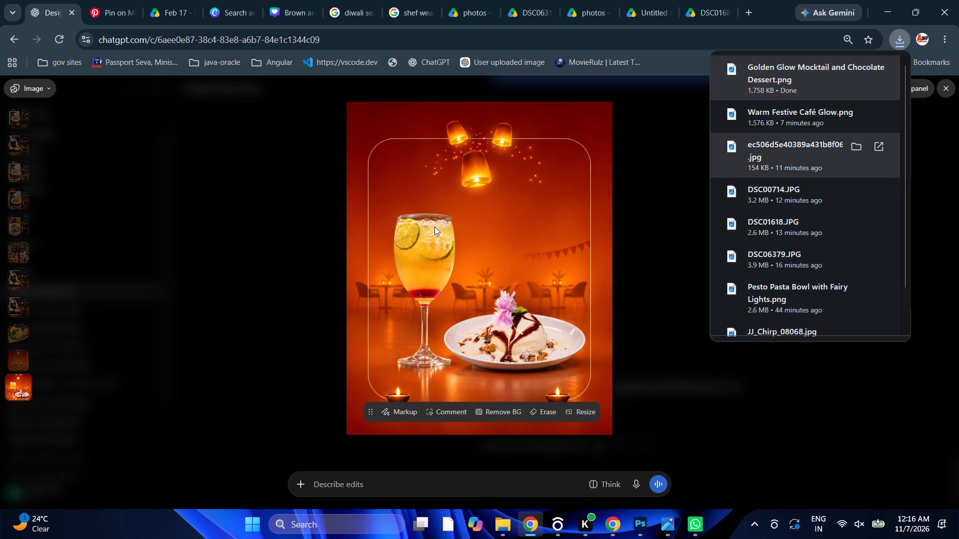
{"action": "scroll", "coordinate": [435, 226], "scroll_direction": "up", "scroll_amount": 4}
{"action": "scroll", "coordinate": [435, 226], "scroll_direction": "down", "scroll_amount": 3}
{"action": "scroll", "coordinate": [435, 226], "scroll_direction": "up", "scroll_amount": 2}
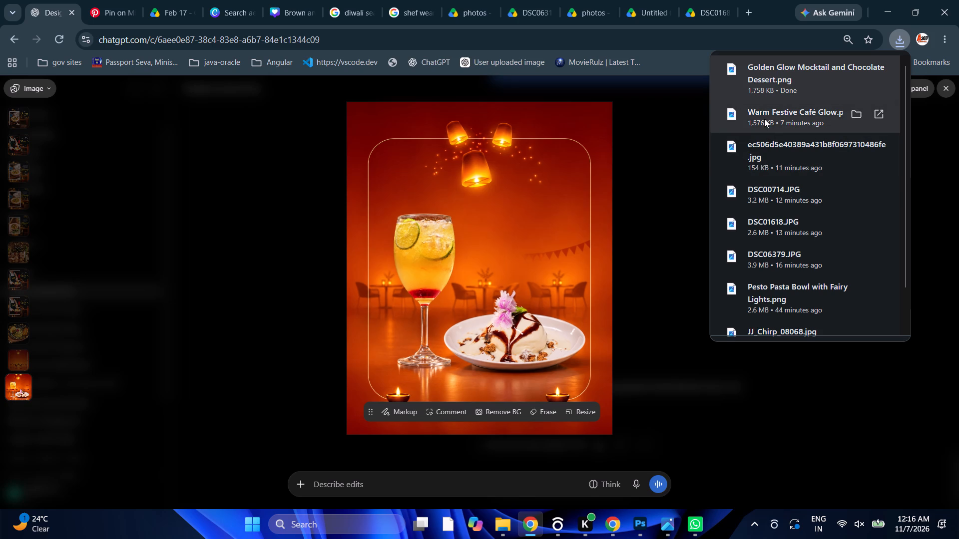
{"action": "left_click_drag", "start_coordinate": [774, 76], "coordinate": [647, 508]}
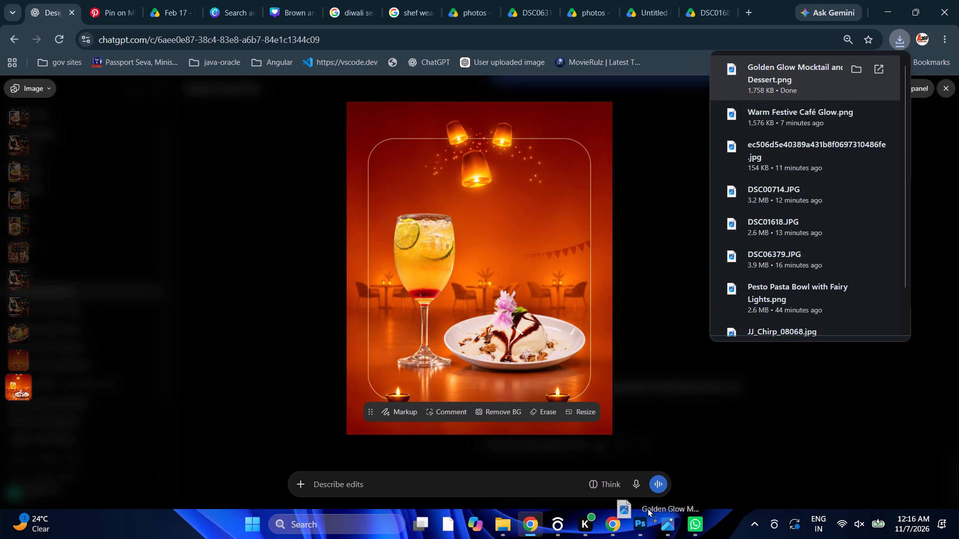
{"action": "left_click_drag", "start_coordinate": [647, 508], "coordinate": [579, 345]}
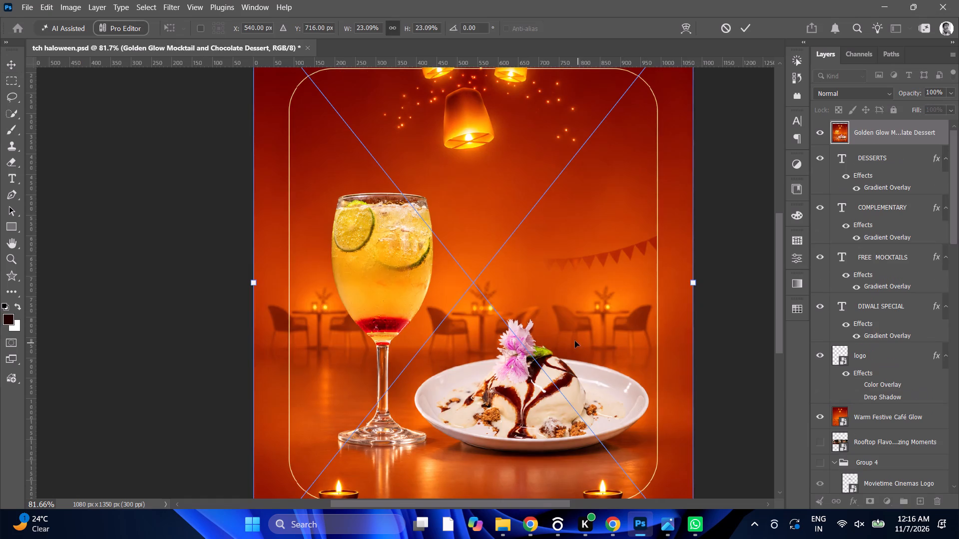
{"action": "scroll", "coordinate": [573, 338], "scroll_direction": "down", "scroll_amount": 4, "text": "alt"}
{"action": "left_click", "coordinate": [742, 28]}
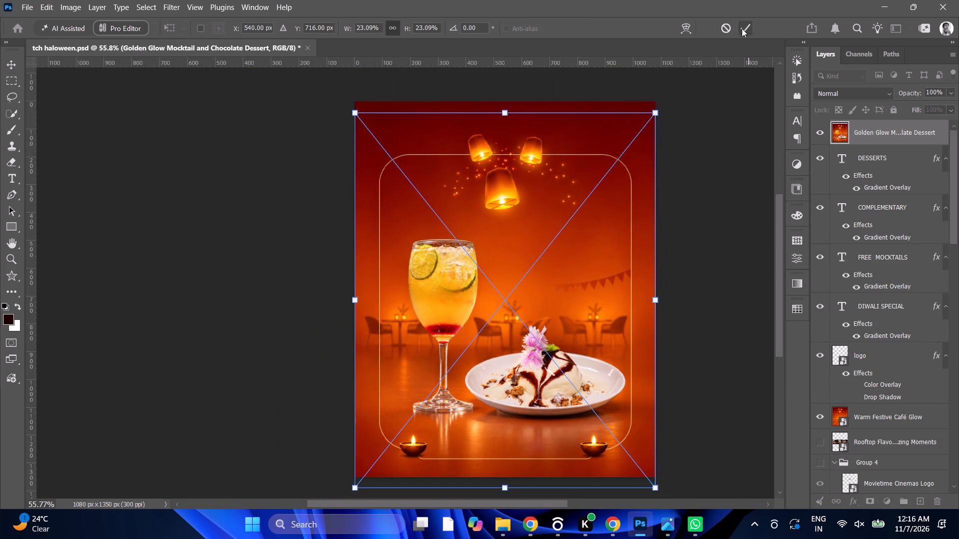
Examine the placed mocktail and dessert image against the poster canvas.
{"action": "scroll", "coordinate": [574, 195], "scroll_direction": "up", "scroll_amount": 3, "text": "alt"}
{"action": "scroll", "coordinate": [574, 195], "scroll_direction": "down", "scroll_amount": 3, "text": "alt"}
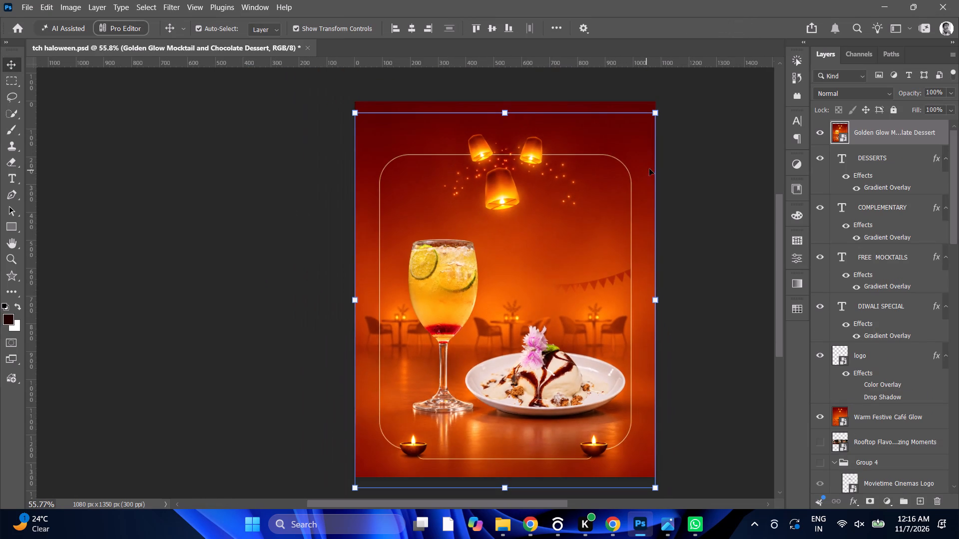
{"action": "scroll", "coordinate": [640, 165], "scroll_direction": "up", "scroll_amount": 5, "text": "alt"}
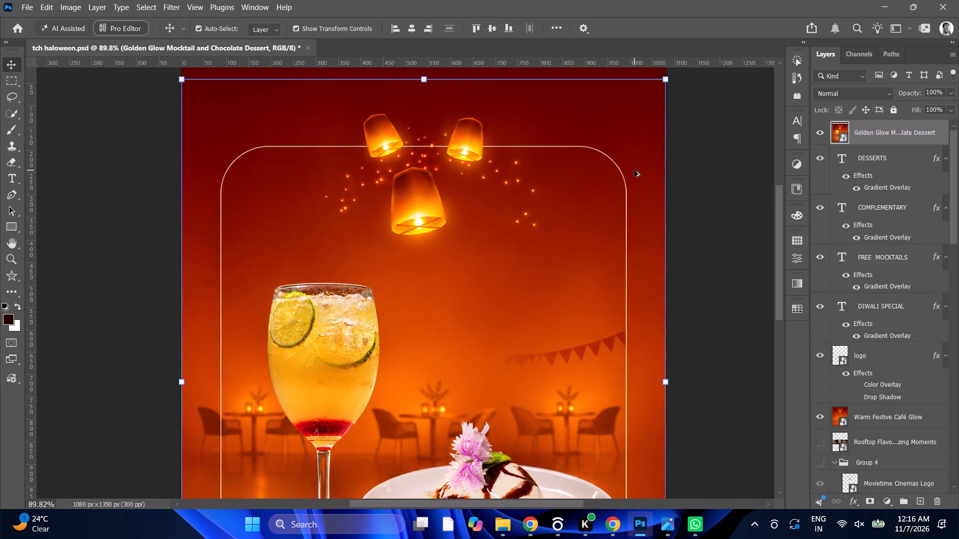
{"action": "scroll", "coordinate": [620, 175], "scroll_direction": "down", "scroll_amount": 2, "text": "alt"}
{"action": "scroll", "coordinate": [643, 246], "scroll_direction": "down", "scroll_amount": 4, "text": "alt"}
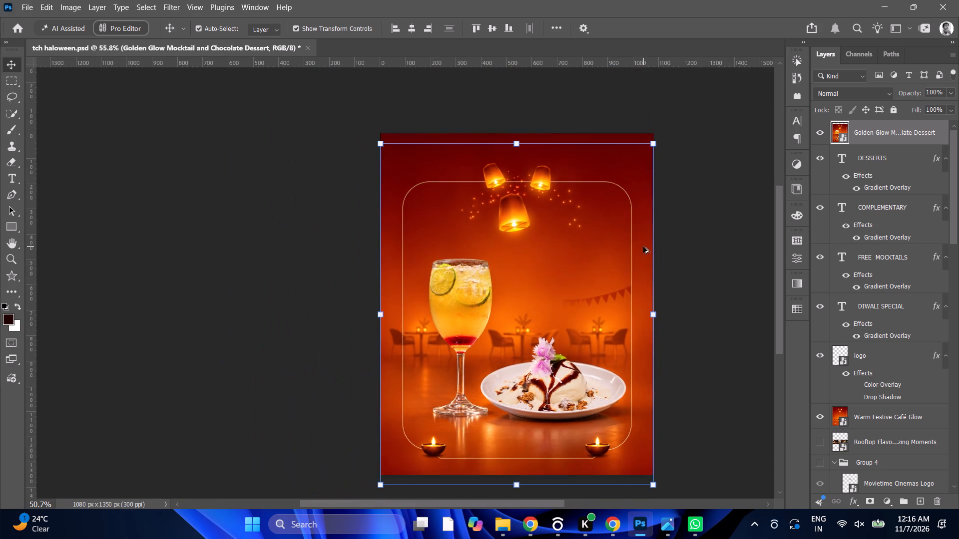
{"action": "scroll", "coordinate": [622, 290], "scroll_direction": "up", "scroll_amount": 3}
{"action": "scroll", "coordinate": [622, 290], "scroll_direction": "down", "scroll_amount": 5}
{"action": "scroll", "coordinate": [622, 290], "scroll_direction": "up", "scroll_amount": 3, "text": "alt"}
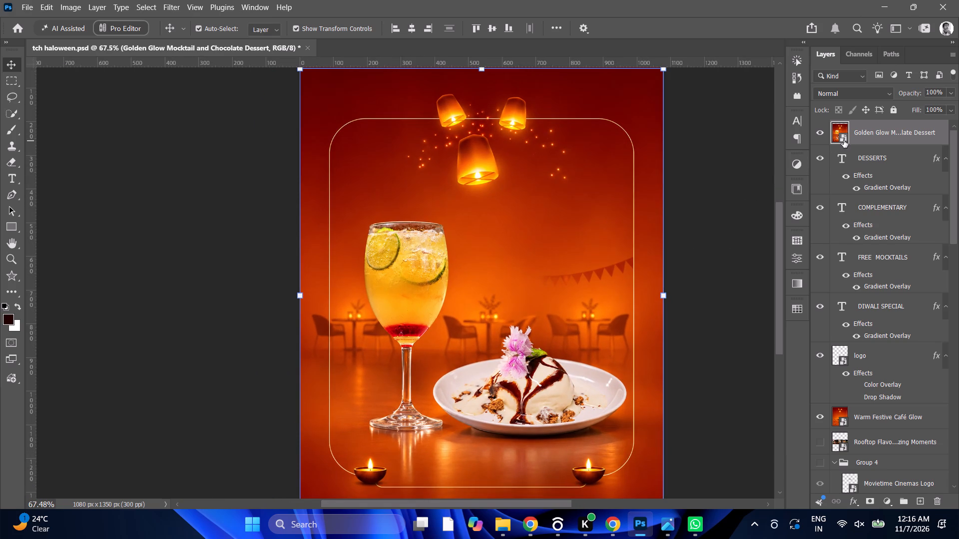
Move the Golden Glow image layer beneath the DIWALI SPECIAL text layer and above the logo layer.
{"action": "left_click", "coordinate": [867, 155]}
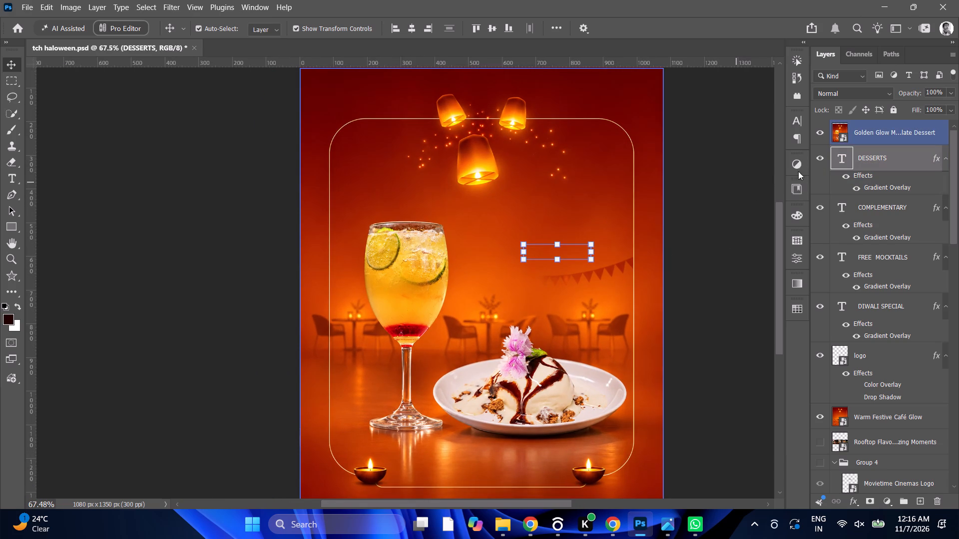
{"action": "left_click_drag", "start_coordinate": [888, 137], "coordinate": [889, 375]}
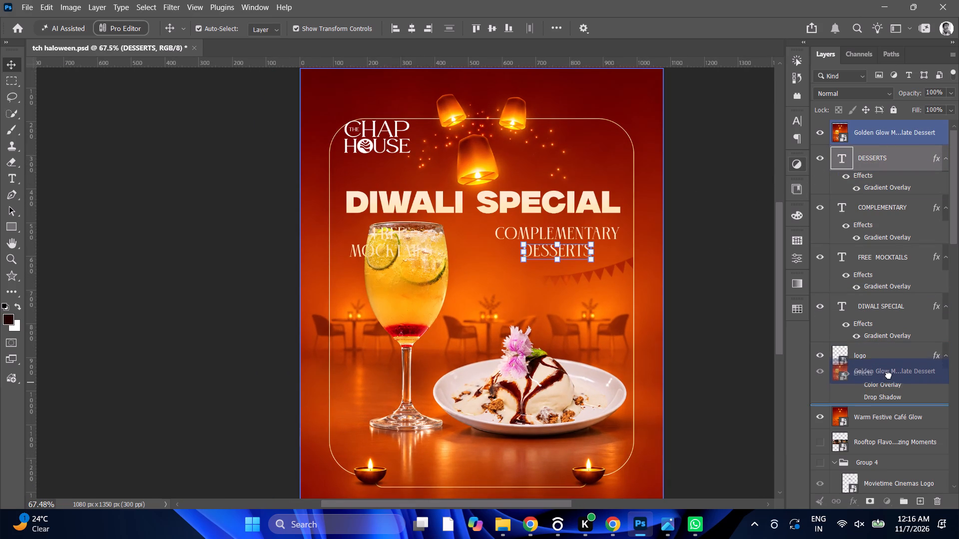
{"action": "left_click_drag", "start_coordinate": [889, 375], "coordinate": [890, 372]}
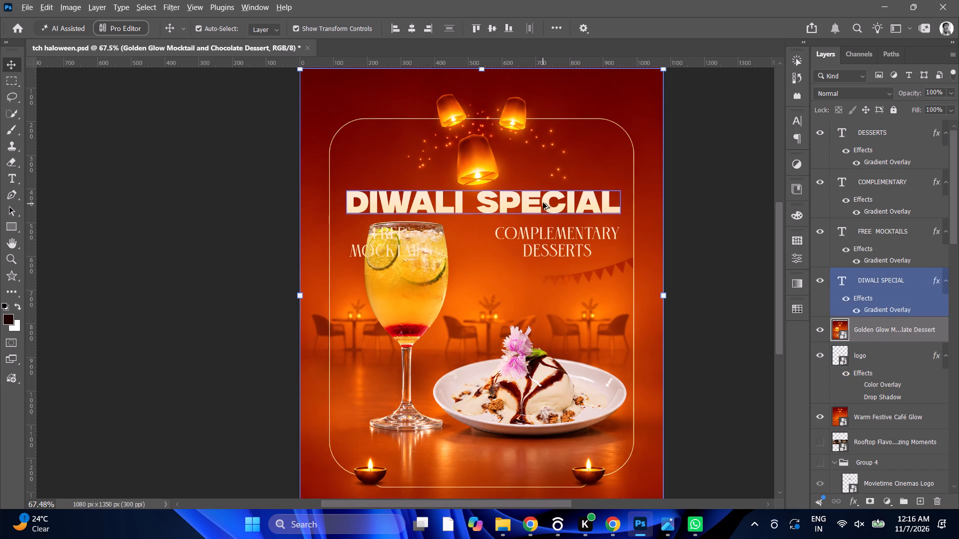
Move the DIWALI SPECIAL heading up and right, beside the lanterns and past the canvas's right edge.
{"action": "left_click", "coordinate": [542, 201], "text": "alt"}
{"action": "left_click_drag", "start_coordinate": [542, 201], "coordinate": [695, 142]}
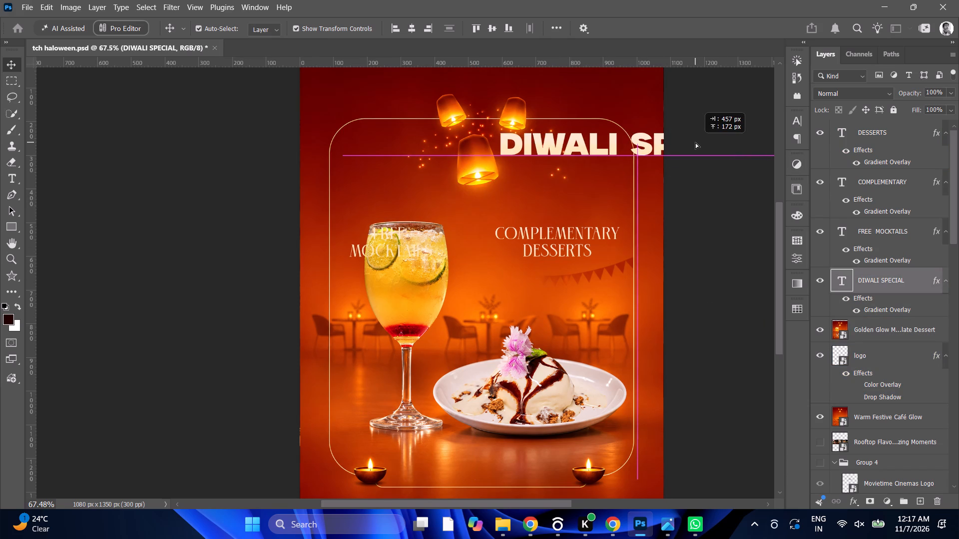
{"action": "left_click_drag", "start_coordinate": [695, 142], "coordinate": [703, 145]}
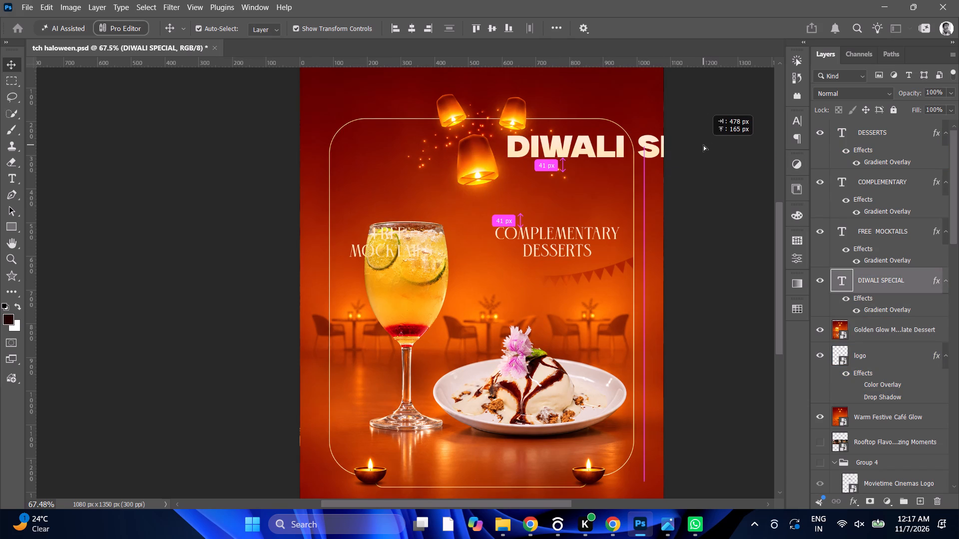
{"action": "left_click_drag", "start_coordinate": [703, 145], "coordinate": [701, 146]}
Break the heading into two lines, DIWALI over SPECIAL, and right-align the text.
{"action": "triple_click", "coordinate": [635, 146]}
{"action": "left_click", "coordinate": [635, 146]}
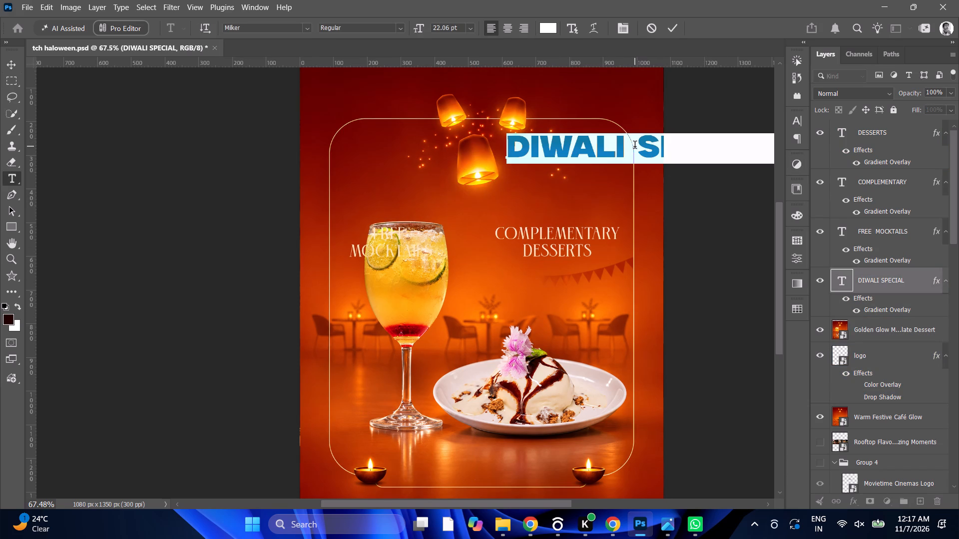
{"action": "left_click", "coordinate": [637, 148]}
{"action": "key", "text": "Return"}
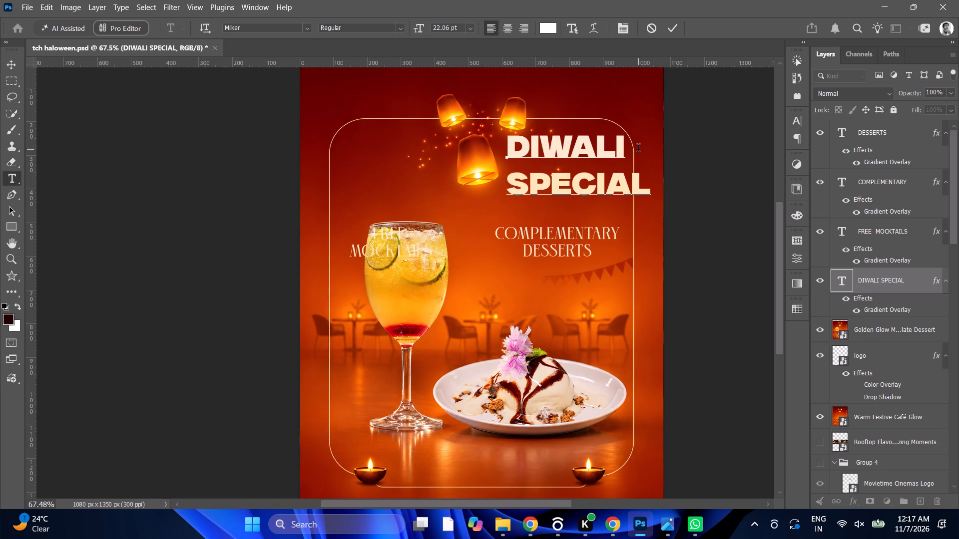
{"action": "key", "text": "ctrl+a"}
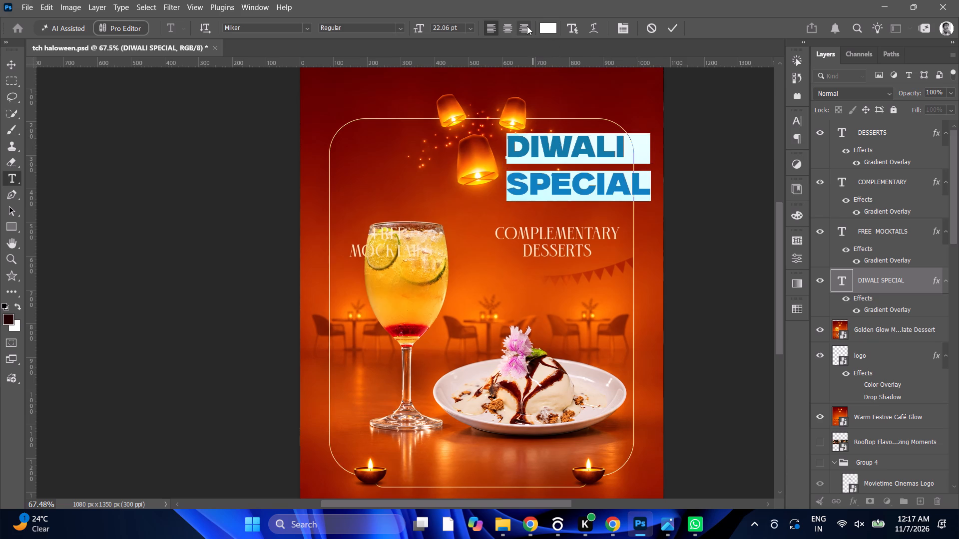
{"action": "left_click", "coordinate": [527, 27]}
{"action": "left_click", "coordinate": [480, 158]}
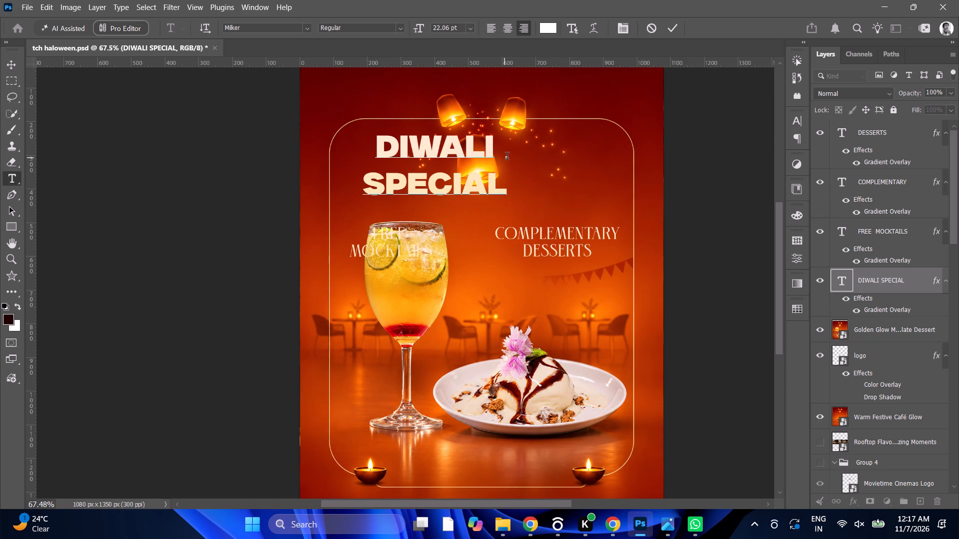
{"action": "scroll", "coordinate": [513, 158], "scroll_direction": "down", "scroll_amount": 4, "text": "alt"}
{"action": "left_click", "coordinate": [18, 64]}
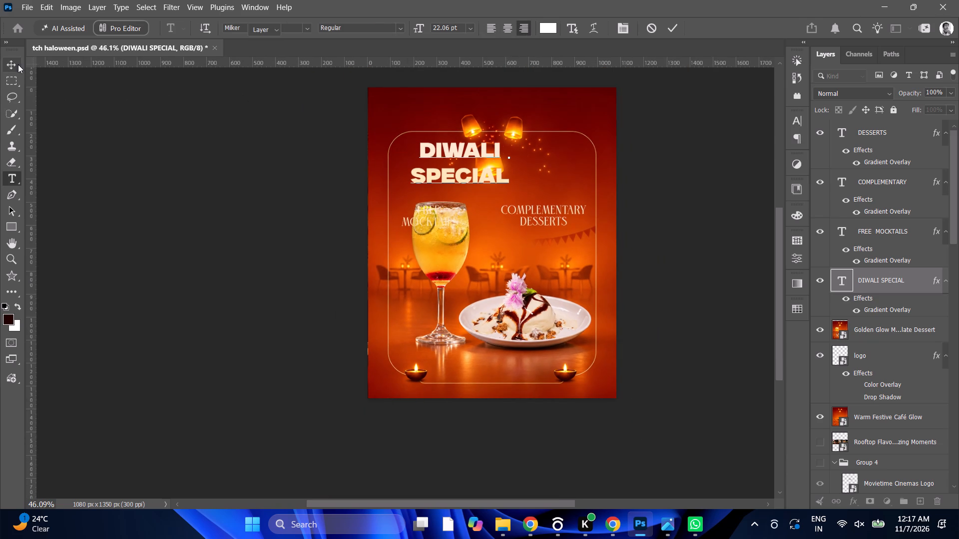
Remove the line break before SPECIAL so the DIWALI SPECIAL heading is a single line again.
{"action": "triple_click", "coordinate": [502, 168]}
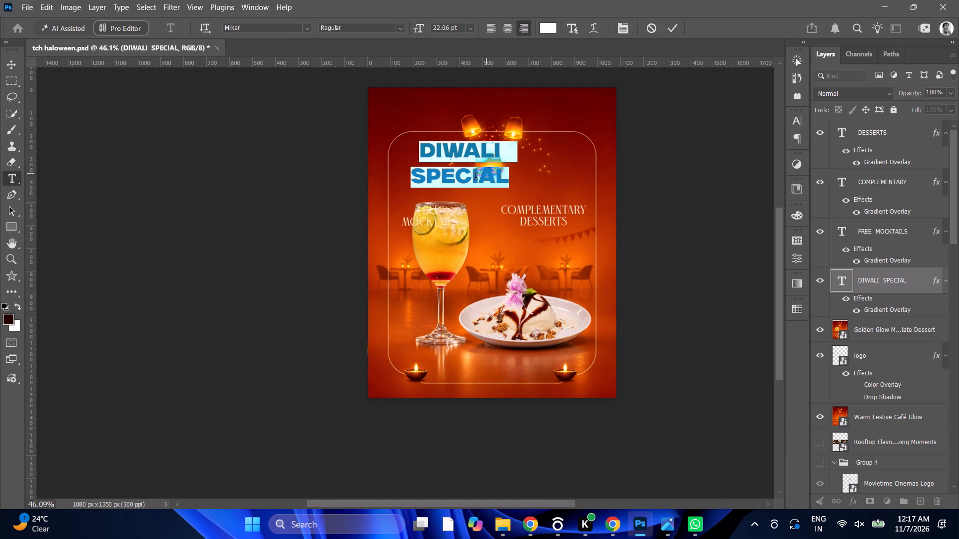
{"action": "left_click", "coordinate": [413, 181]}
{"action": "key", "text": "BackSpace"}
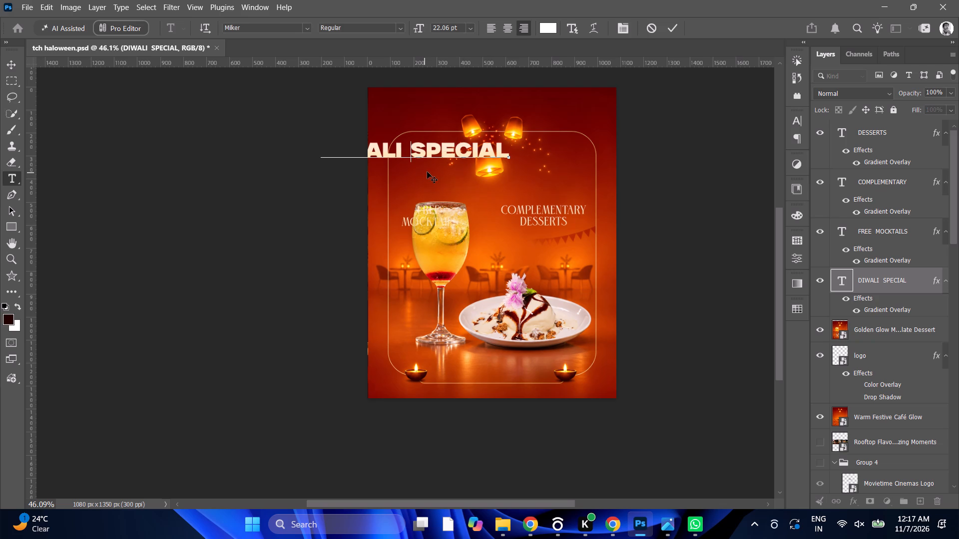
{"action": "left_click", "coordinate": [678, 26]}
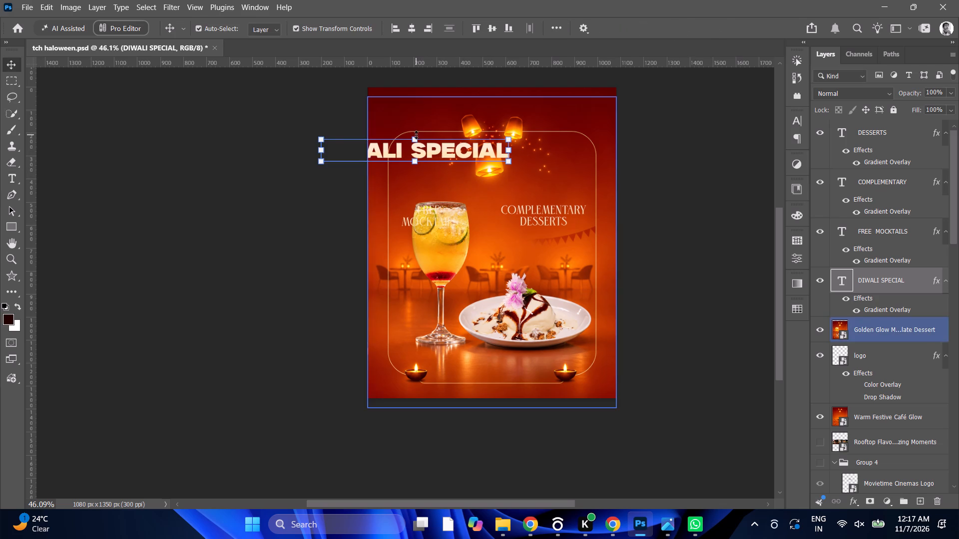
Scale the DIWALI SPECIAL heading to about 60% and place it between the two diyas at the poster's bottom.
{"action": "left_click_drag", "start_coordinate": [416, 135], "coordinate": [418, 146]}
{"action": "left_click_drag", "start_coordinate": [436, 158], "coordinate": [460, 176]}
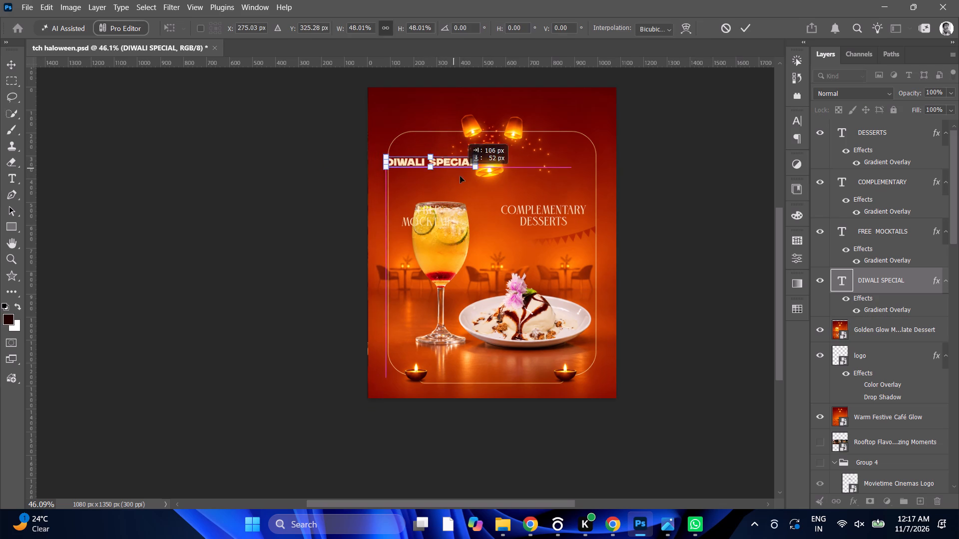
{"action": "left_click_drag", "start_coordinate": [460, 176], "coordinate": [514, 373]}
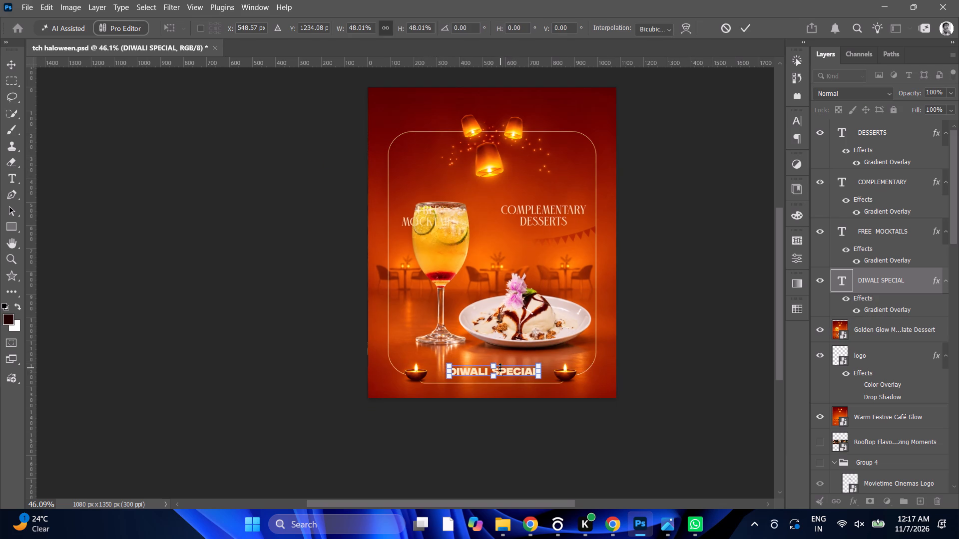
{"action": "left_click", "coordinate": [495, 378]}
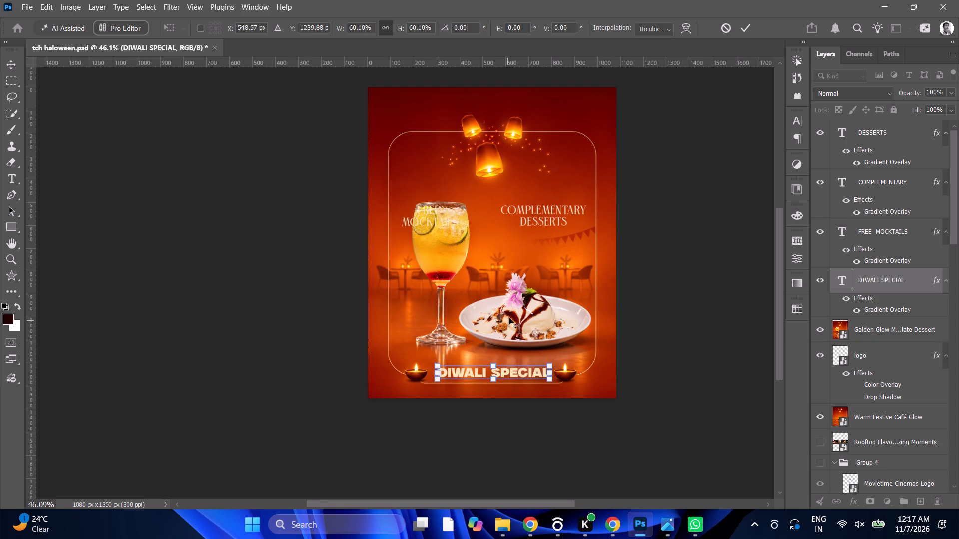
{"action": "scroll", "coordinate": [509, 317], "scroll_direction": "down", "scroll_amount": 3, "text": "alt"}
{"action": "scroll", "coordinate": [509, 317], "scroll_direction": "up", "scroll_amount": 4, "text": "alt"}
{"action": "left_click", "coordinate": [749, 22]}
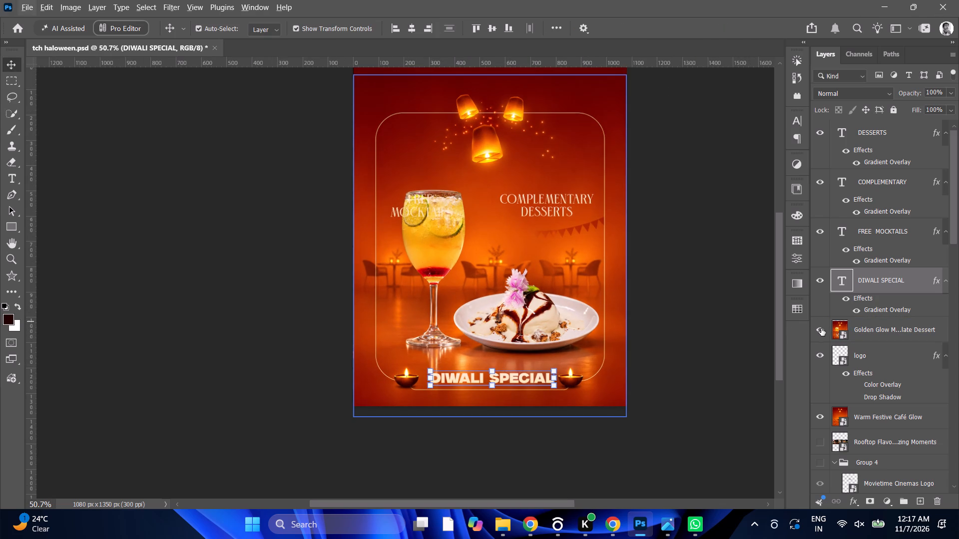
Hide the DIWALI SPECIAL text layer.
{"action": "left_click", "coordinate": [818, 281]}
Move the FREE MOCKTAILS text up so it sits centred just above the rim of the mocktail glass.
{"action": "left_click", "coordinate": [422, 208], "text": "alt"}
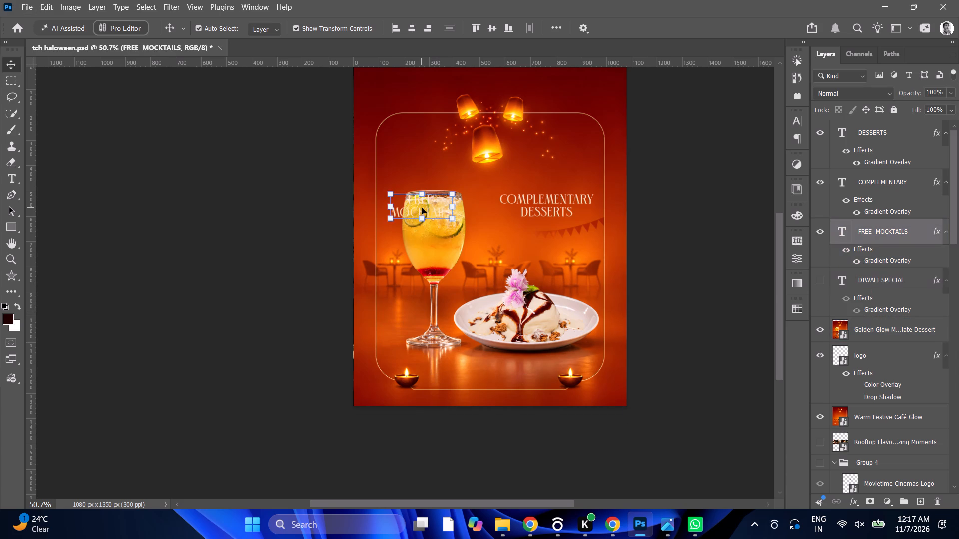
{"action": "left_click_drag", "start_coordinate": [422, 208], "coordinate": [431, 178]}
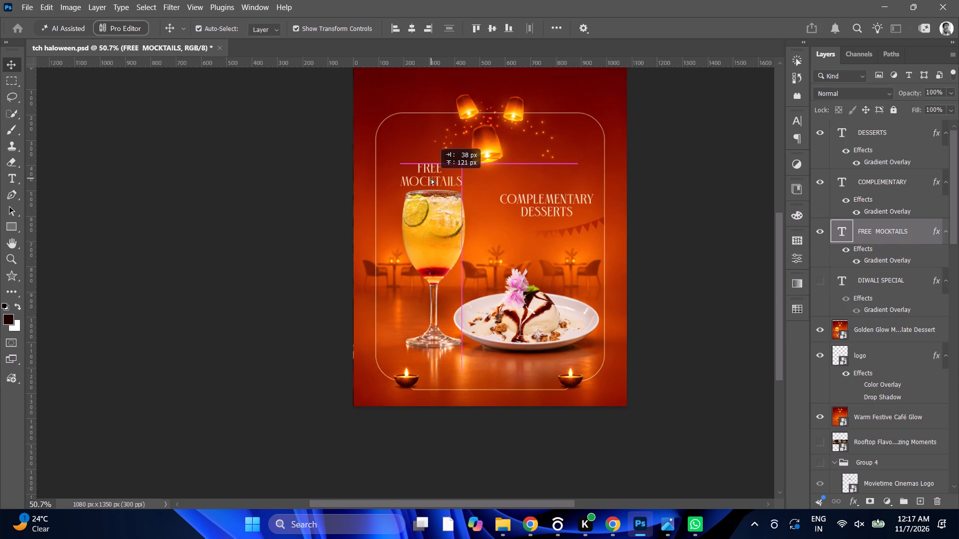
{"action": "left_click_drag", "start_coordinate": [431, 178], "coordinate": [435, 178]}
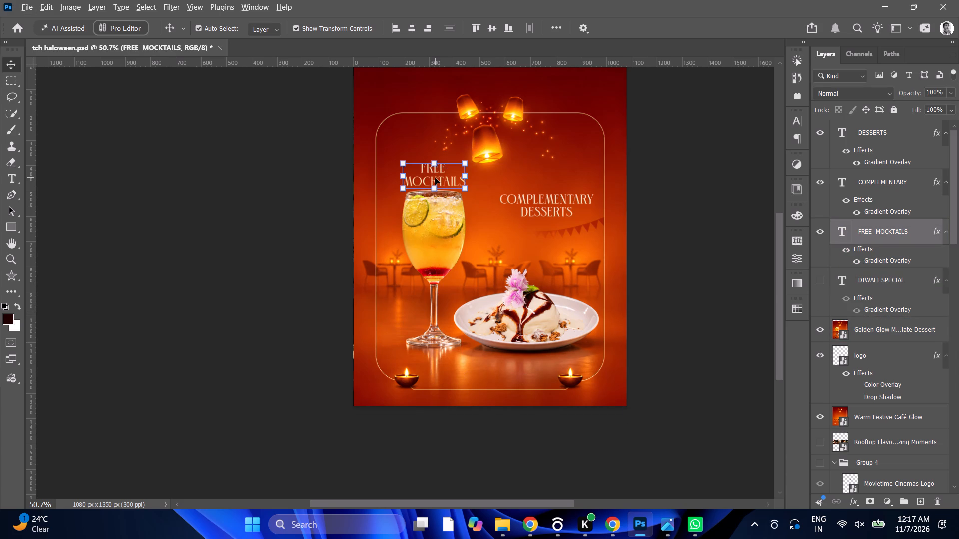
{"action": "scroll", "coordinate": [435, 178], "scroll_direction": "down", "scroll_amount": 3, "text": "alt"}
{"action": "scroll", "coordinate": [435, 178], "scroll_direction": "up", "scroll_amount": 18, "text": "alt"}
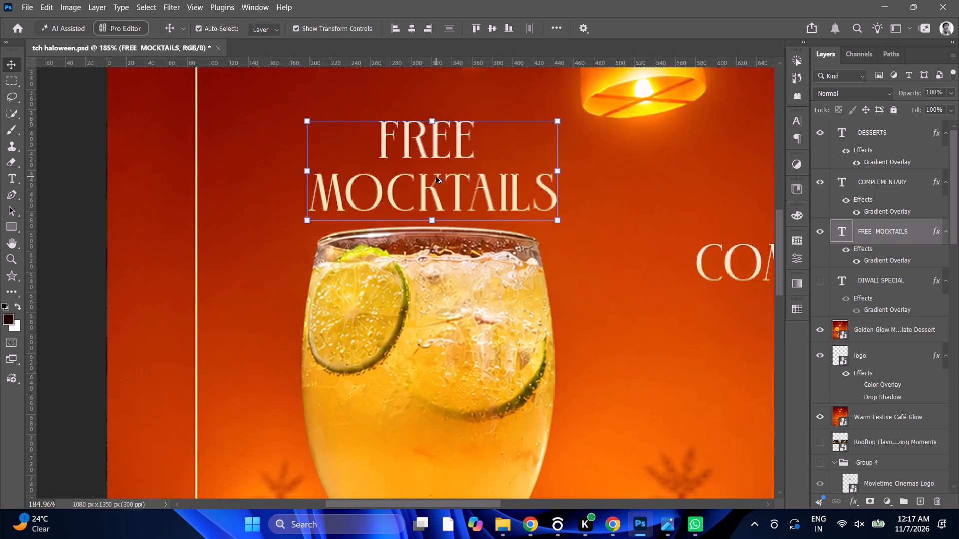
Add DESSERTS as a second line in the COMPLEMENTARY text layer and hide the separate DESSERTS layer.
{"action": "scroll", "coordinate": [436, 177], "scroll_direction": "down", "scroll_amount": 5, "text": "alt"}
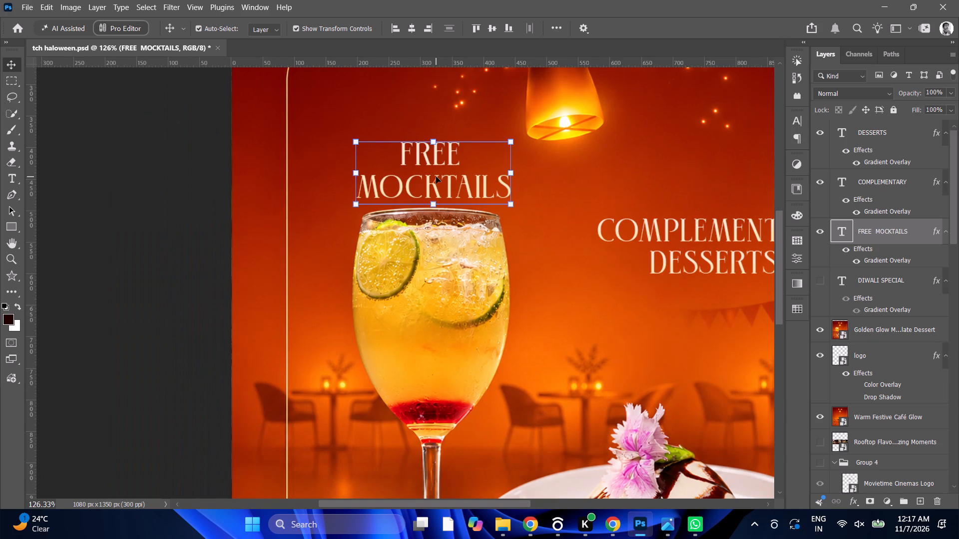
{"action": "scroll", "coordinate": [435, 177], "scroll_direction": "down", "scroll_amount": 5, "text": "alt"}
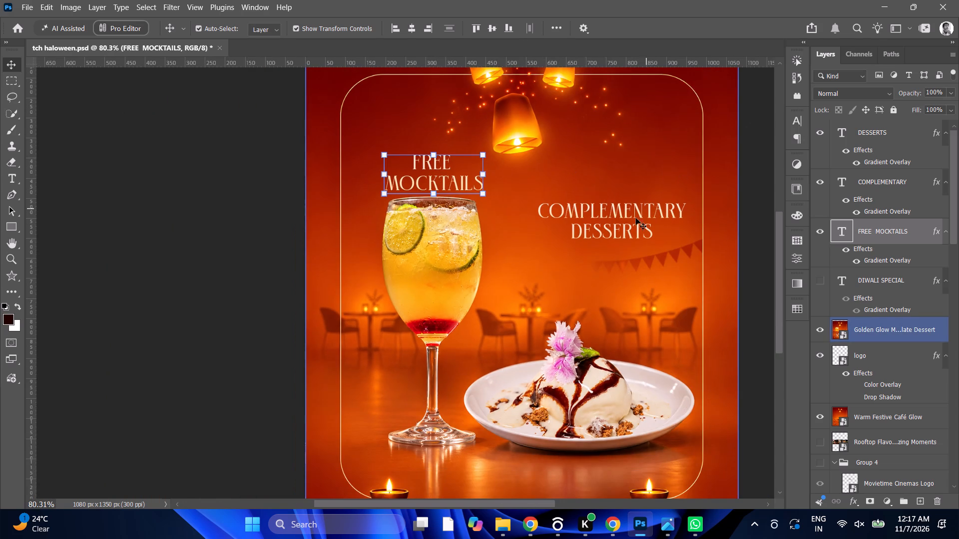
{"action": "double_click", "coordinate": [644, 212]}
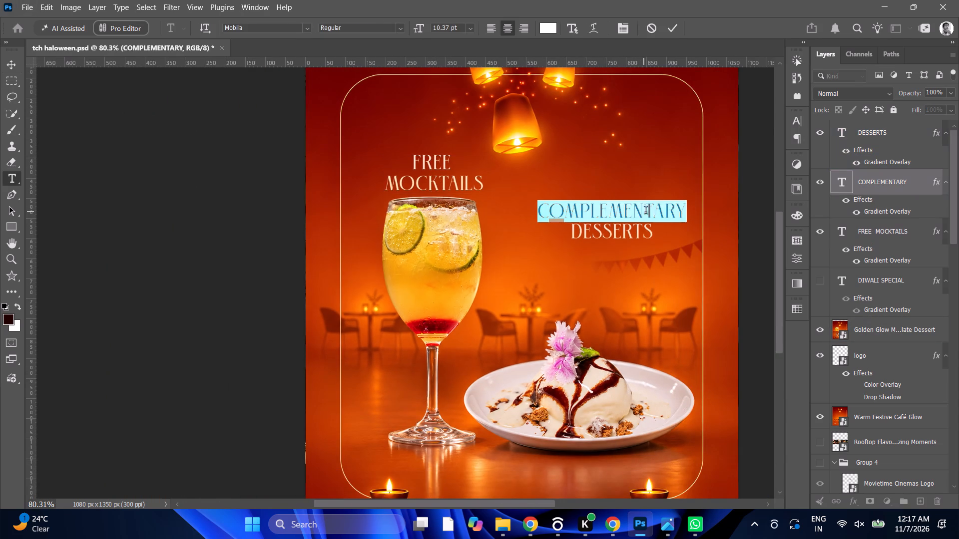
{"action": "left_click", "coordinate": [675, 210]}
{"action": "left_click", "coordinate": [686, 213]}
{"action": "key", "text": "Return"}
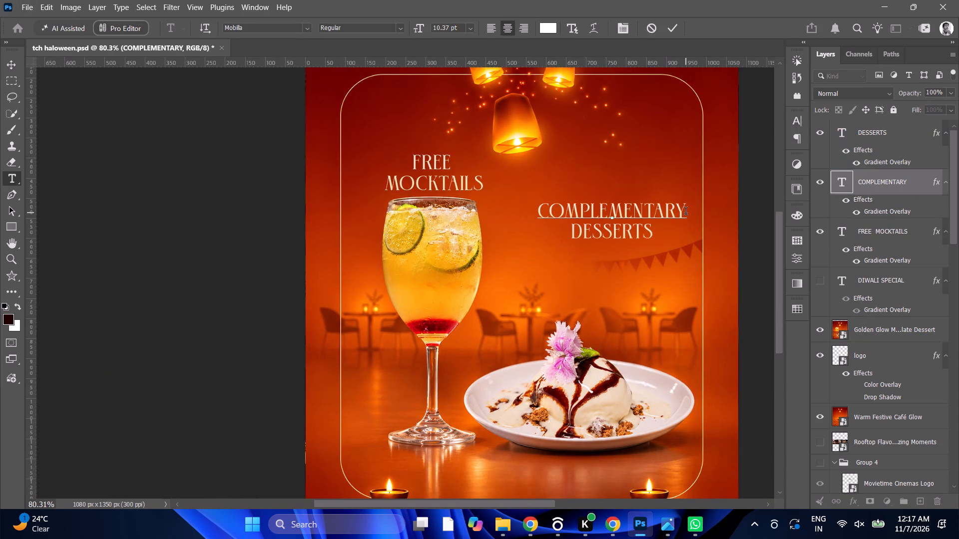
{"action": "type", "text": "DE"}
{"action": "type", "text": "SS"}
{"action": "type", "text": "ERTS"}
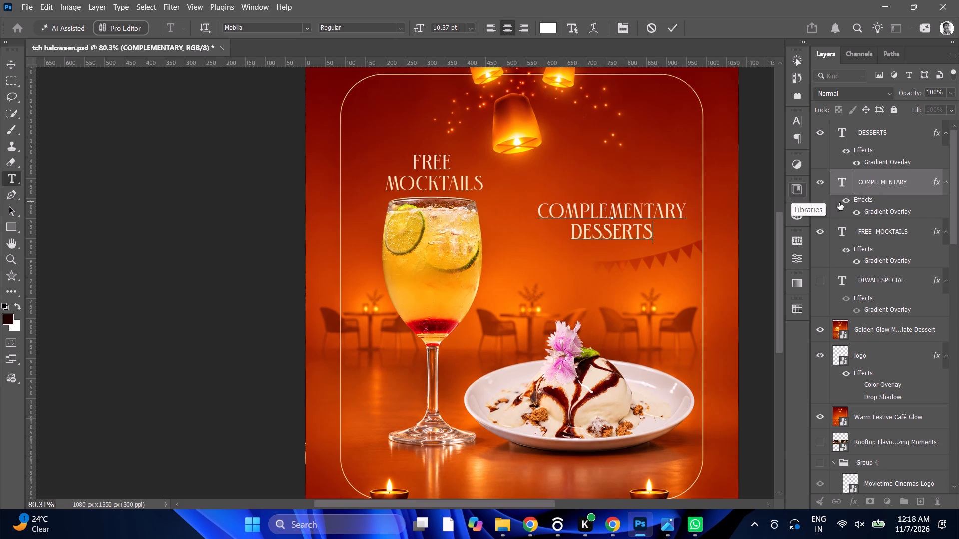
{"action": "left_click", "coordinate": [824, 139]}
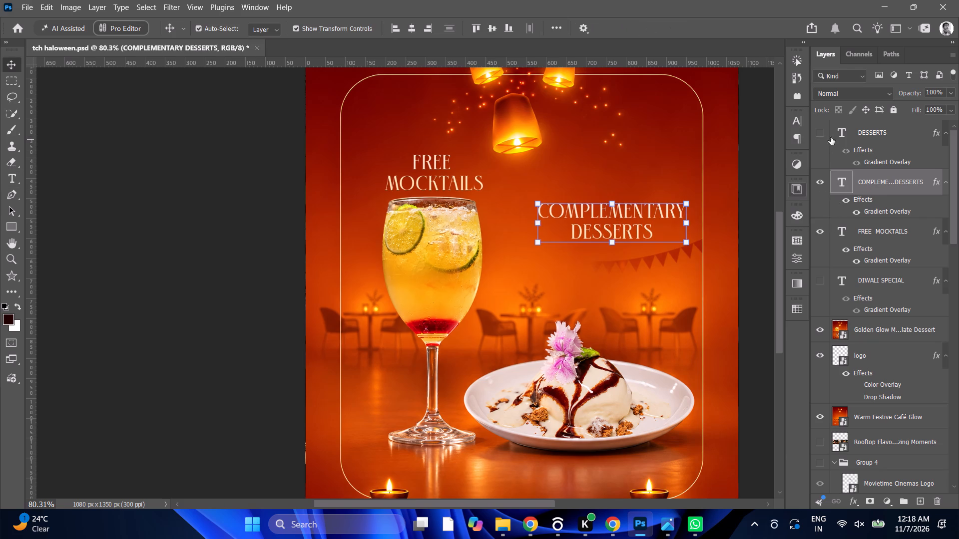
Move the COMPLEMENTARY DESSERTS text down and closer to the glass, above the dessert plate.
{"action": "left_click_drag", "start_coordinate": [632, 215], "coordinate": [614, 266]}
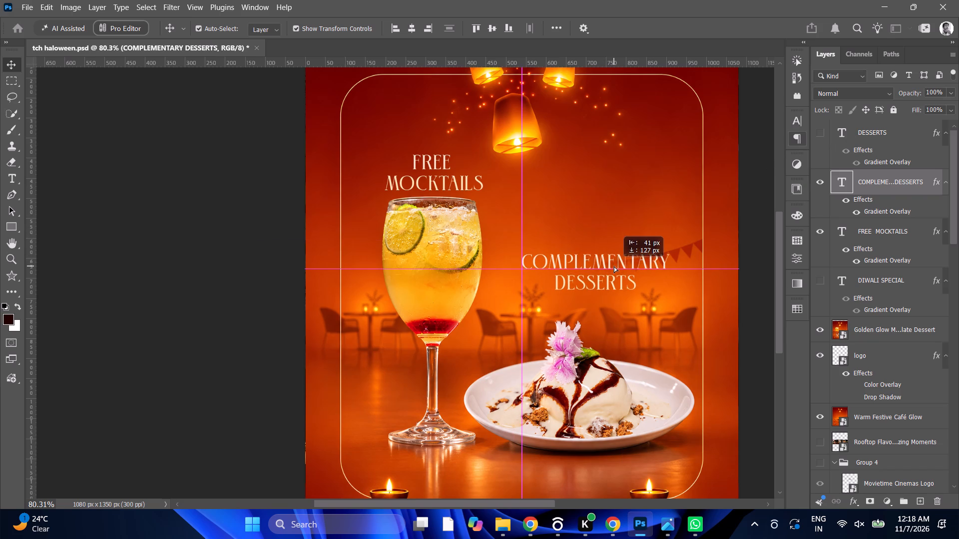
{"action": "left_click_drag", "start_coordinate": [614, 266], "coordinate": [595, 255]}
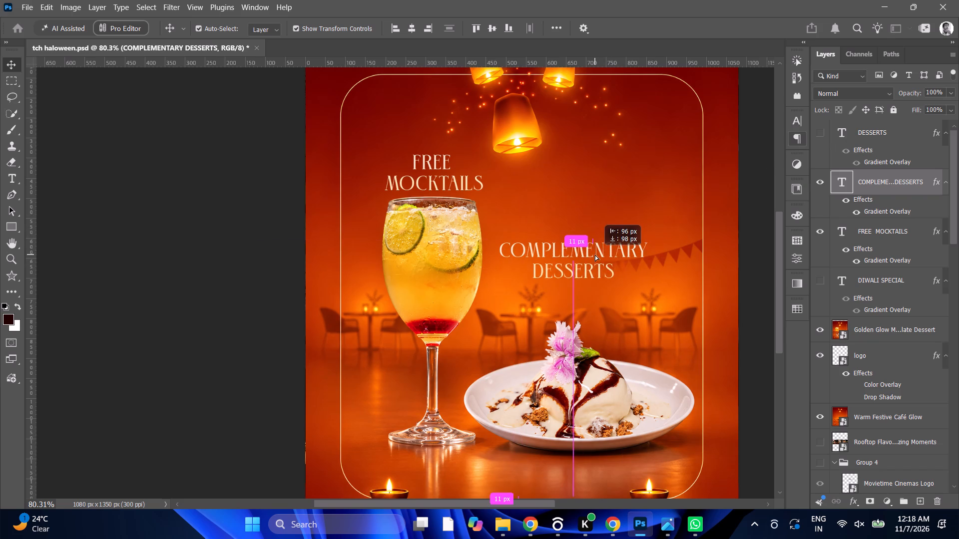
{"action": "left_click_drag", "start_coordinate": [595, 255], "coordinate": [601, 258]}
Add a third line reading OVER 5000/- BILL to the COMPLEMENTARY DESSERTS text.
{"action": "scroll", "coordinate": [601, 258], "scroll_direction": "down", "scroll_amount": 5, "text": "alt"}
{"action": "scroll", "coordinate": [542, 249], "scroll_direction": "up", "scroll_amount": 7, "text": "alt"}
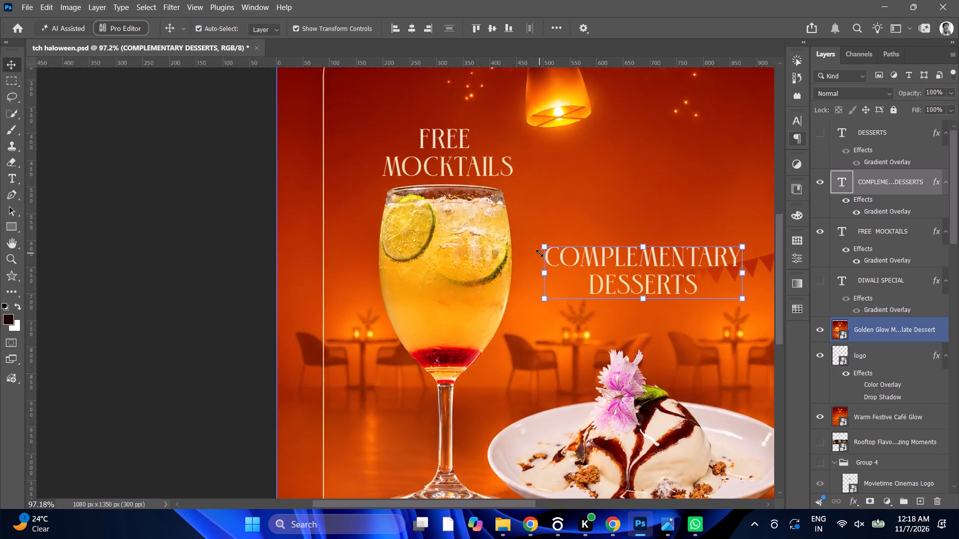
{"action": "scroll", "coordinate": [539, 253], "scroll_direction": "up", "scroll_amount": 4, "text": "alt"}
{"action": "scroll", "coordinate": [719, 286], "scroll_direction": "down", "scroll_amount": 5, "text": "alt"}
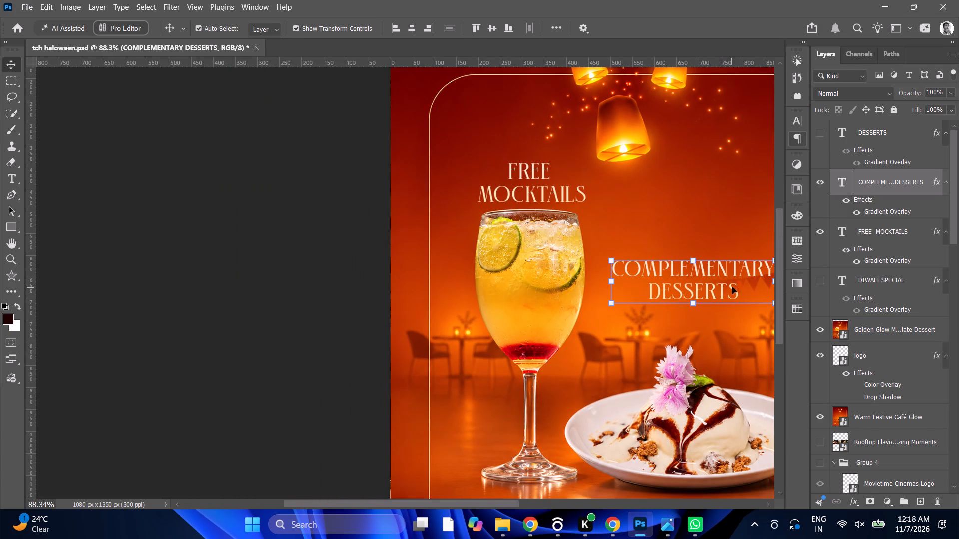
{"action": "triple_click", "coordinate": [738, 287]}
{"action": "left_click", "coordinate": [738, 287]}
{"action": "left_click", "coordinate": [741, 299]}
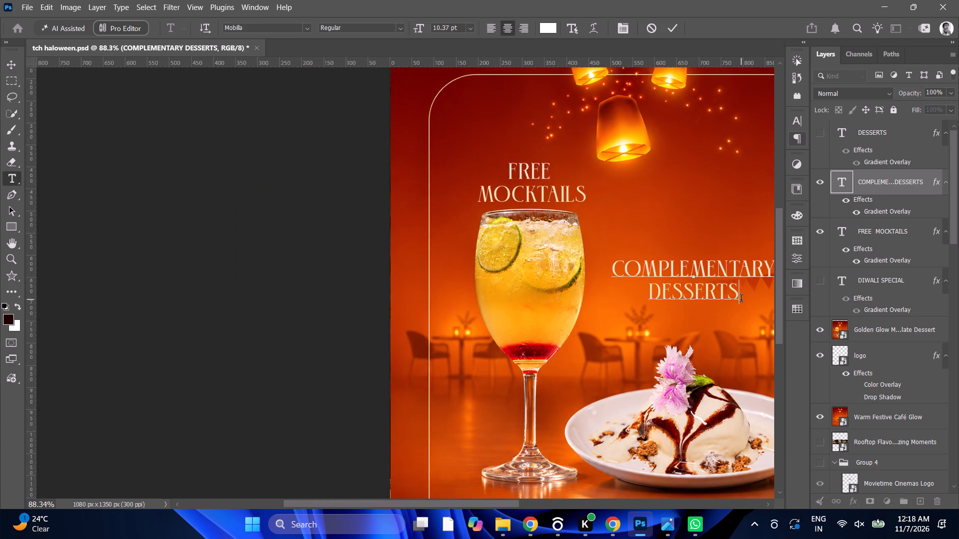
{"action": "key", "text": "Return"}
{"action": "type", "text": "OV"}
{"action": "type", "text": "ER"}
{"action": "key", "text": "space"}
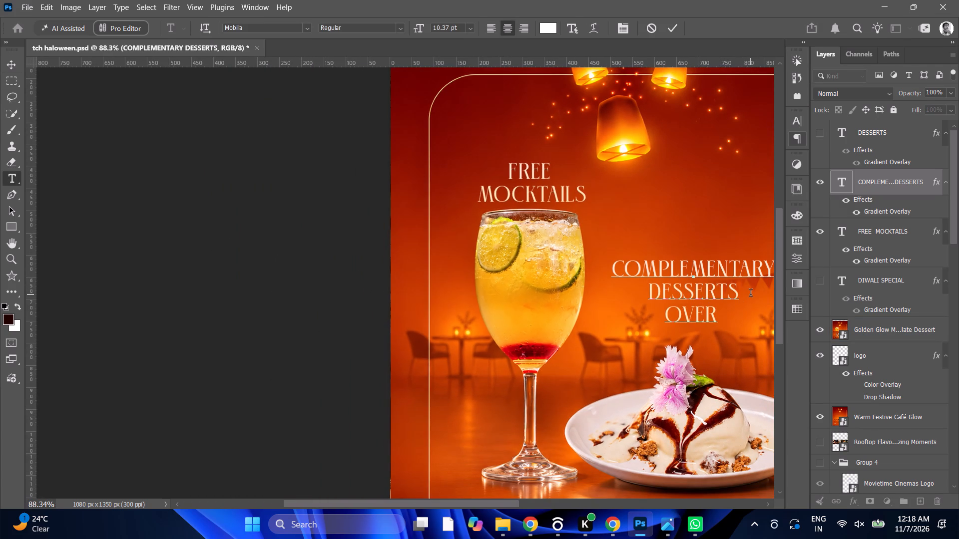
{"action": "type", "text": "5K"}
{"action": "key", "text": "space"}
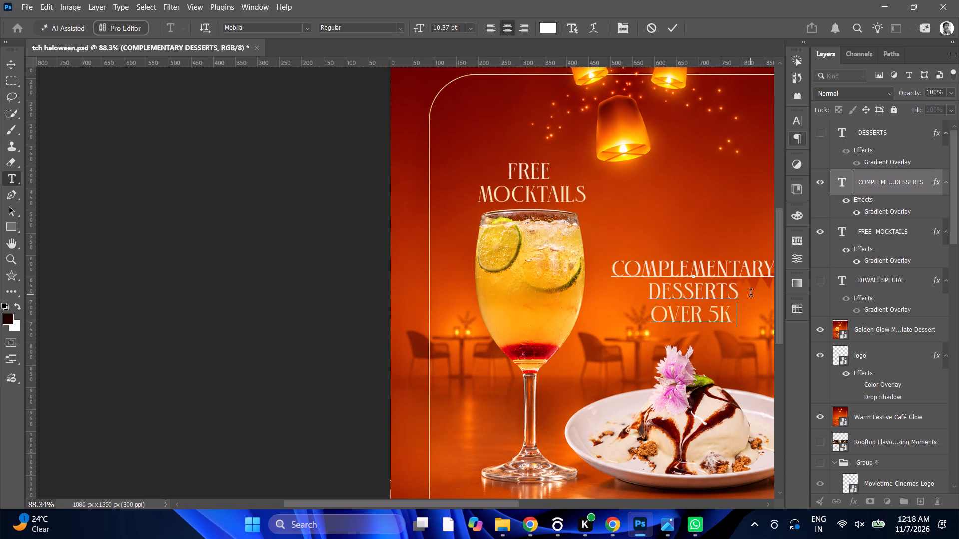
{"action": "key", "text": "BackSpace"}
{"action": "key", "text": "BackSpace"}
{"action": "type", "text": "000"}
{"action": "type", "text": "/-"}
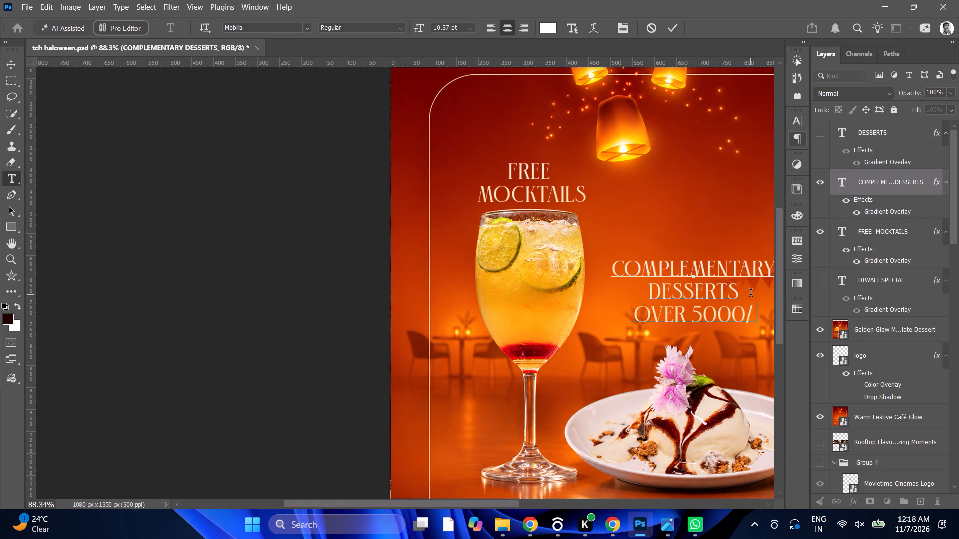
{"action": "key", "text": "space"}
{"action": "type", "text": "NILL"}
{"action": "key", "text": "BackSpace"}
{"action": "key", "text": "BackSpace"}
{"action": "key", "text": "BackSpace"}
{"action": "key", "text": "BackSpace"}
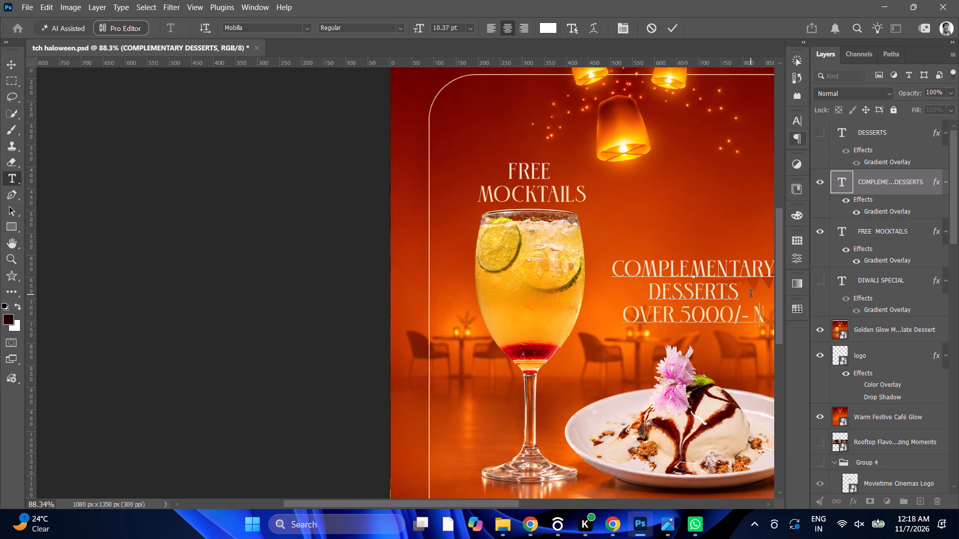
{"action": "type", "text": "BILL"}
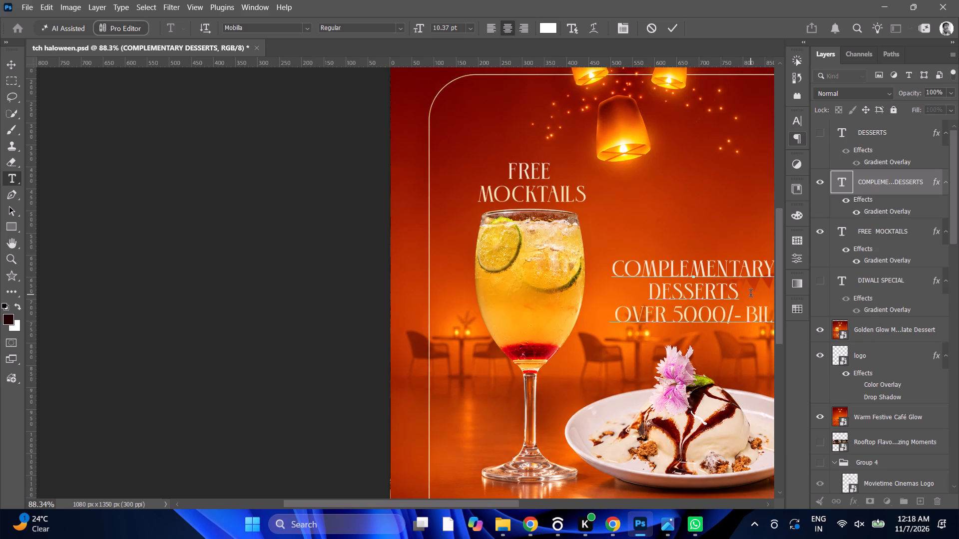
{"action": "scroll", "coordinate": [751, 294], "scroll_direction": "down", "scroll_amount": 6, "text": "alt"}
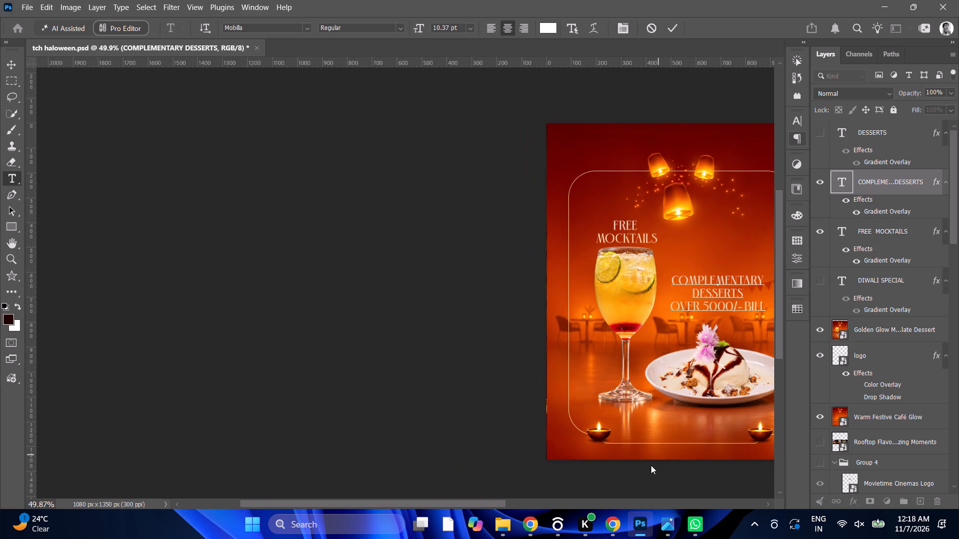
{"action": "left_click_drag", "start_coordinate": [496, 505], "coordinate": [592, 479]}
{"action": "scroll", "coordinate": [602, 329], "scroll_direction": "down", "scroll_amount": 2, "text": "alt"}
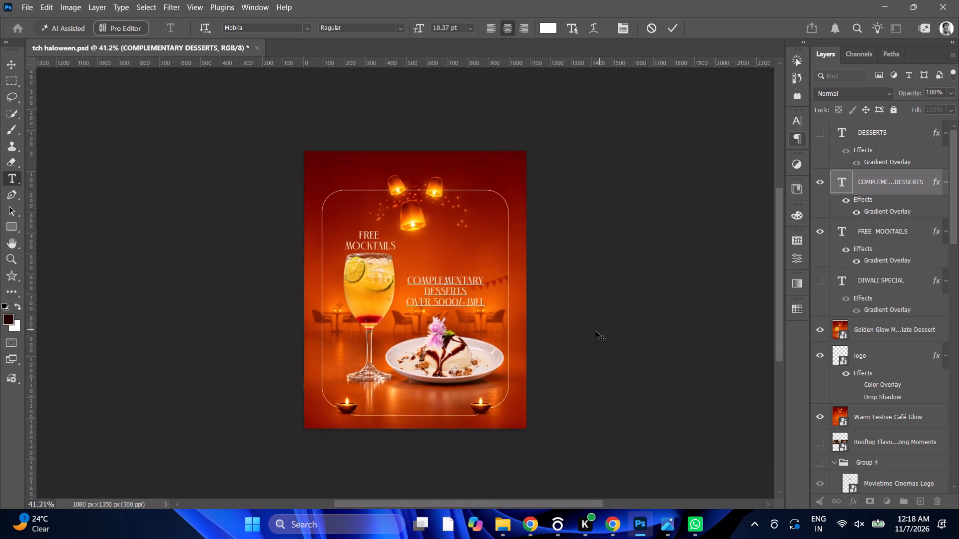
{"action": "scroll", "coordinate": [595, 331], "scroll_direction": "down", "scroll_amount": 1, "text": "alt"}
{"action": "scroll", "coordinate": [593, 331], "scroll_direction": "up", "scroll_amount": 8, "text": "alt"}
{"action": "left_click", "coordinate": [13, 68]}
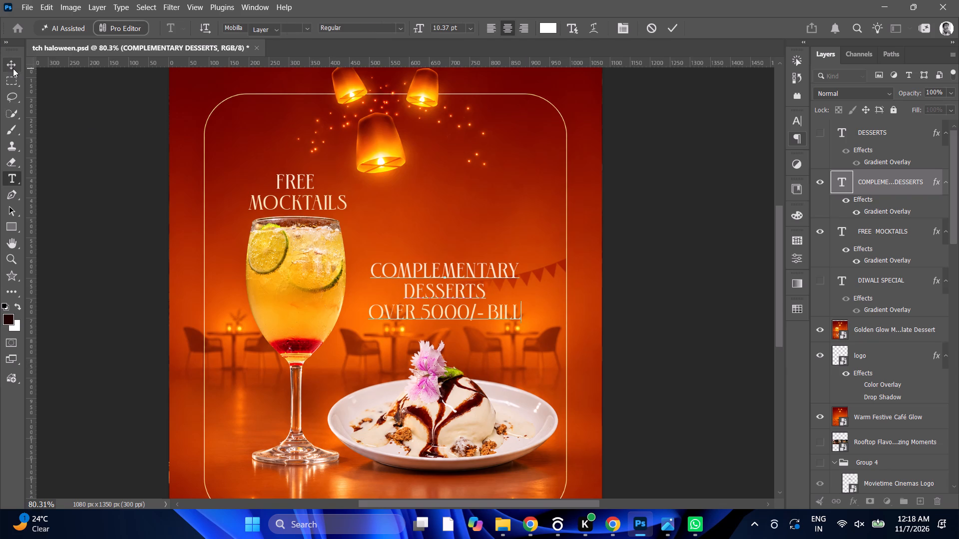
Add a drop shadow to the three-line dessert offer text and set its colour to black (000000).
{"action": "scroll", "coordinate": [518, 151], "scroll_direction": "down", "scroll_amount": 4, "text": "alt"}
{"action": "scroll", "coordinate": [501, 230], "scroll_direction": "up", "scroll_amount": 4, "text": "alt"}
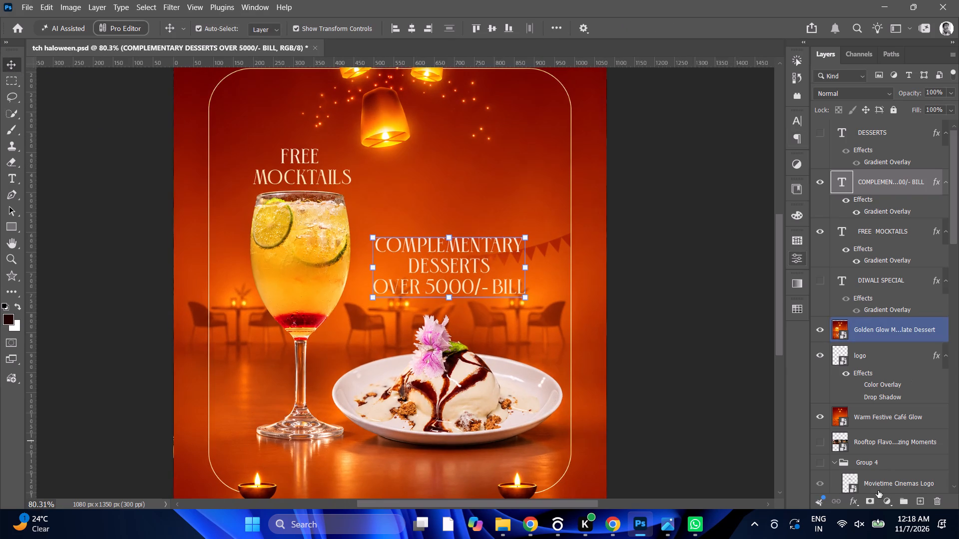
{"action": "left_click", "coordinate": [856, 503]}
{"action": "left_click", "coordinate": [861, 493]}
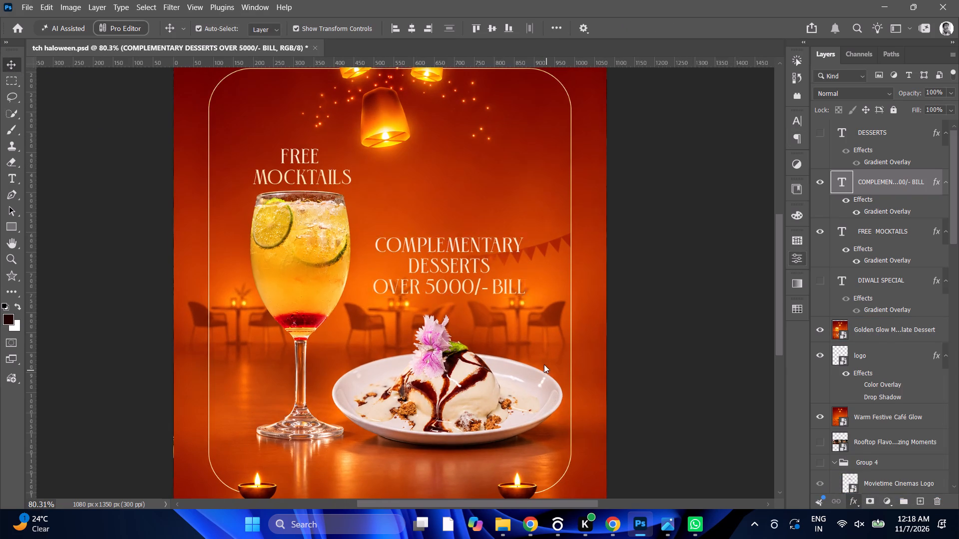
{"action": "left_click_drag", "start_coordinate": [582, 190], "coordinate": [958, 226]}
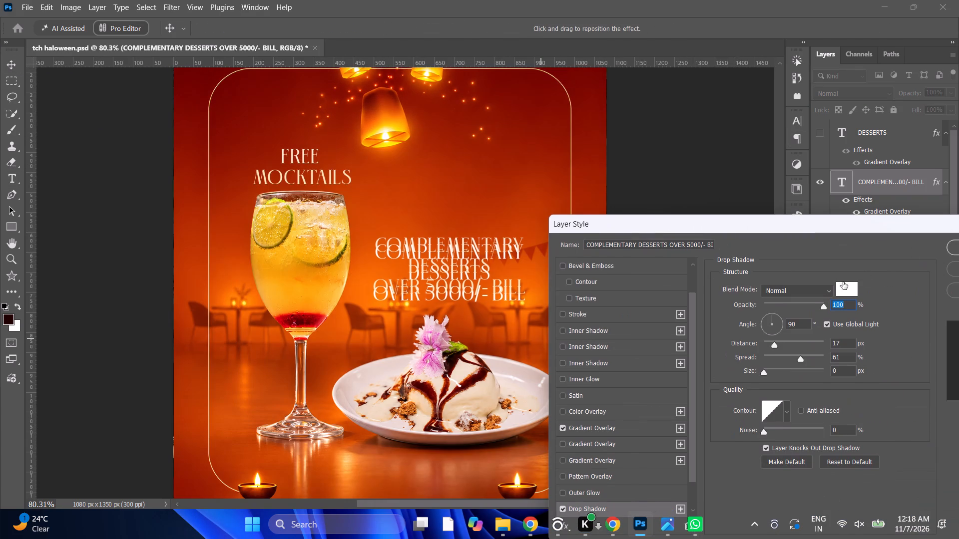
{"action": "left_click_drag", "start_coordinate": [861, 284], "coordinate": [855, 288]}
{"action": "left_click", "coordinate": [852, 288]}
{"action": "left_click_drag", "start_coordinate": [661, 364], "coordinate": [695, 523]}
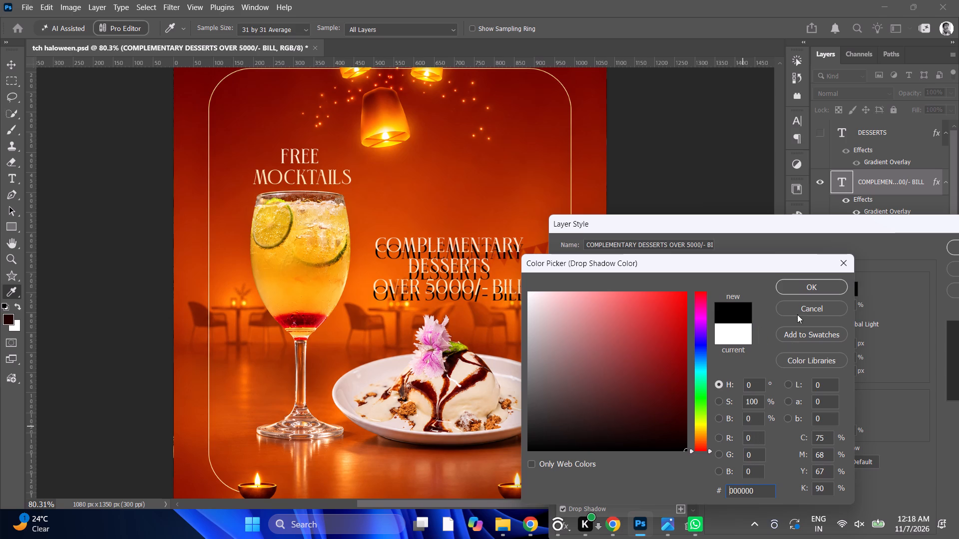
{"action": "left_click", "coordinate": [811, 278]}
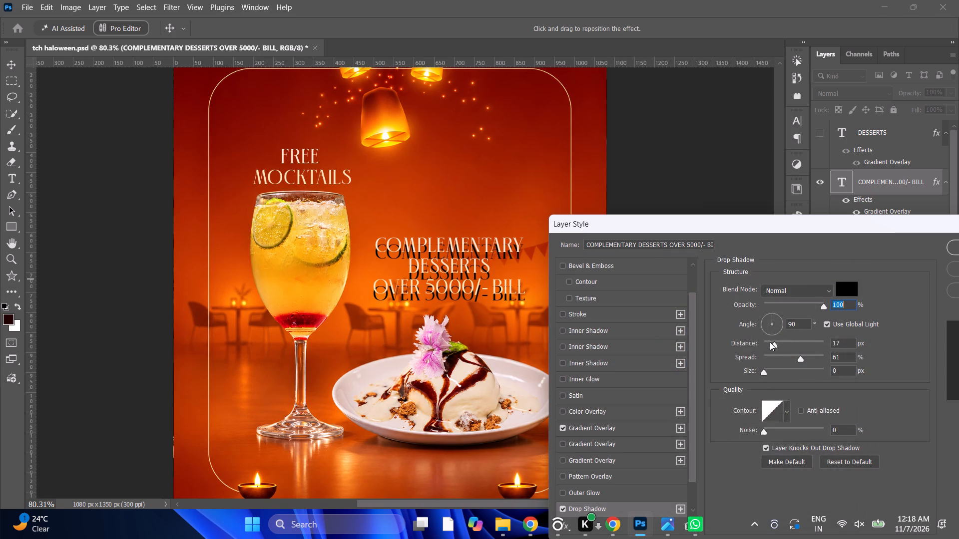
Reduce the dessert offer text's drop shadow distance to 2 px.
{"action": "left_click", "coordinate": [768, 342]}
{"action": "left_click", "coordinate": [765, 341]}
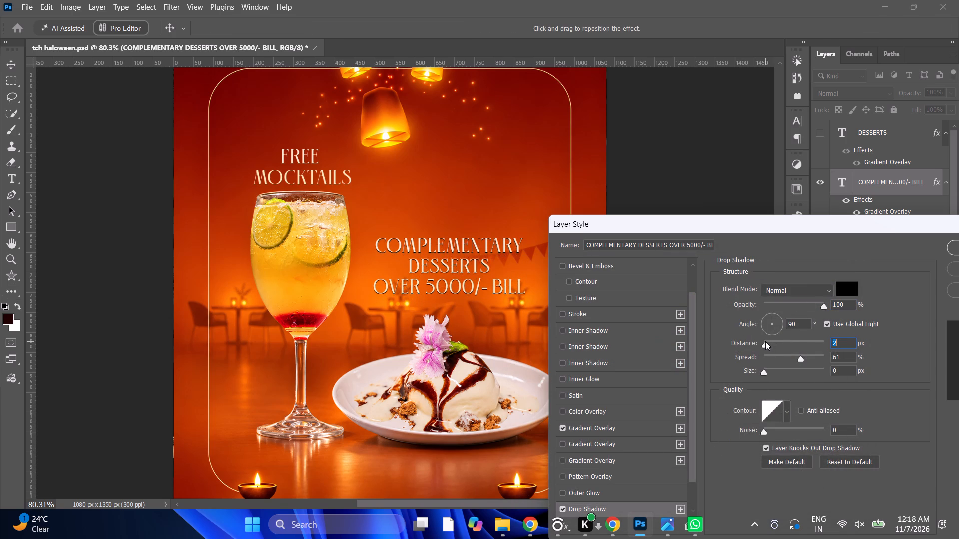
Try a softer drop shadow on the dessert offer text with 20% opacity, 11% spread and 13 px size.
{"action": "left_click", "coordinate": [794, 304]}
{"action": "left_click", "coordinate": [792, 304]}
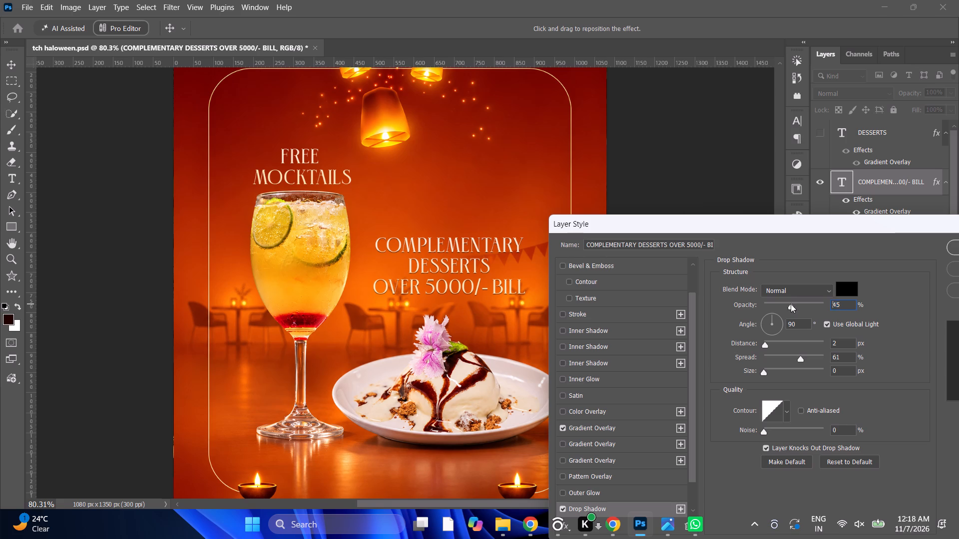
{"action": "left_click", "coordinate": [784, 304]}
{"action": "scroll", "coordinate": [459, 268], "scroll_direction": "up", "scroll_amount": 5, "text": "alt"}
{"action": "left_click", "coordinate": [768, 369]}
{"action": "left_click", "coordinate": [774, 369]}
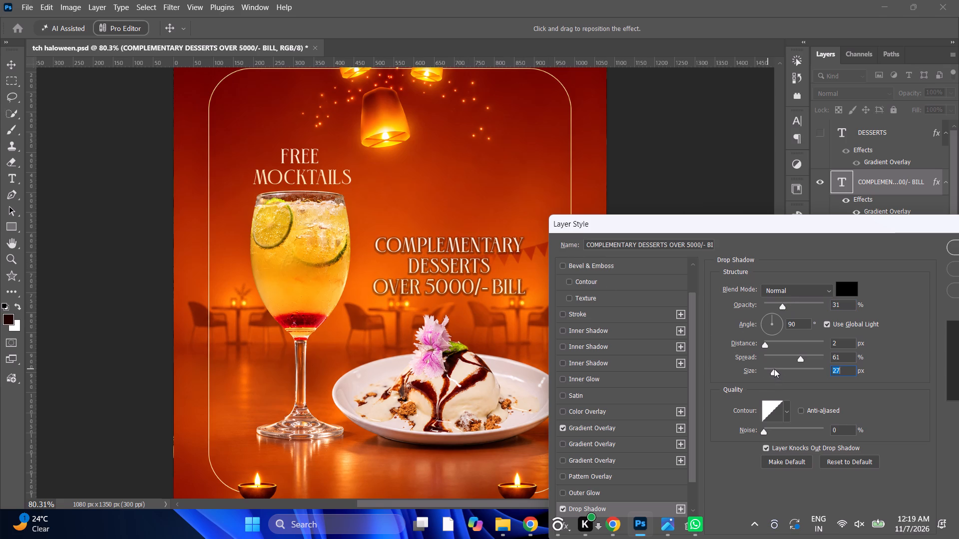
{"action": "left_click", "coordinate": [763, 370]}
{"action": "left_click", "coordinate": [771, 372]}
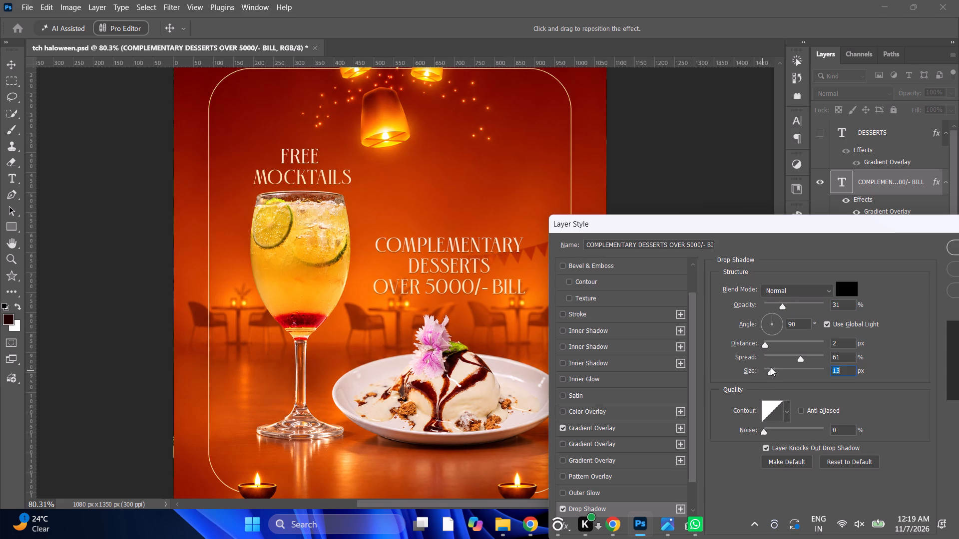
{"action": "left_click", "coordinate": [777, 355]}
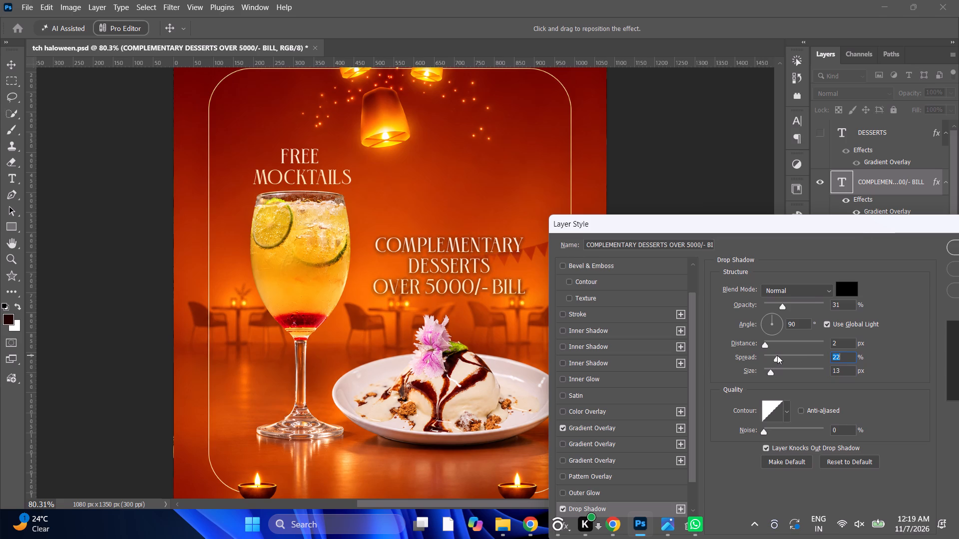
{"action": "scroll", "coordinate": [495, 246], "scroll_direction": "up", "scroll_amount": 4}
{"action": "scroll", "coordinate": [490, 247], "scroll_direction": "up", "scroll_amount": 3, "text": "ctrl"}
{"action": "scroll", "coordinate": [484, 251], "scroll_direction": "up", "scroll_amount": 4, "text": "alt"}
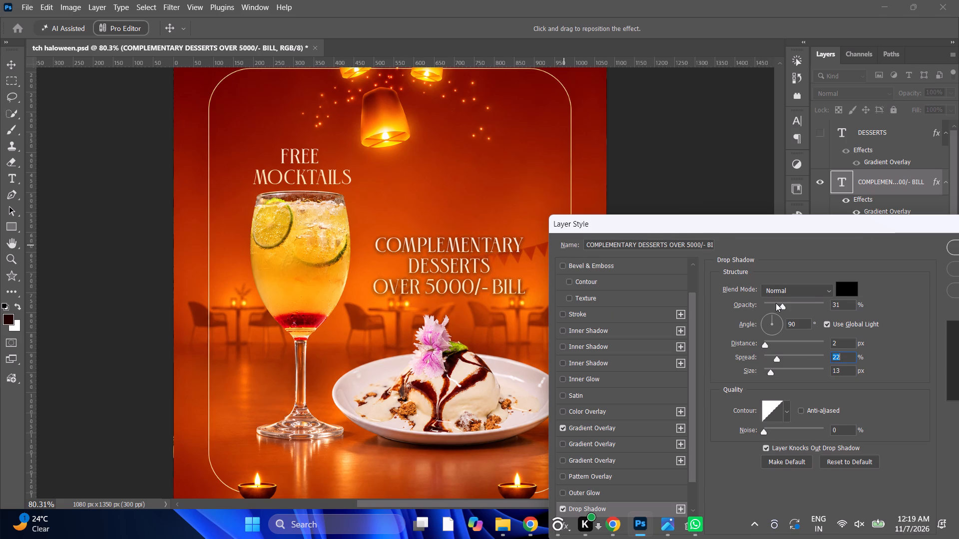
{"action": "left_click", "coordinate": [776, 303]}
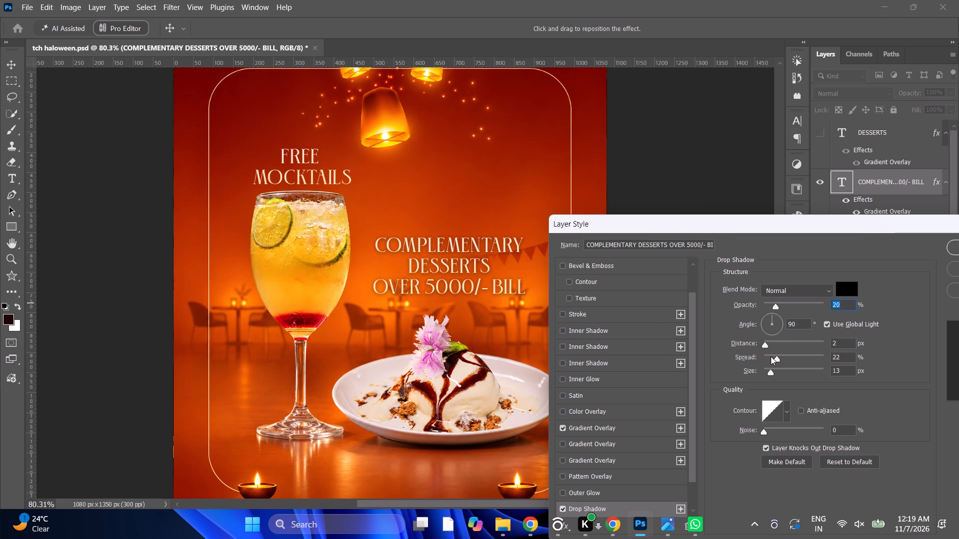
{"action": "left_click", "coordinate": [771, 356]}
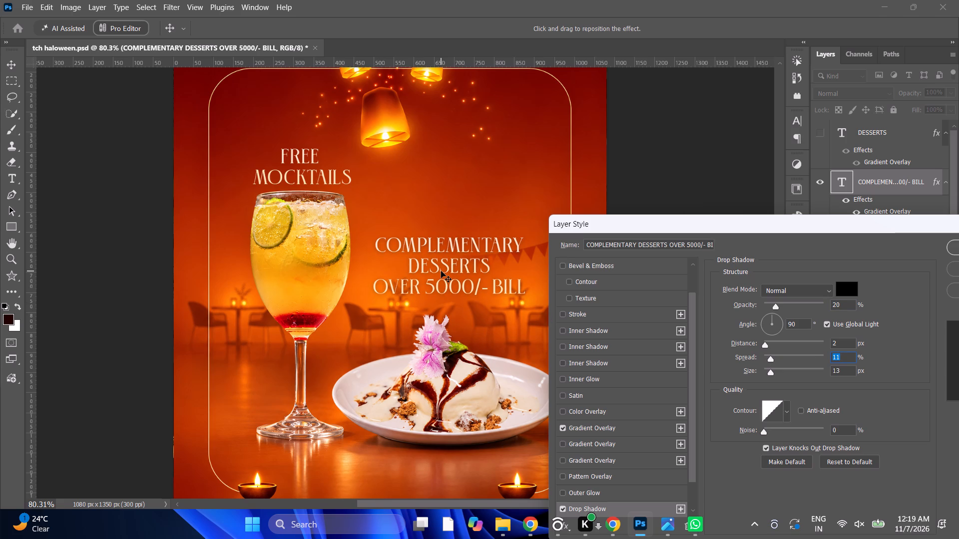
Set the dessert text's drop shadow spread and size to 0 and its opacity to 45%, and apply the layer style.
{"action": "scroll", "coordinate": [441, 271], "scroll_direction": "down", "scroll_amount": 3}
{"action": "key", "text": "ctrl+minus"}
{"action": "key", "text": "ctrl+minus"}
{"action": "key", "text": "ctrl+minus"}
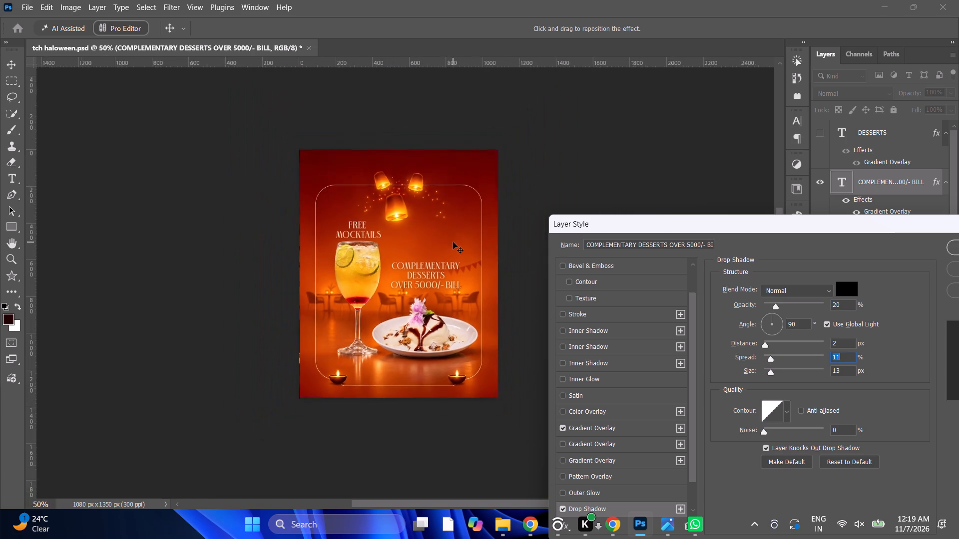
{"action": "key", "text": "ctrl+plus"}
{"action": "key", "text": "ctrl+plus"}
{"action": "key", "text": "ctrl+plus"}
{"action": "key", "text": "ctrl+plus"}
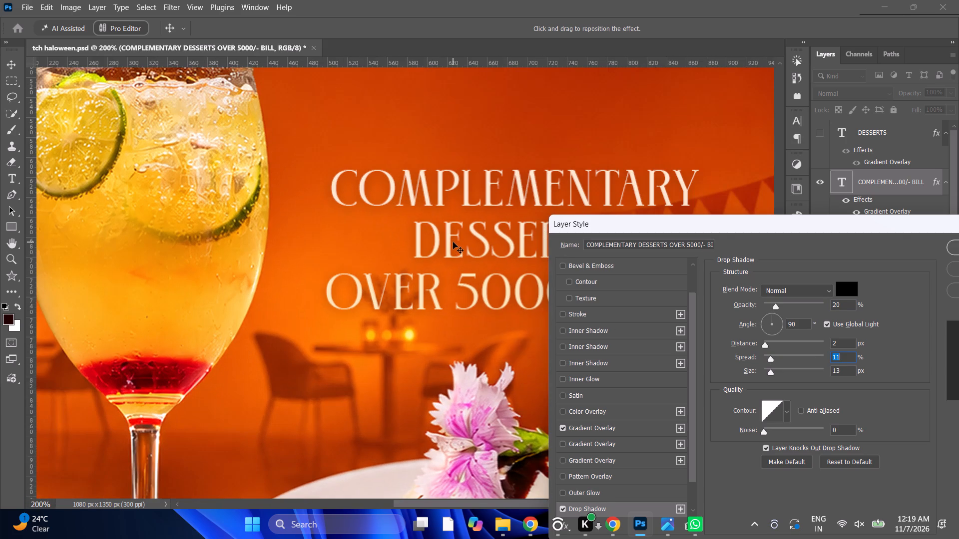
{"action": "left_click", "coordinate": [784, 373]}
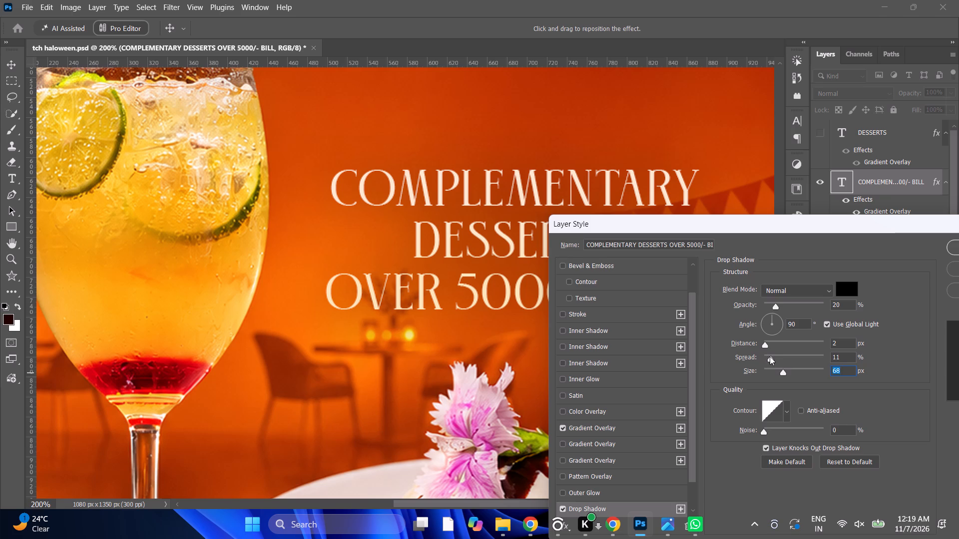
{"action": "left_click_drag", "start_coordinate": [772, 356], "coordinate": [692, 376]}
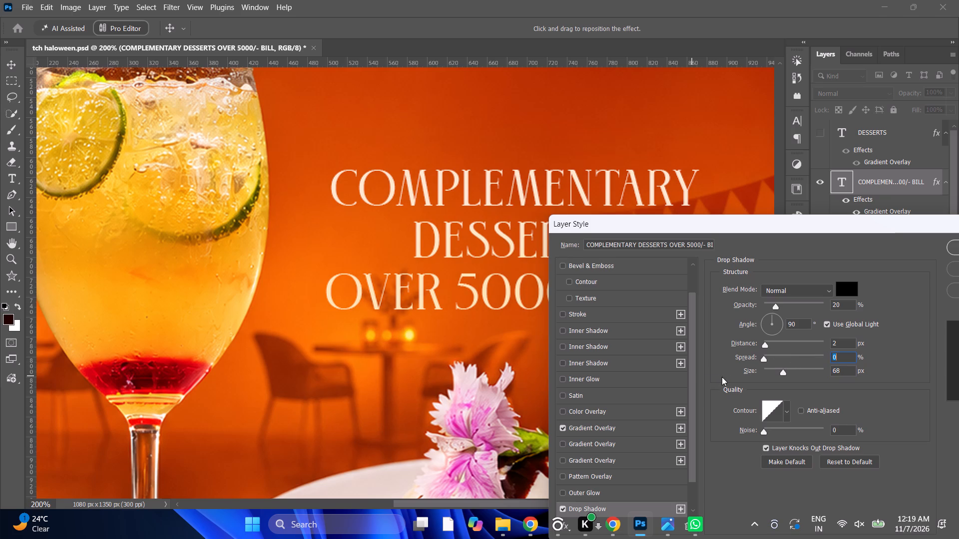
{"action": "left_click", "coordinate": [771, 367]}
{"action": "left_click_drag", "start_coordinate": [769, 367], "coordinate": [763, 367]}
{"action": "left_click_drag", "start_coordinate": [763, 367], "coordinate": [732, 367]}
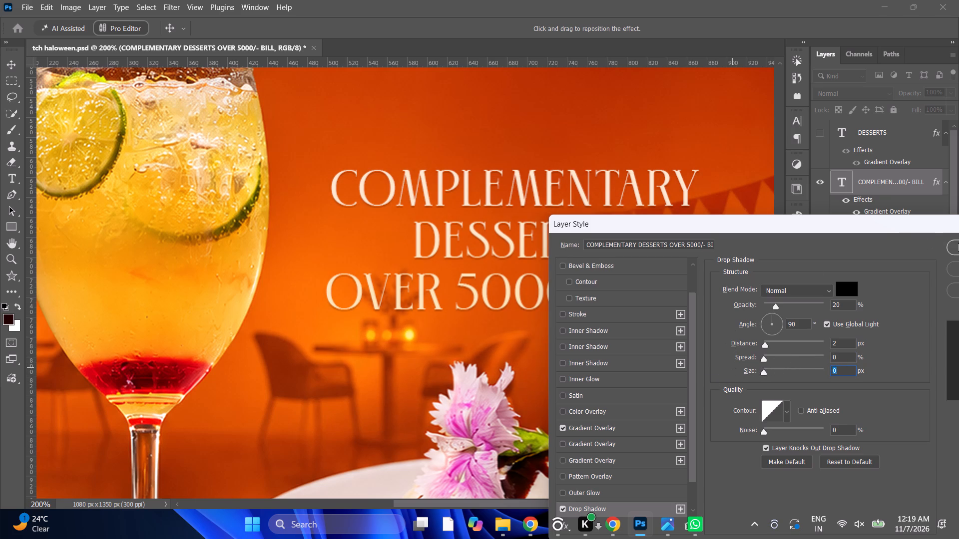
{"action": "left_click_drag", "start_coordinate": [958, 244], "coordinate": [791, 308]}
{"action": "left_click", "coordinate": [791, 301]}
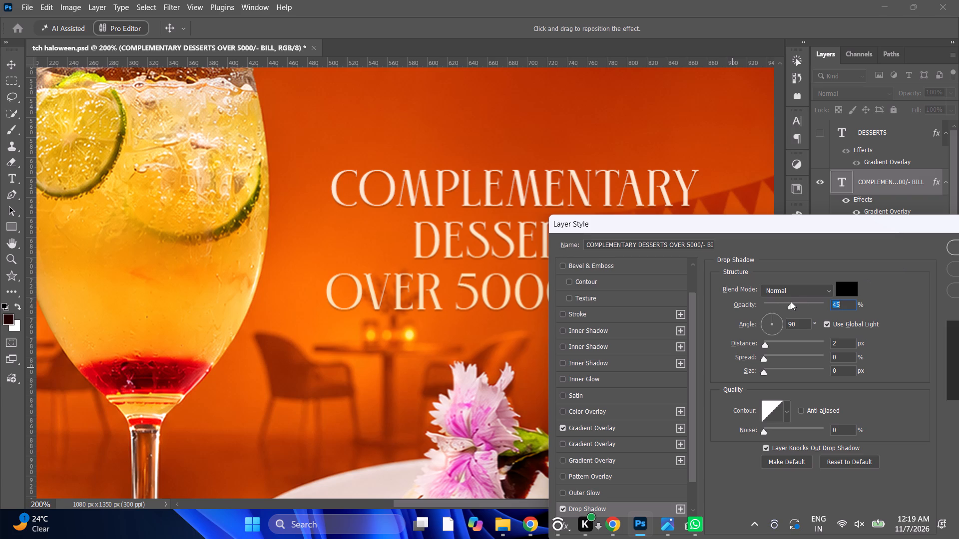
{"action": "left_click", "coordinate": [791, 301]}
{"action": "left_click", "coordinate": [958, 245]}
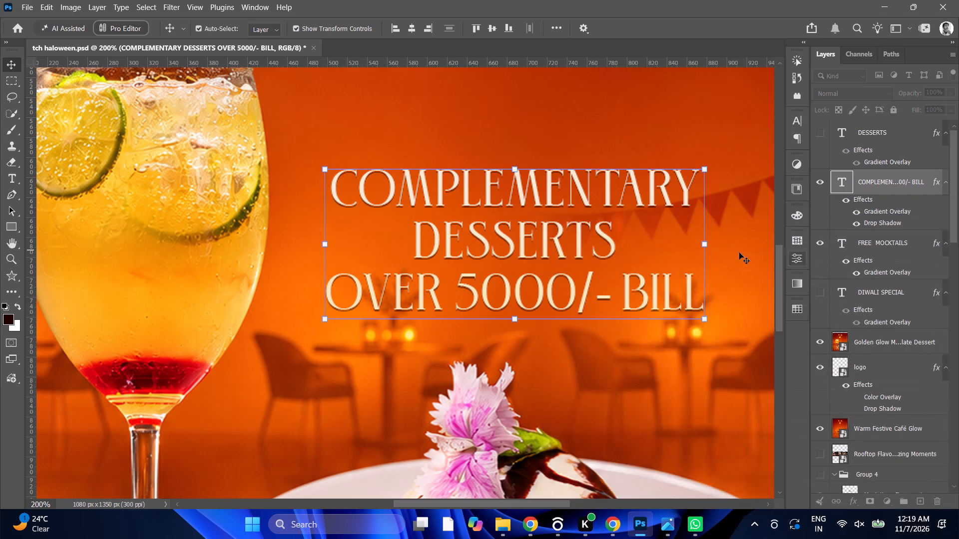
Examine the shadowed dessert offer text up close and against the rest of the poster.
{"action": "scroll", "coordinate": [659, 253], "scroll_direction": "down", "scroll_amount": 14, "text": "alt"}
{"action": "scroll", "coordinate": [601, 204], "scroll_direction": "up", "scroll_amount": 3, "text": "alt"}
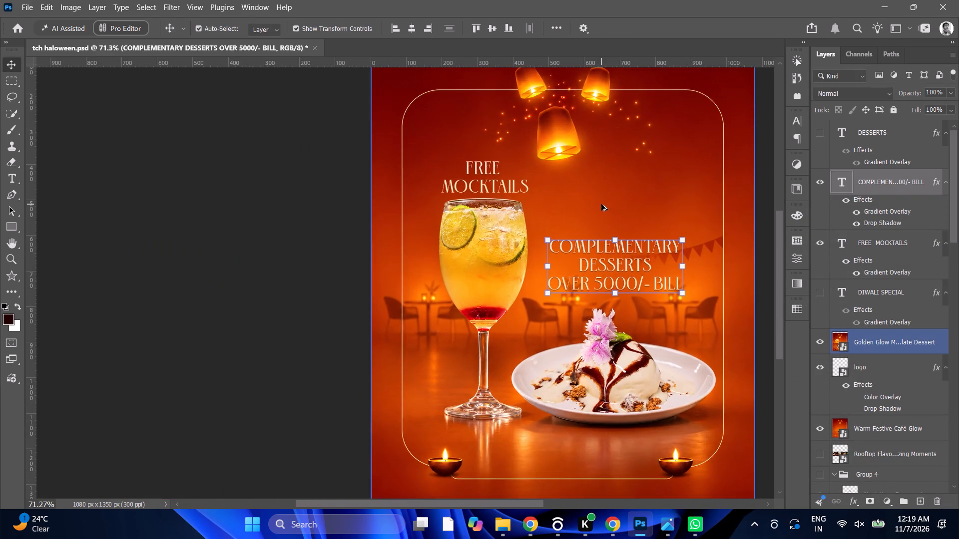
{"action": "scroll", "coordinate": [595, 231], "scroll_direction": "up", "scroll_amount": 4, "text": "alt"}
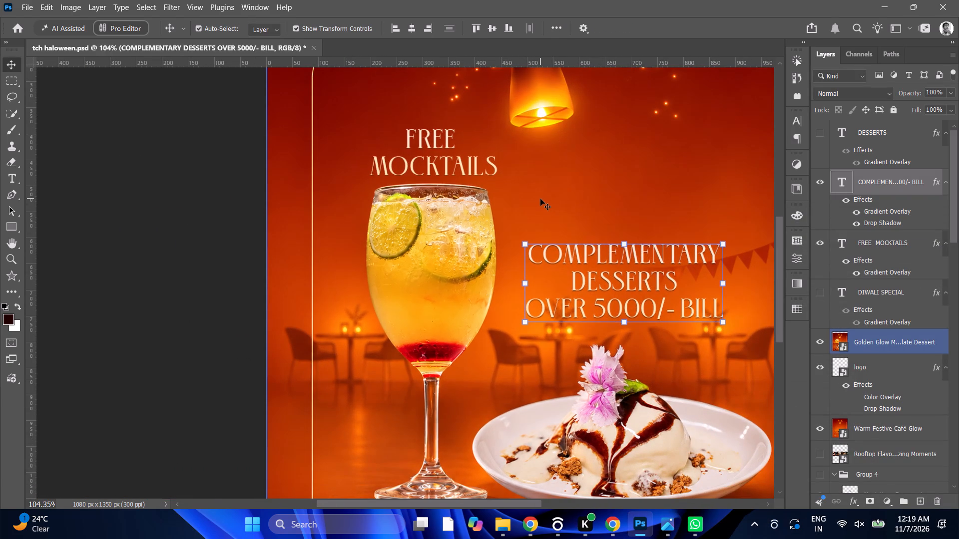
{"action": "scroll", "coordinate": [685, 251], "scroll_direction": "up", "scroll_amount": 8, "text": "alt"}
{"action": "scroll", "coordinate": [688, 254], "scroll_direction": "down", "scroll_amount": 5, "text": "alt"}
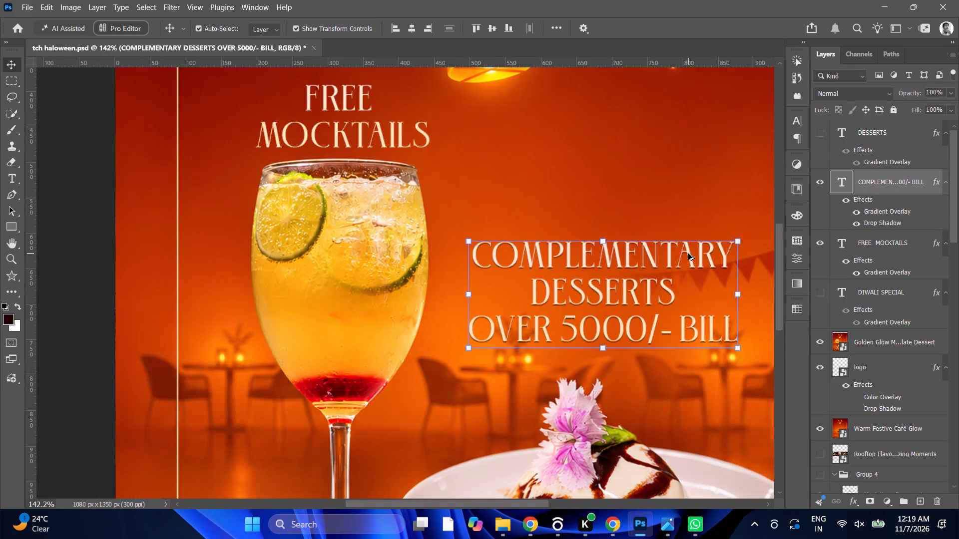
{"action": "scroll", "coordinate": [688, 254], "scroll_direction": "down", "scroll_amount": 6, "text": "alt"}
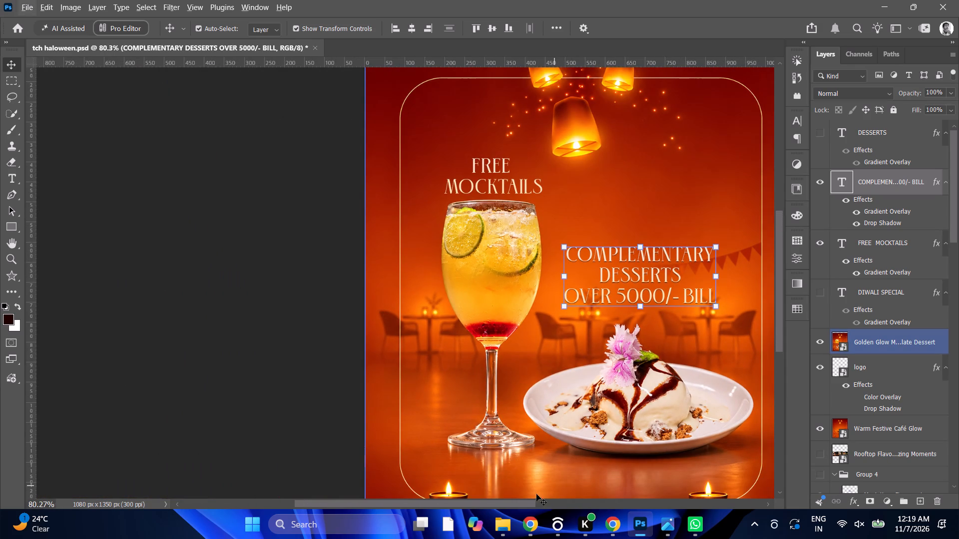
{"action": "left_click_drag", "start_coordinate": [521, 509], "coordinate": [544, 509]}
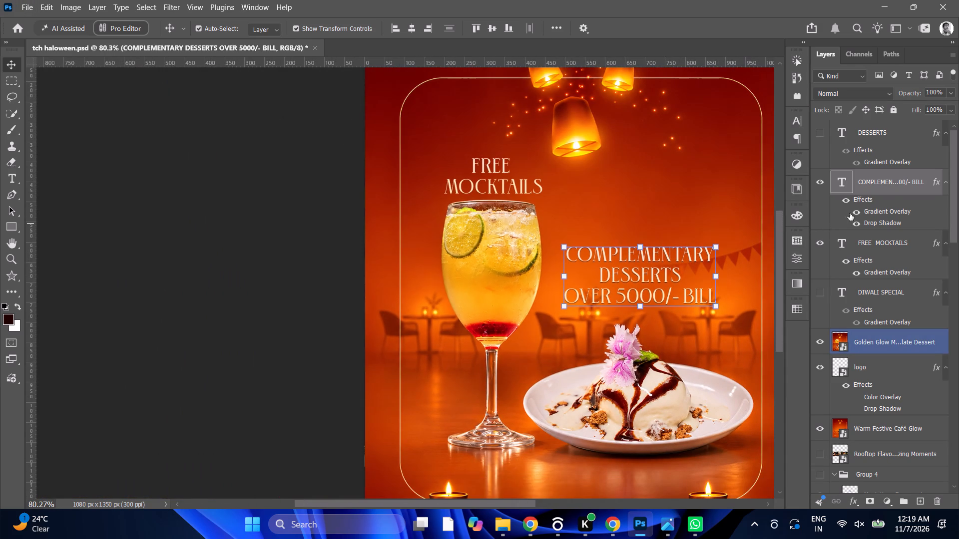
Copy the layer style of the COMPLEMENTARY DESSERTS text onto the FREE MOCKTAILS text layer.
{"action": "right_click", "coordinate": [901, 190]}
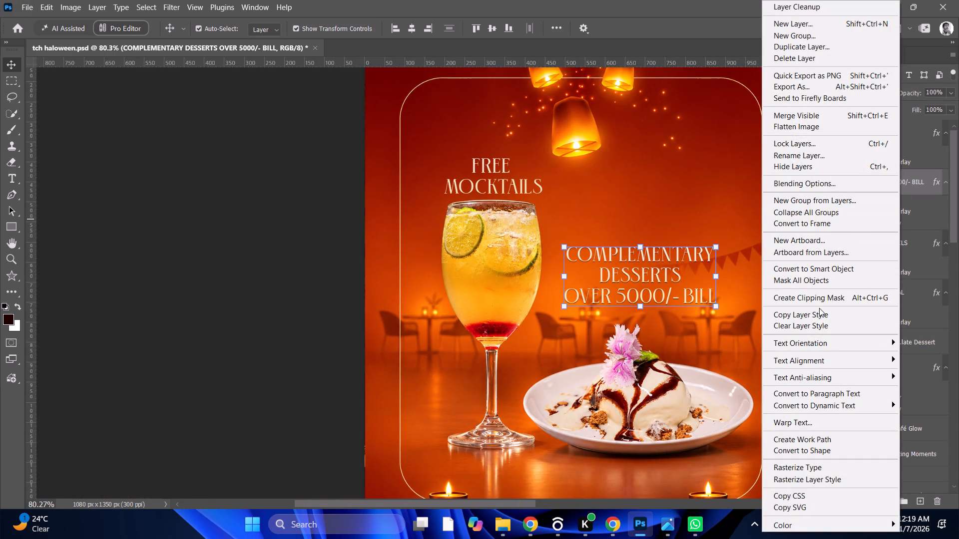
{"action": "left_click", "coordinate": [816, 315]}
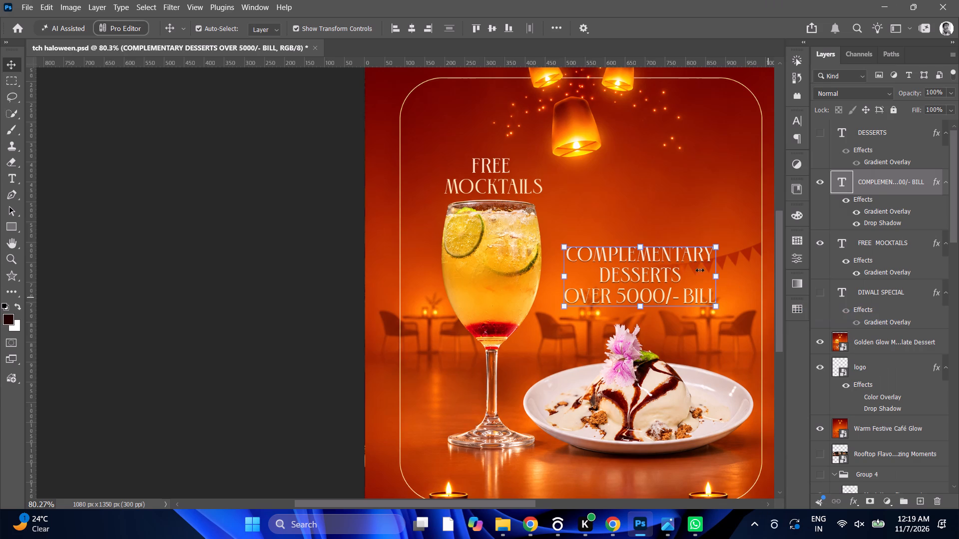
{"action": "left_click", "coordinate": [485, 173], "text": "alt"}
{"action": "right_click", "coordinate": [485, 173]}
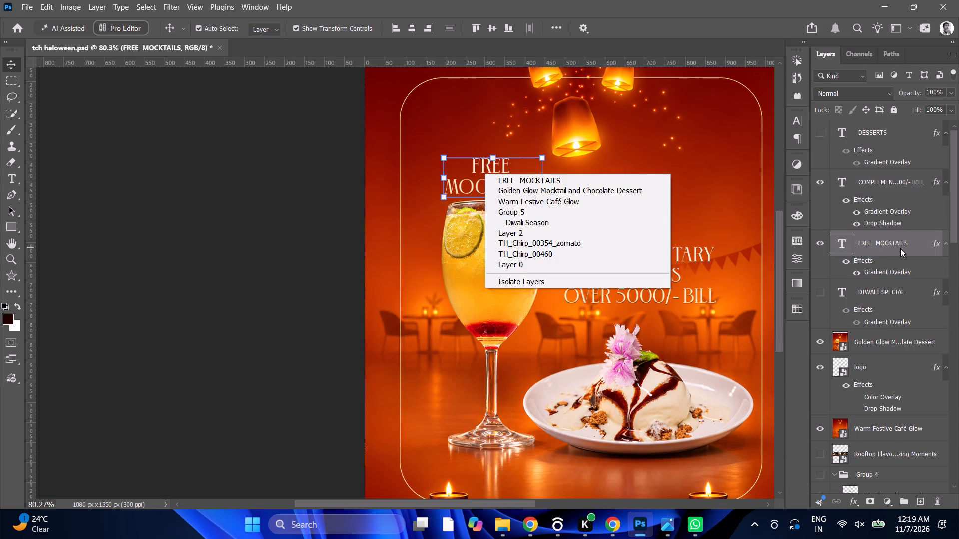
{"action": "right_click", "coordinate": [903, 248]}
{"action": "left_click", "coordinate": [829, 336]}
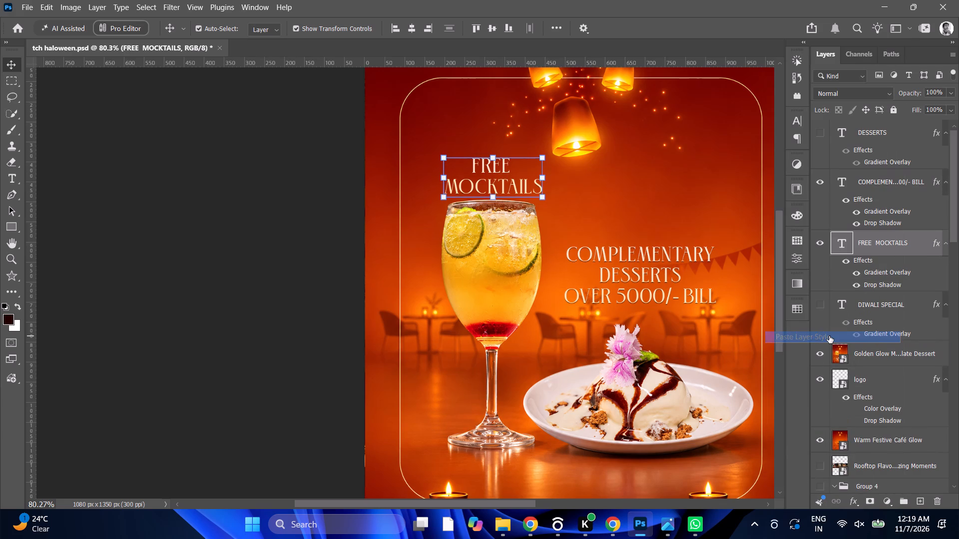
Move the COMPLEMENTARY DESSERTS text about 56 px right and slightly up, above the dessert plate.
{"action": "scroll", "coordinate": [531, 184], "scroll_direction": "down", "scroll_amount": 2, "text": "alt"}
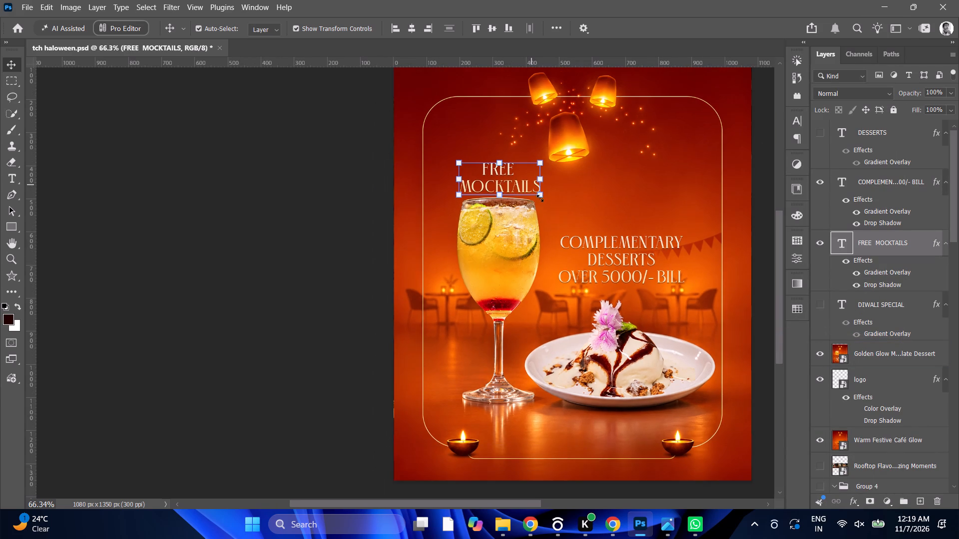
{"action": "left_click_drag", "start_coordinate": [528, 506], "coordinate": [592, 492]}
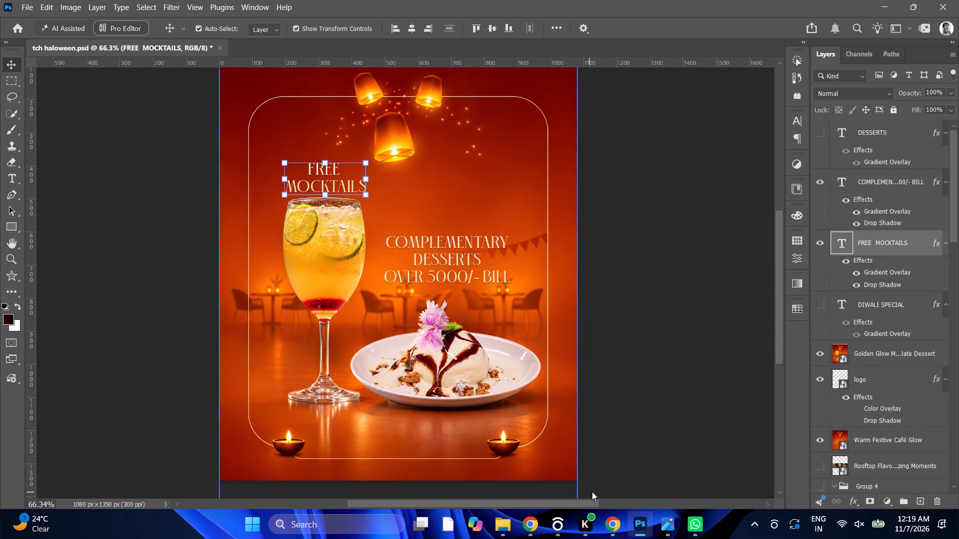
{"action": "left_click_drag", "start_coordinate": [592, 492], "coordinate": [592, 491]}
{"action": "scroll", "coordinate": [515, 294], "scroll_direction": "down", "scroll_amount": 5, "text": "alt"}
{"action": "scroll", "coordinate": [510, 293], "scroll_direction": "up", "scroll_amount": 7, "text": "alt"}
{"action": "left_click", "coordinate": [457, 247], "text": "alt"}
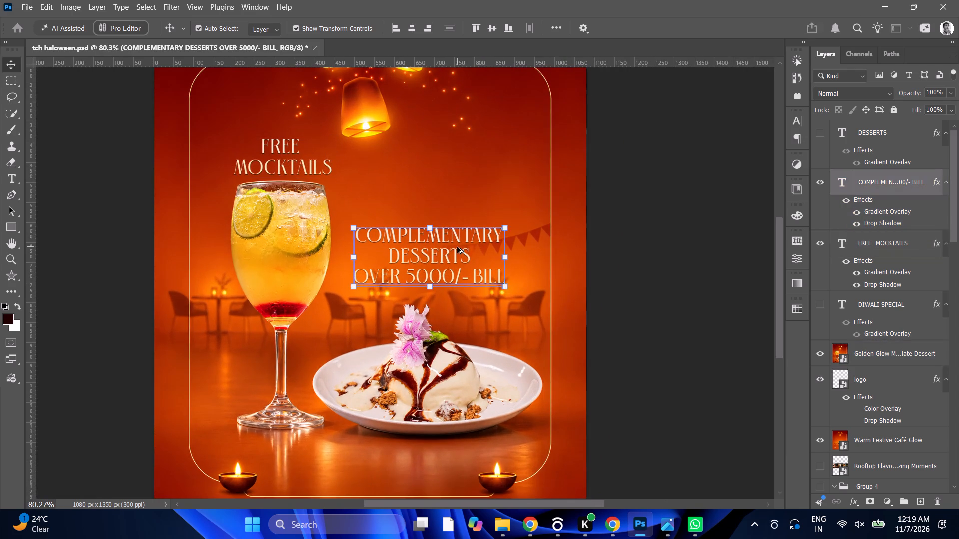
{"action": "left_click_drag", "start_coordinate": [455, 247], "coordinate": [482, 252]}
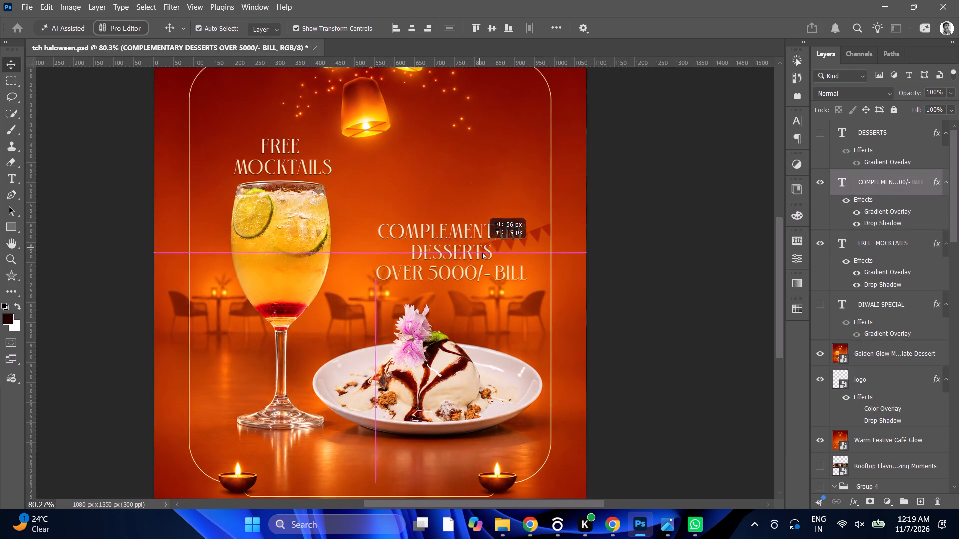
{"action": "left_click_drag", "start_coordinate": [482, 252], "coordinate": [476, 243]}
Examine the balance of the two offer texts against the glass and dessert across the whole poster.
{"action": "scroll", "coordinate": [476, 243], "scroll_direction": "down", "scroll_amount": 2, "text": "alt"}
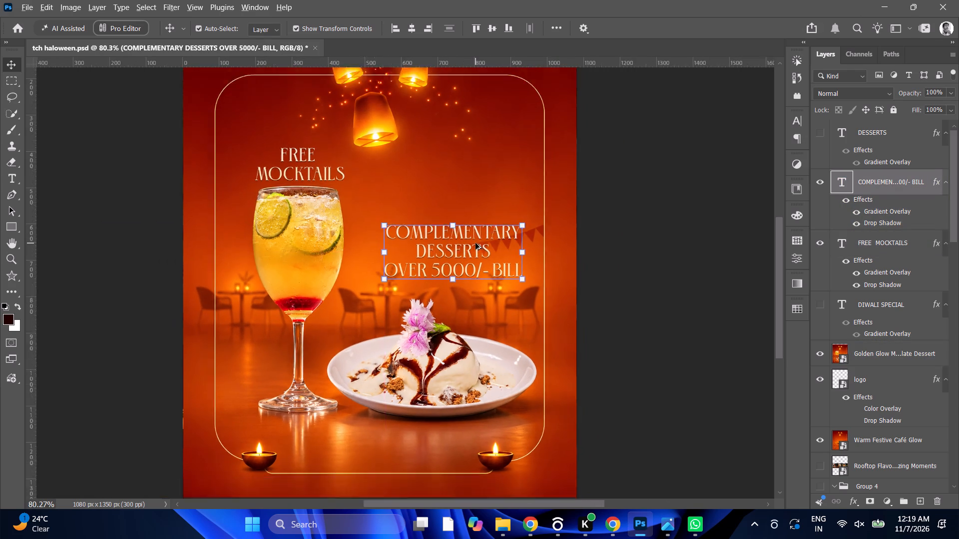
{"action": "scroll", "coordinate": [476, 243], "scroll_direction": "down", "scroll_amount": 3, "text": "alt"}
{"action": "scroll", "coordinate": [476, 243], "scroll_direction": "up", "scroll_amount": 4, "text": "alt"}
{"action": "scroll", "coordinate": [476, 243], "scroll_direction": "down", "scroll_amount": 4, "text": "alt"}
{"action": "scroll", "coordinate": [510, 239], "scroll_direction": "up", "scroll_amount": 3, "text": "alt"}
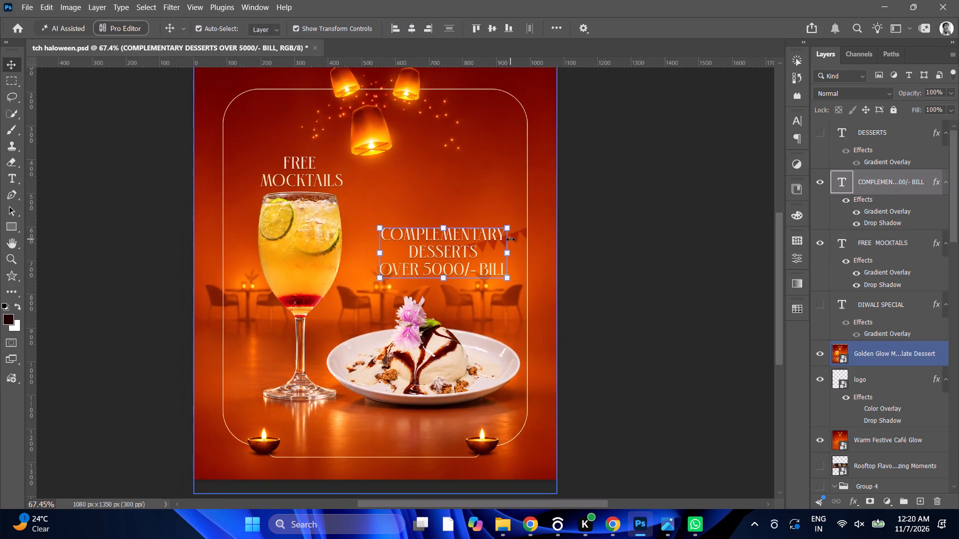
{"action": "scroll", "coordinate": [510, 239], "scroll_direction": "down", "scroll_amount": 5}
{"action": "scroll", "coordinate": [510, 239], "scroll_direction": "down", "scroll_amount": 4, "text": "alt"}
{"action": "scroll", "coordinate": [514, 228], "scroll_direction": "up", "scroll_amount": 2, "text": "alt"}
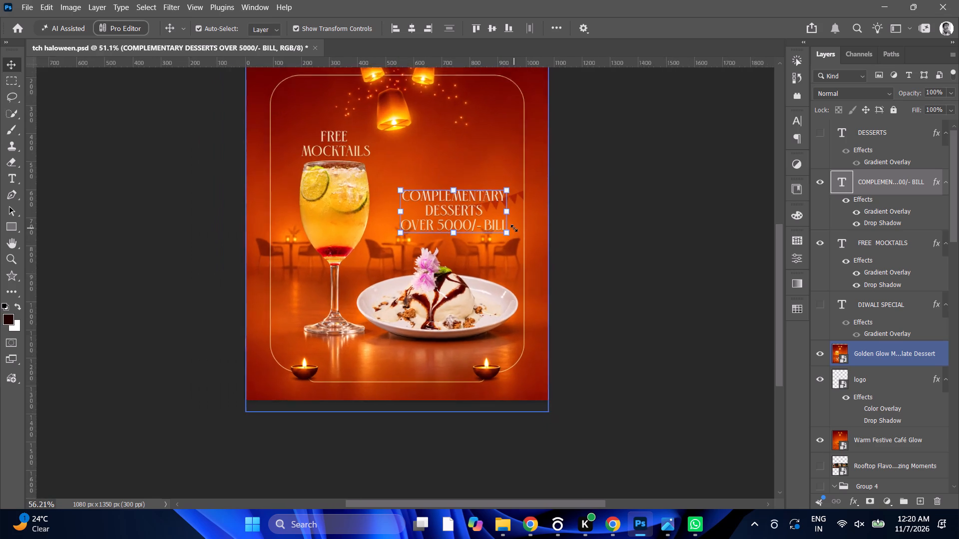
{"action": "scroll", "coordinate": [514, 228], "scroll_direction": "up", "scroll_amount": 1, "text": "alt"}
{"action": "scroll", "coordinate": [514, 228], "scroll_direction": "down", "scroll_amount": 1, "text": "alt"}
Examine the FREE MOCKTAILS and COMPLEMENTARY DESSERTS texts up close and across the whole poster.
{"action": "left_click", "coordinate": [870, 260]}
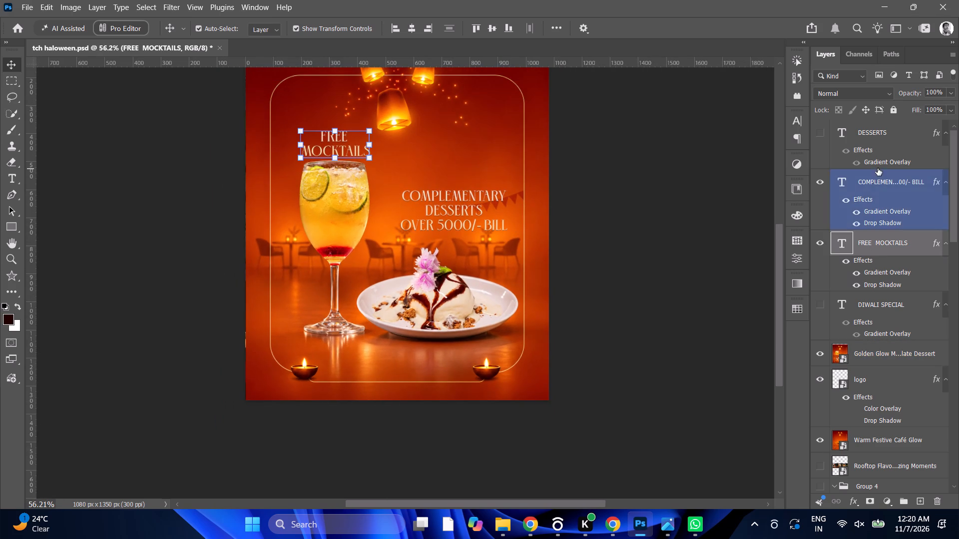
{"action": "scroll", "coordinate": [468, 206], "scroll_direction": "down", "scroll_amount": 3, "text": "alt"}
{"action": "scroll", "coordinate": [473, 202], "scroll_direction": "up", "scroll_amount": 9, "text": "alt"}
{"action": "scroll", "coordinate": [475, 198], "scroll_direction": "down", "scroll_amount": 4, "text": "alt"}
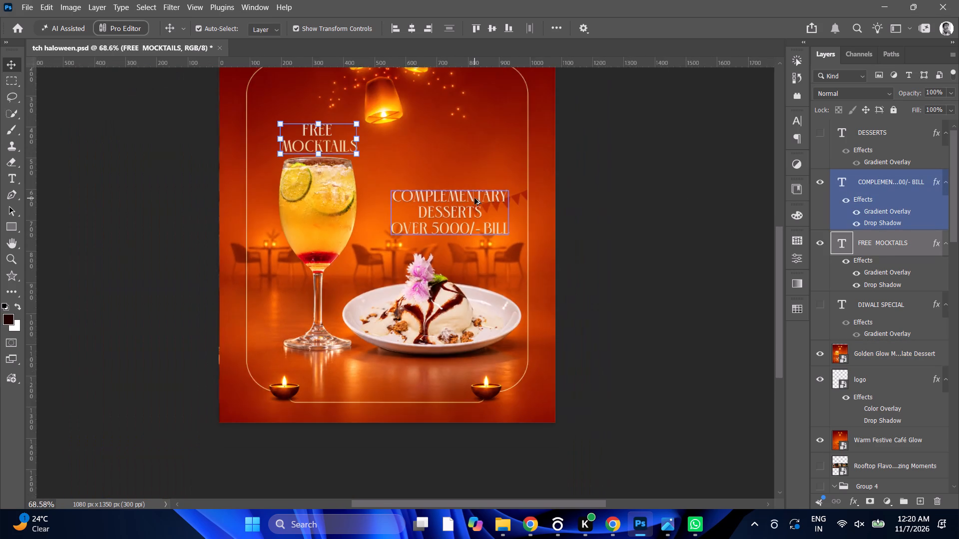
{"action": "scroll", "coordinate": [475, 198], "scroll_direction": "down", "scroll_amount": 5, "text": "alt"}
{"action": "scroll", "coordinate": [505, 157], "scroll_direction": "up", "scroll_amount": 3}
{"action": "scroll", "coordinate": [491, 175], "scroll_direction": "up", "scroll_amount": 3, "text": "alt"}
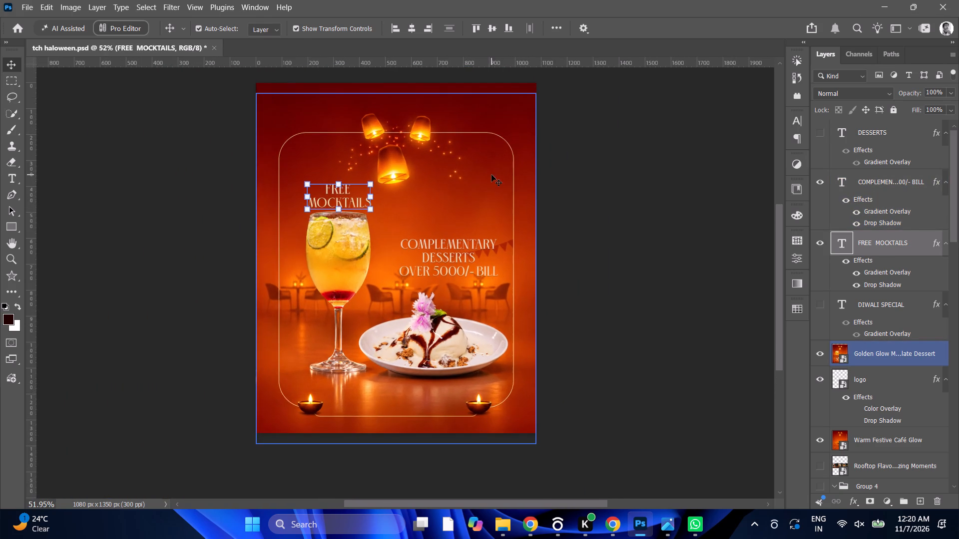
{"action": "scroll", "coordinate": [488, 185], "scroll_direction": "up", "scroll_amount": 2, "text": "alt"}
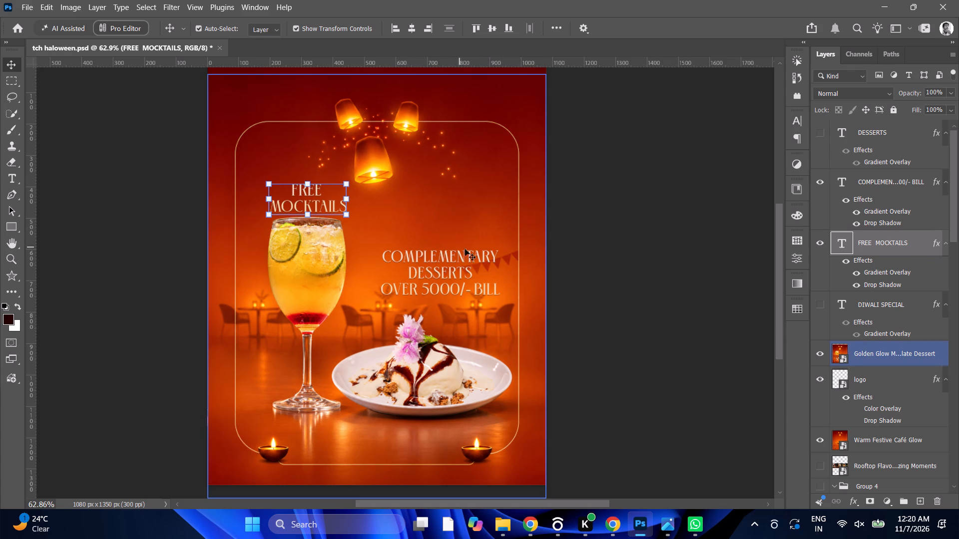
Shift the COMPLEMENTARY DESSERTS text about 15 px left above the dessert plate.
{"action": "left_click", "coordinate": [460, 267]}
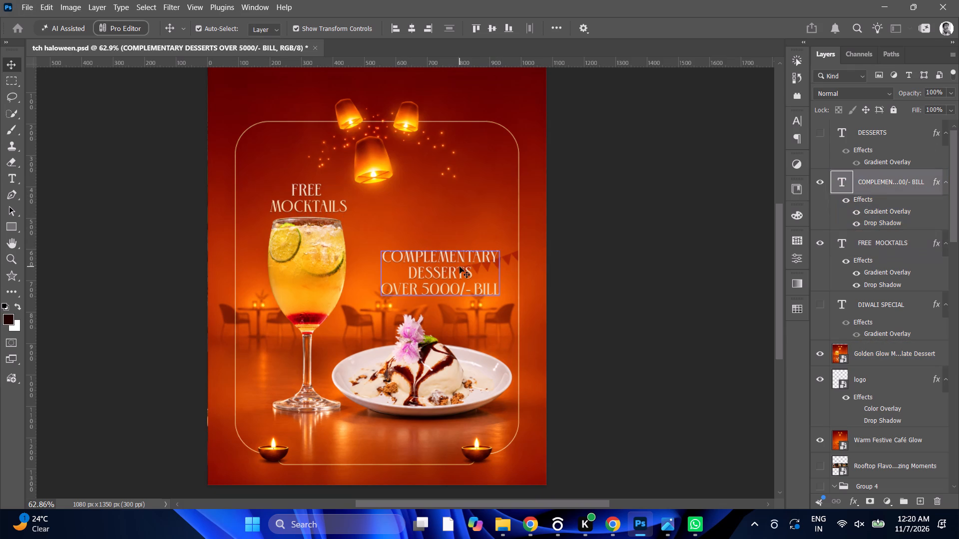
{"action": "left_click_drag", "start_coordinate": [452, 269], "coordinate": [447, 269]}
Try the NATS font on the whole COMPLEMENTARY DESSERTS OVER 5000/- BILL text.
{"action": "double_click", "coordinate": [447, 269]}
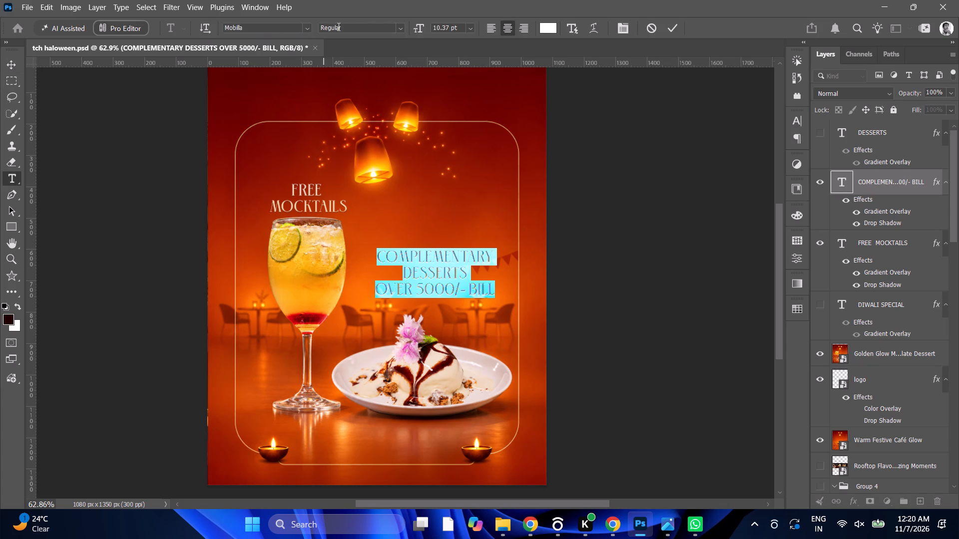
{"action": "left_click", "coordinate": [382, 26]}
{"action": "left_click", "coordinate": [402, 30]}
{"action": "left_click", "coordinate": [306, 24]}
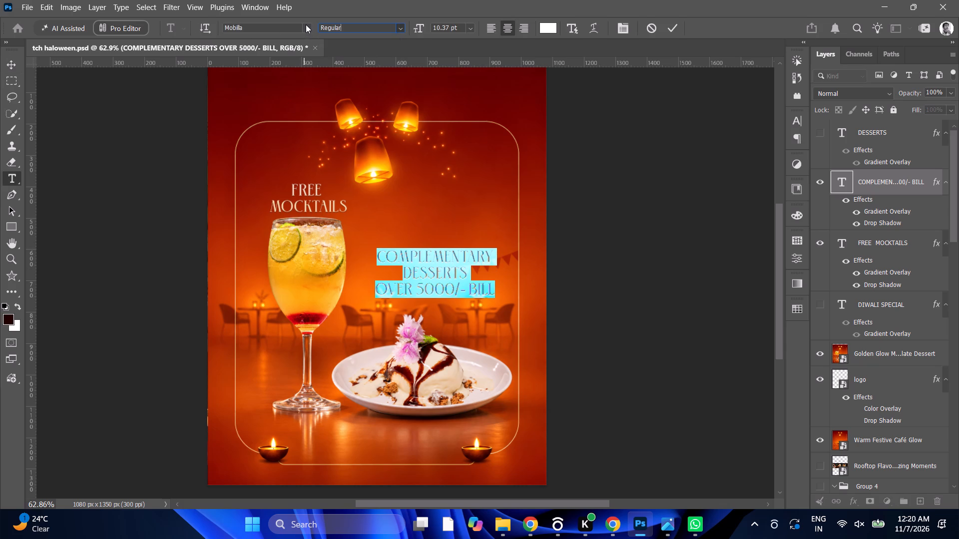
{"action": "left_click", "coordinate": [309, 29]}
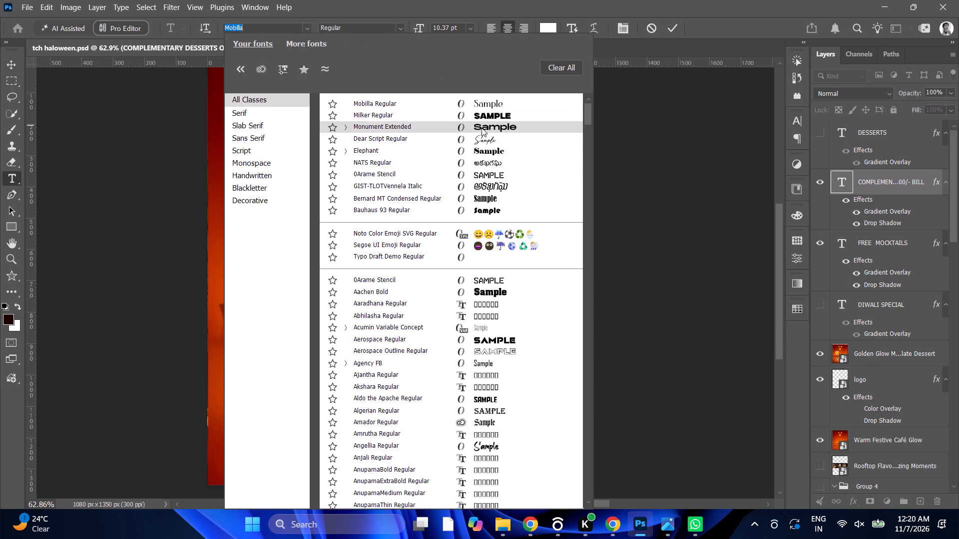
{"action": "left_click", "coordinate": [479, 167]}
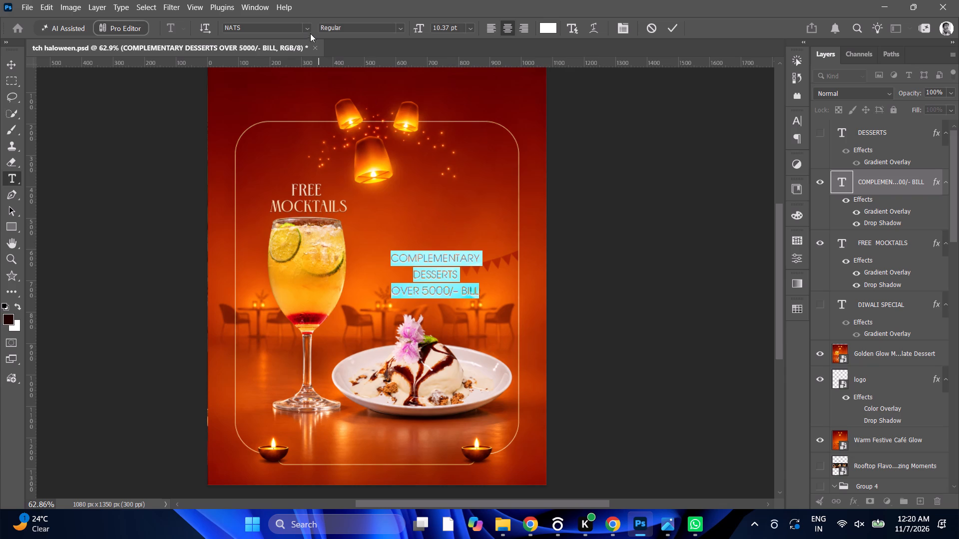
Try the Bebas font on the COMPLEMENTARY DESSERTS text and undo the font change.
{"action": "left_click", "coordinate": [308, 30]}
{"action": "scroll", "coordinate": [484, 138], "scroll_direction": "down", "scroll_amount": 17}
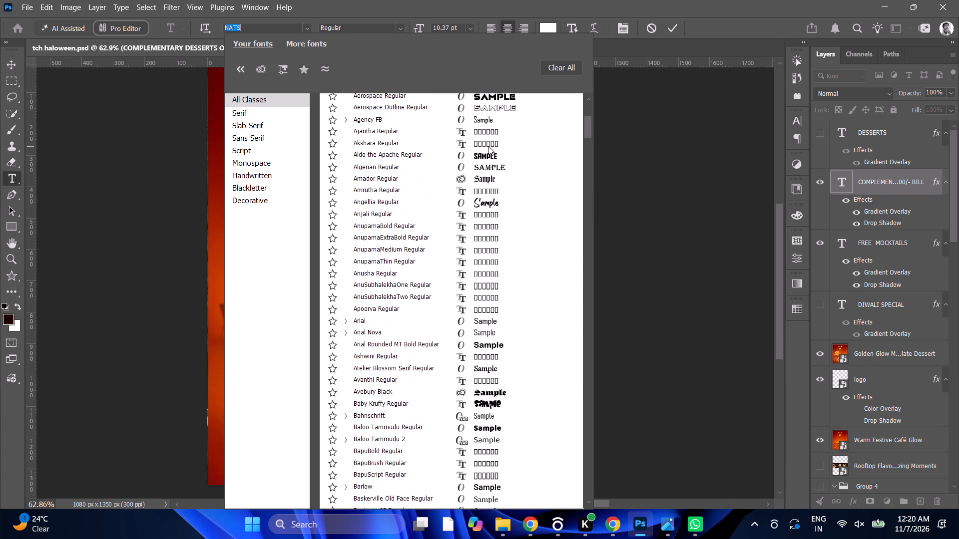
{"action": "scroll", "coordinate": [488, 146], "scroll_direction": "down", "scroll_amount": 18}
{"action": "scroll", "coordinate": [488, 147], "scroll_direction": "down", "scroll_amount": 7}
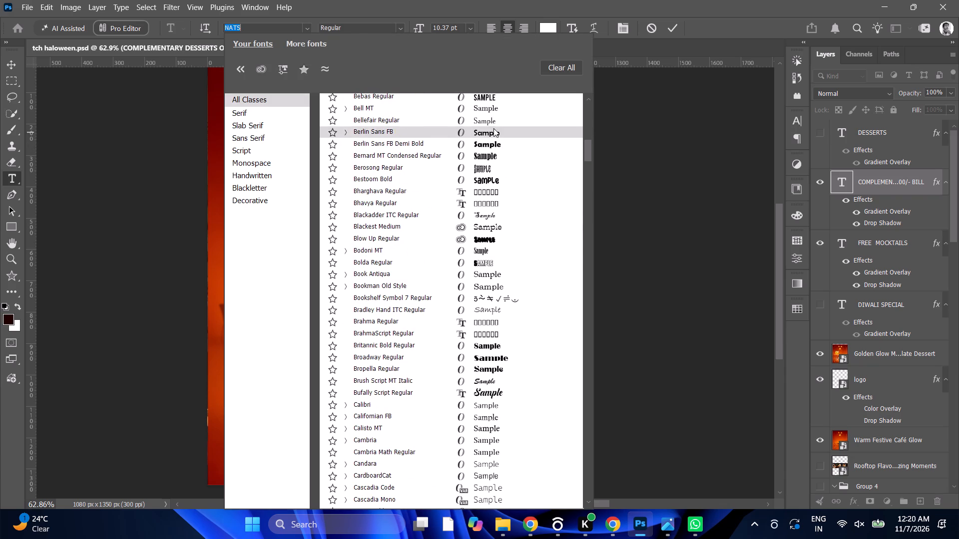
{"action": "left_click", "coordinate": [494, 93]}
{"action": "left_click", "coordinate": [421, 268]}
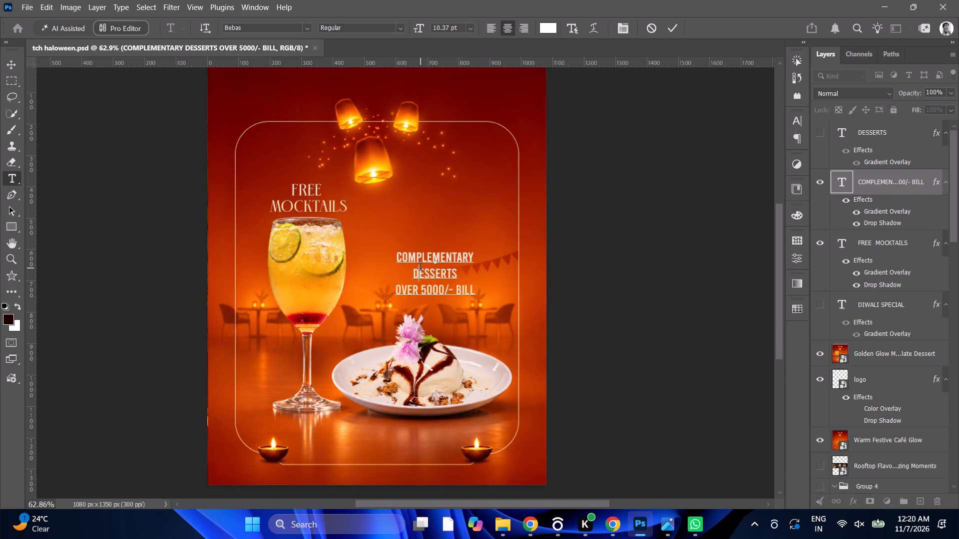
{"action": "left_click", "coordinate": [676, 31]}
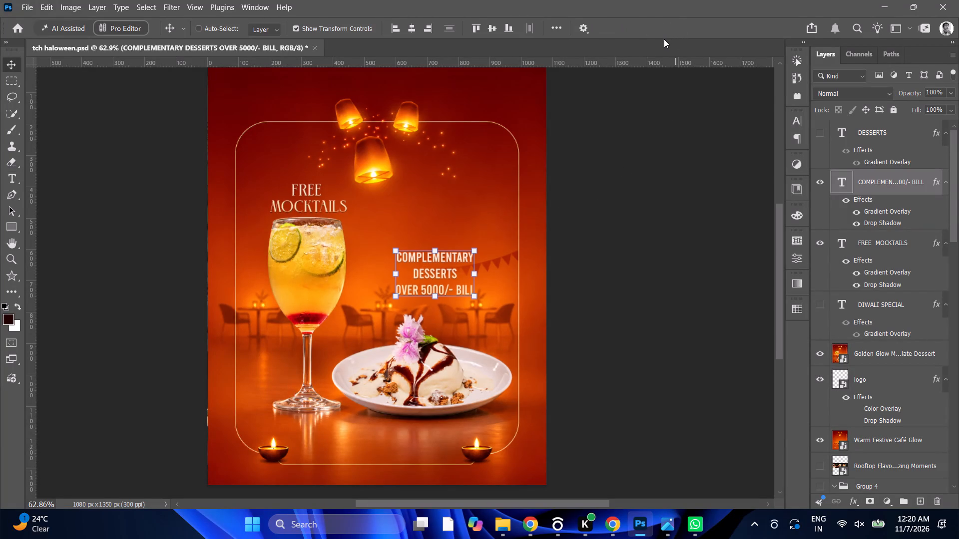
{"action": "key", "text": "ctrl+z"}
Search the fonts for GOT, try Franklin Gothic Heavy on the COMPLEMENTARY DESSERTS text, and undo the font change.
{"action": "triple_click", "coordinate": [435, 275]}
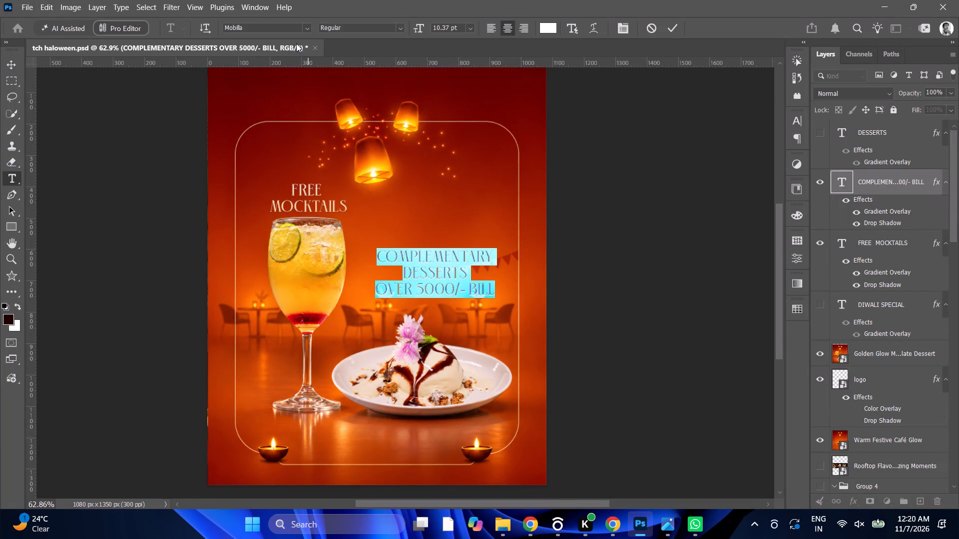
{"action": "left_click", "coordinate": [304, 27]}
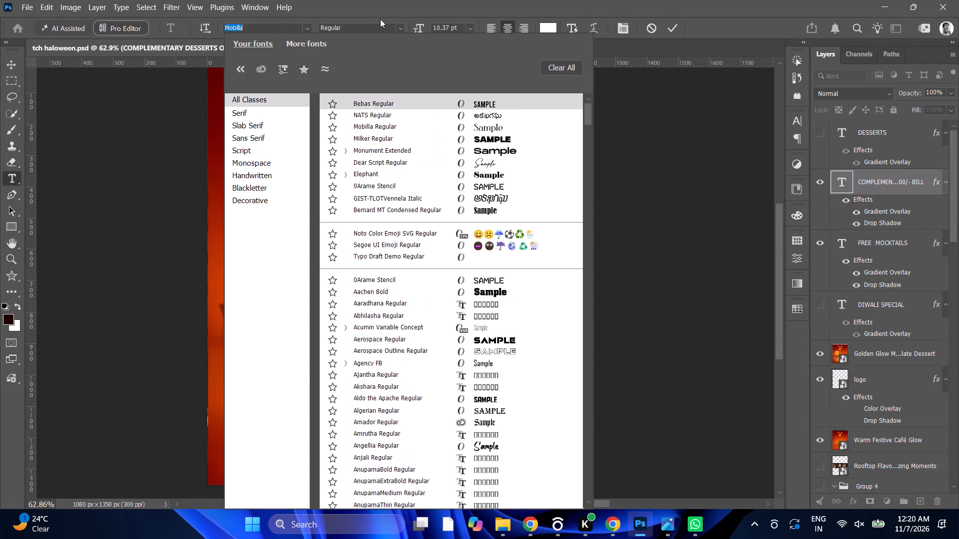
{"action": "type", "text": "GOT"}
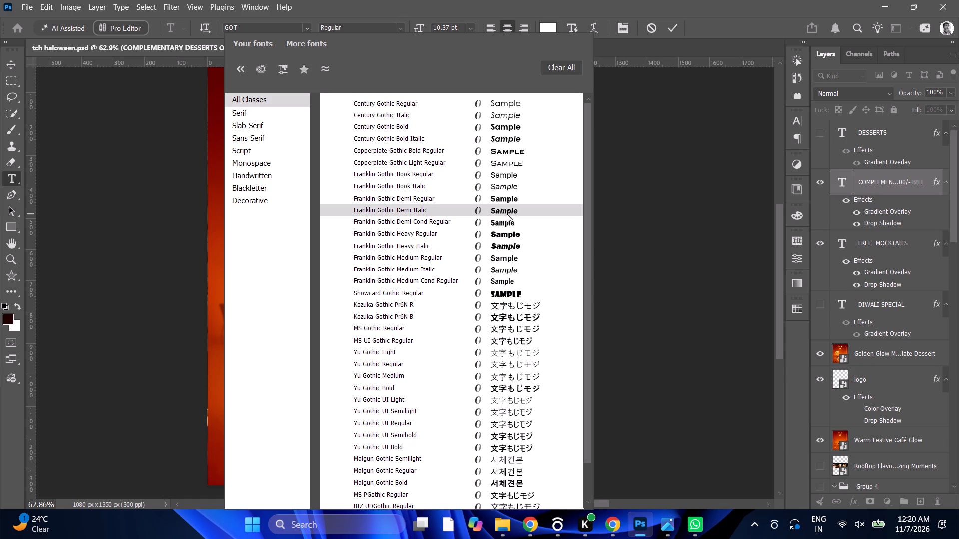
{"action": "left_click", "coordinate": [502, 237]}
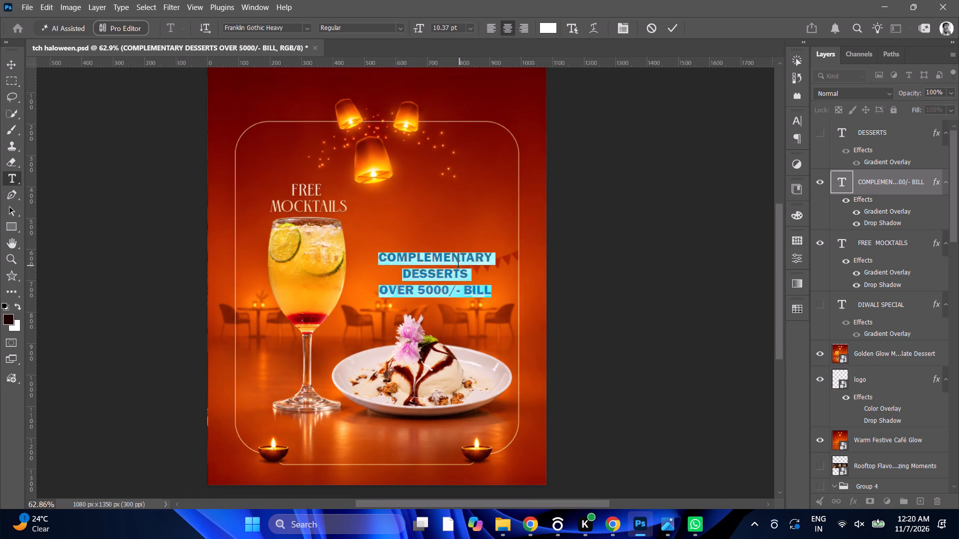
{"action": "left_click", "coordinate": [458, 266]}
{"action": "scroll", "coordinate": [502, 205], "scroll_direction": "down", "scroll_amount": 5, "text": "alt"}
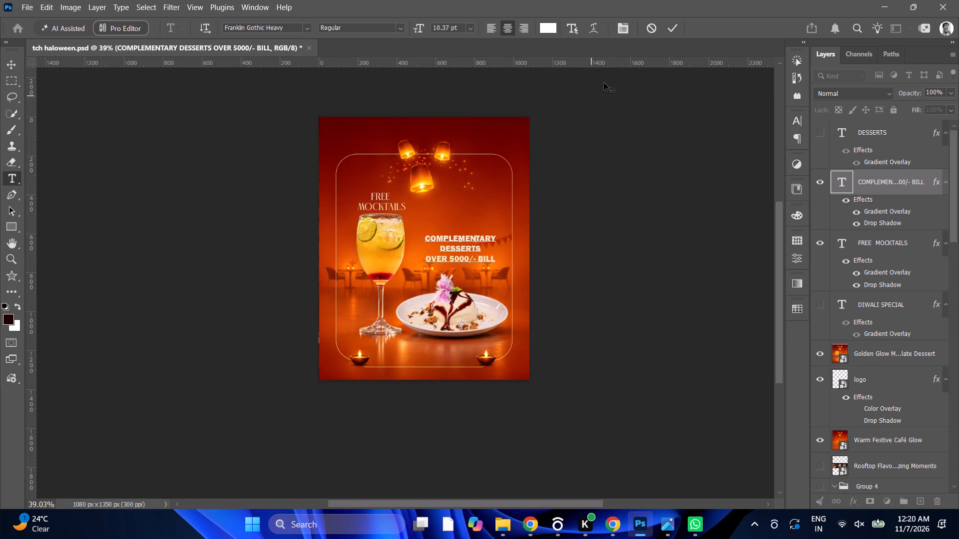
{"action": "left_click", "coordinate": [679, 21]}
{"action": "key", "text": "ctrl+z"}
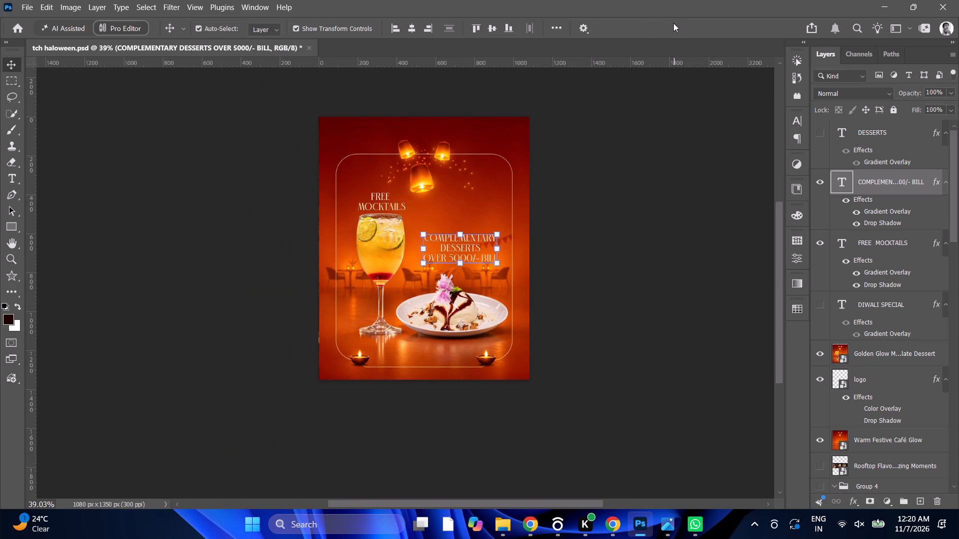
Examine the lettering and placement of the COMPLEMENTARY DESSERTS text against the mocktail and dessert.
{"action": "scroll", "coordinate": [453, 250], "scroll_direction": "up", "scroll_amount": 12, "text": "alt"}
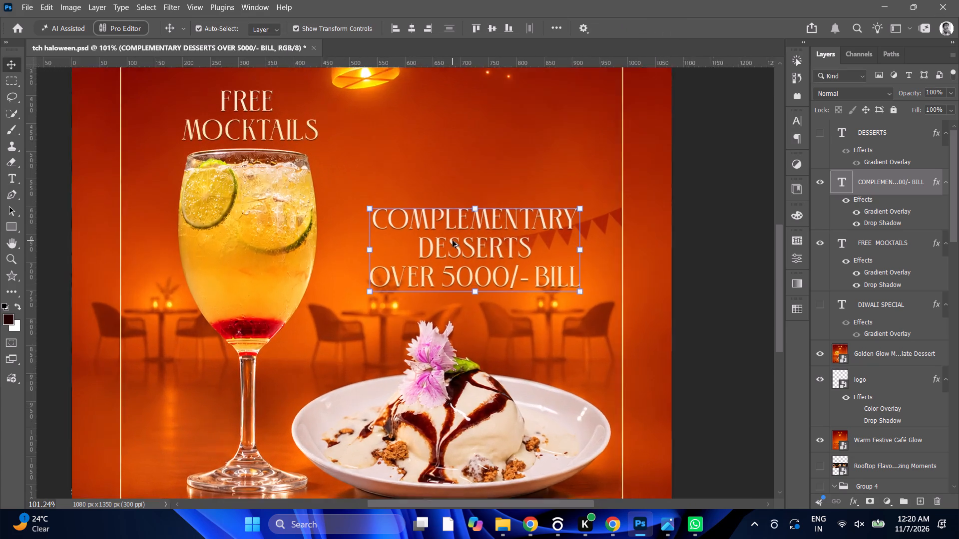
{"action": "scroll", "coordinate": [453, 241], "scroll_direction": "up", "scroll_amount": 6, "text": "alt"}
{"action": "scroll", "coordinate": [453, 241], "scroll_direction": "down", "scroll_amount": 10, "text": "alt"}
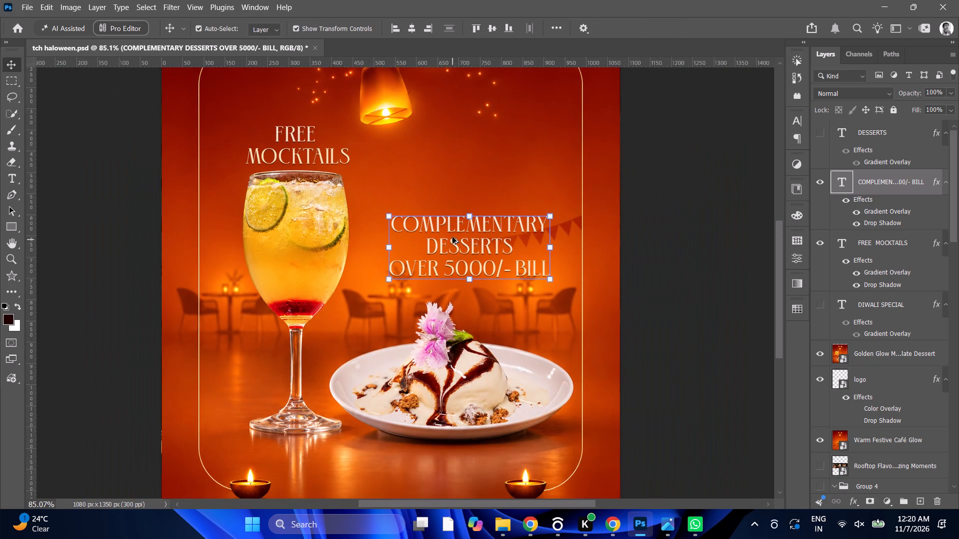
{"action": "scroll", "coordinate": [472, 170], "scroll_direction": "up", "scroll_amount": 5}
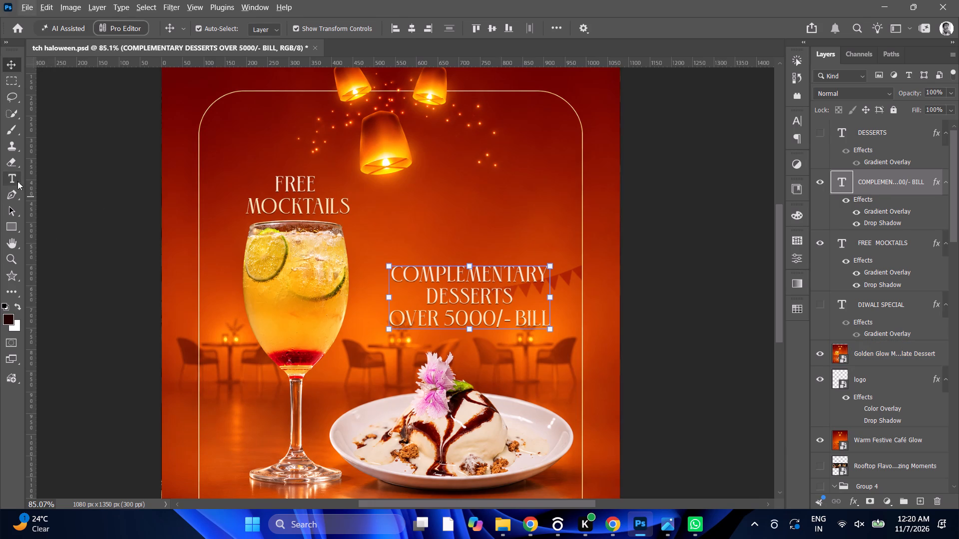
Add a white DIWALI text in Mobilla Regular at 100 pt across the upper part of the poster.
{"action": "left_click", "coordinate": [18, 182]}
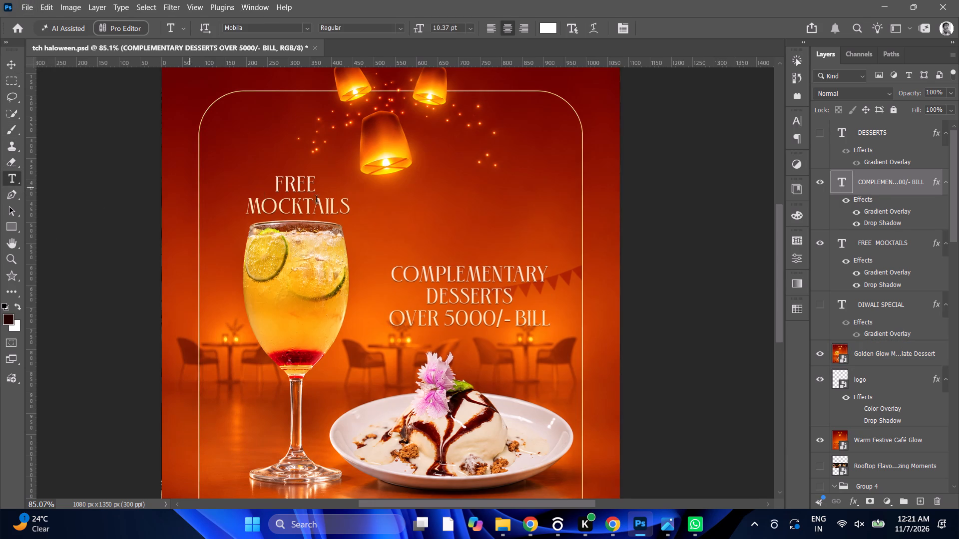
{"action": "scroll", "coordinate": [388, 210], "scroll_direction": "down", "scroll_amount": 7, "text": "alt"}
{"action": "left_click", "coordinate": [428, 197]}
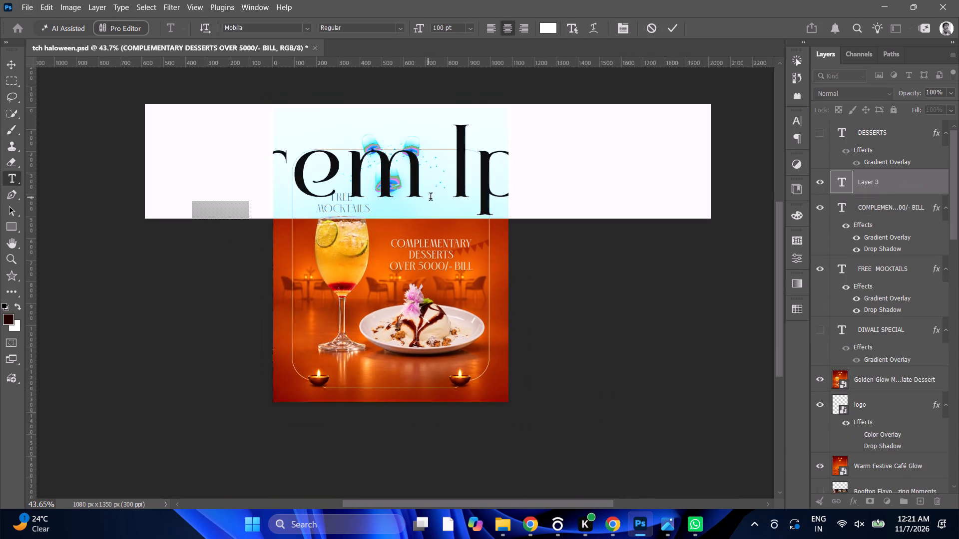
{"action": "key", "text": "shift+d"}
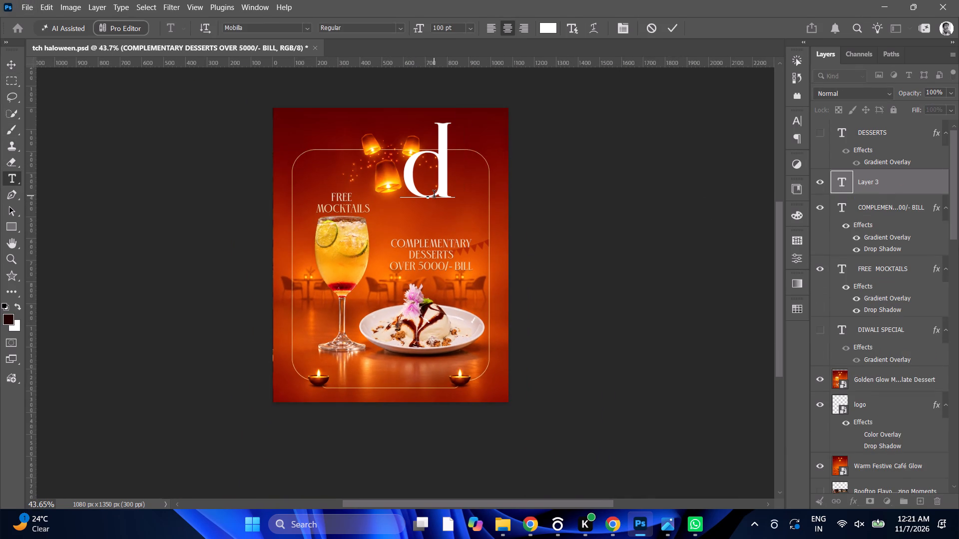
{"action": "key", "text": "BackSpace"}
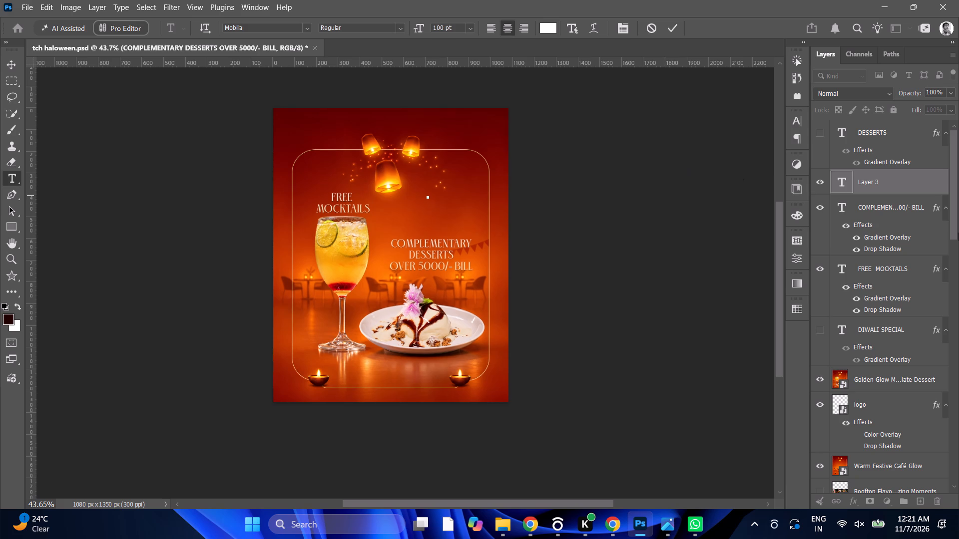
{"action": "scroll", "coordinate": [876, 229], "scroll_direction": "up", "scroll_amount": 5}
{"action": "scroll", "coordinate": [882, 224], "scroll_direction": "down", "scroll_amount": 4}
{"action": "scroll", "coordinate": [882, 224], "scroll_direction": "up", "scroll_amount": 4}
{"action": "type", "text": "DIWALI"}
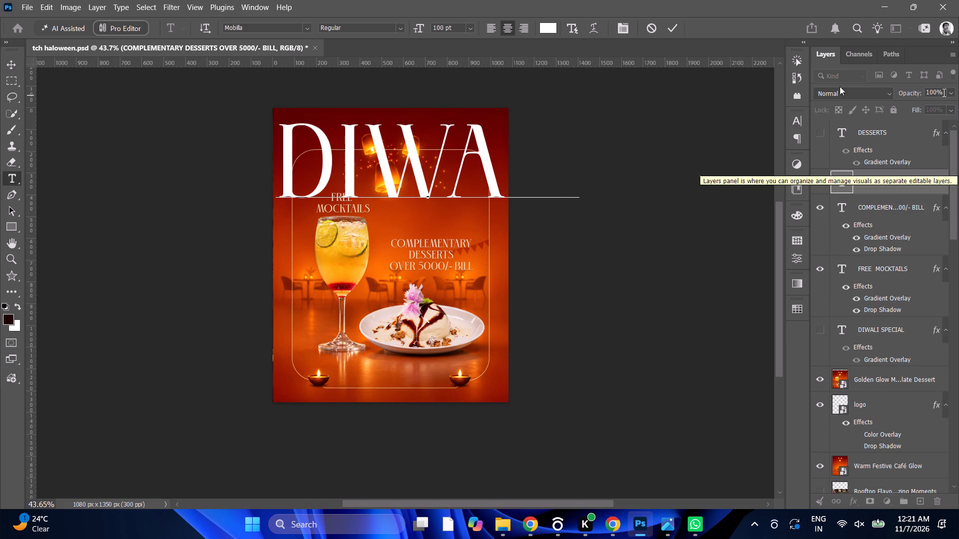
{"action": "left_click", "coordinate": [671, 23], "text": "alt"}
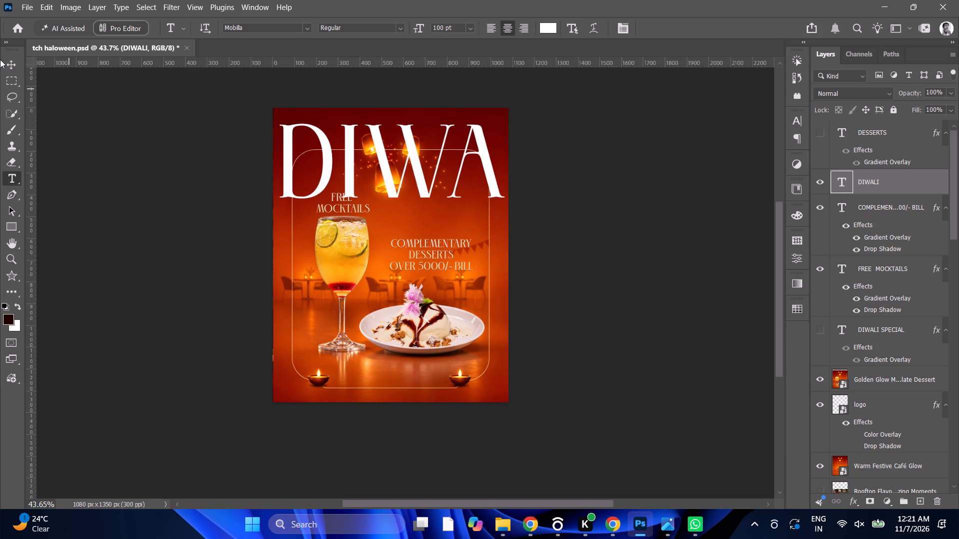
Scale the DIWALI text down to about 26.45% and place it to the right of the large lantern, above the dessert text.
{"action": "left_click", "coordinate": [5, 60]}
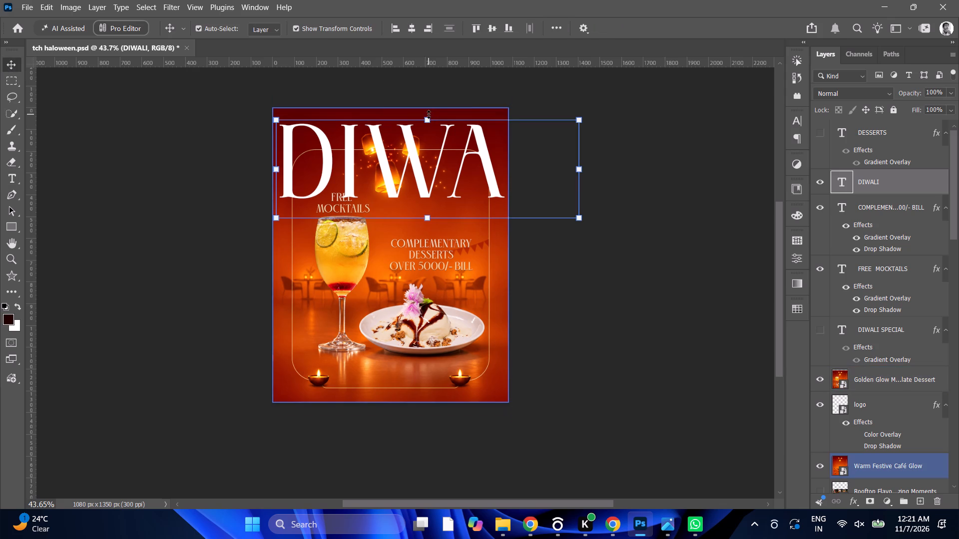
{"action": "left_click_drag", "start_coordinate": [429, 114], "coordinate": [421, 185]}
{"action": "scroll", "coordinate": [410, 173], "scroll_direction": "up", "scroll_amount": 10, "text": "alt"}
{"action": "left_click_drag", "start_coordinate": [447, 263], "coordinate": [459, 269]}
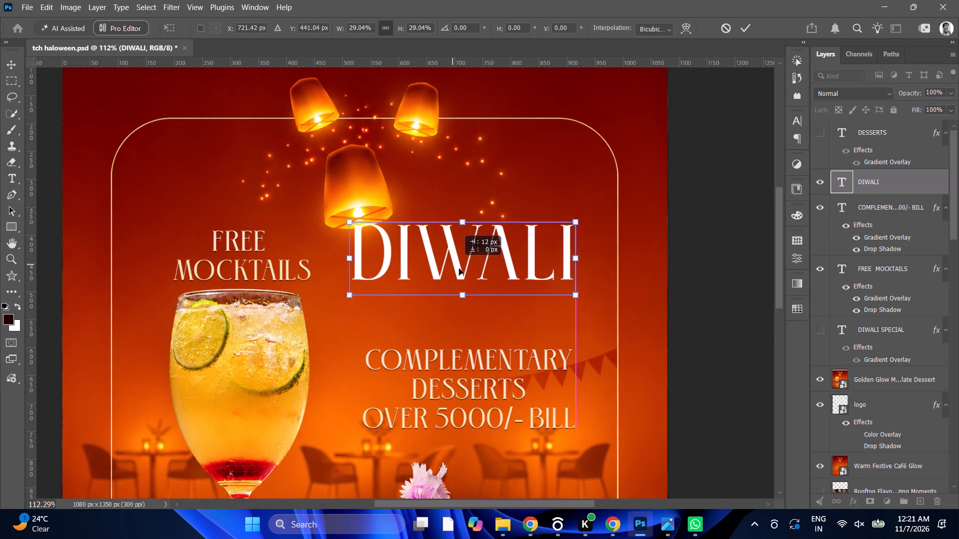
{"action": "left_click_drag", "start_coordinate": [459, 269], "coordinate": [491, 258]}
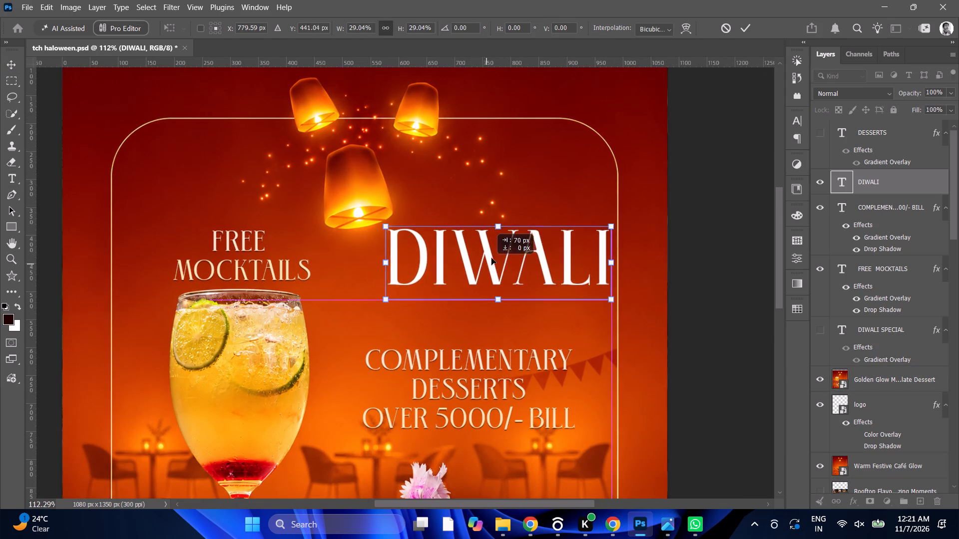
{"action": "left_click_drag", "start_coordinate": [491, 258], "coordinate": [502, 199]}
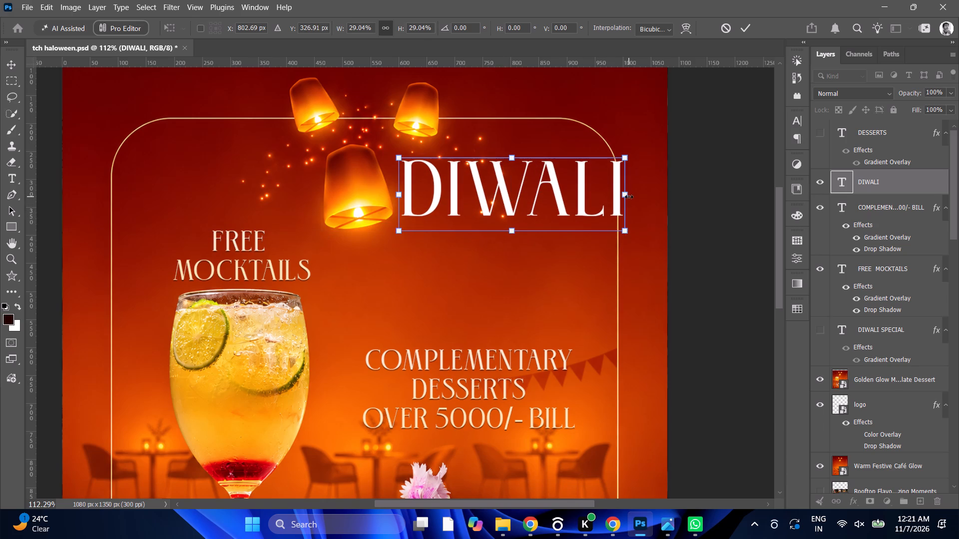
{"action": "left_click_drag", "start_coordinate": [629, 197], "coordinate": [607, 197]}
Scale the DIWALI text down to about 24.64% and reposition it slightly lower, beside the large lantern.
{"action": "scroll", "coordinate": [583, 187], "scroll_direction": "down", "scroll_amount": 9, "text": "alt"}
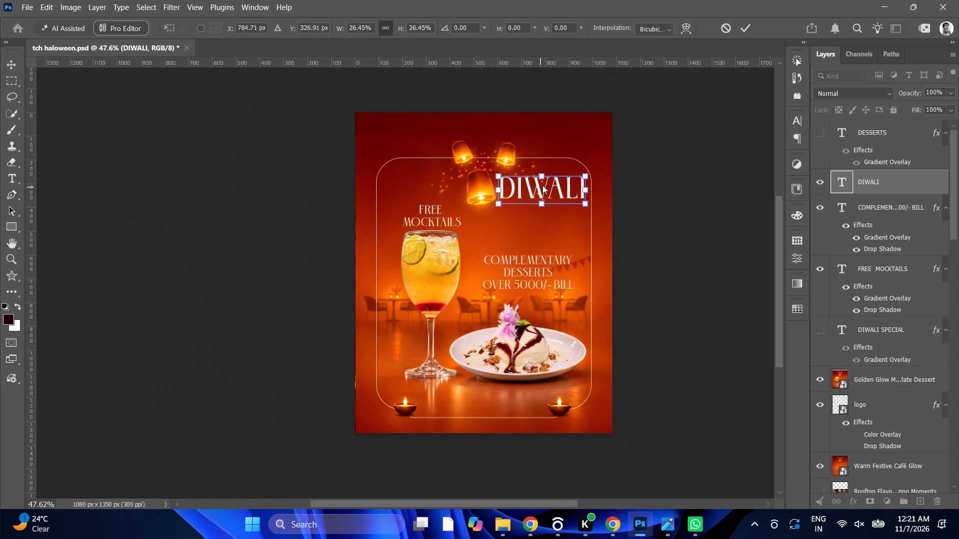
{"action": "left_click_drag", "start_coordinate": [551, 187], "coordinate": [433, 185]}
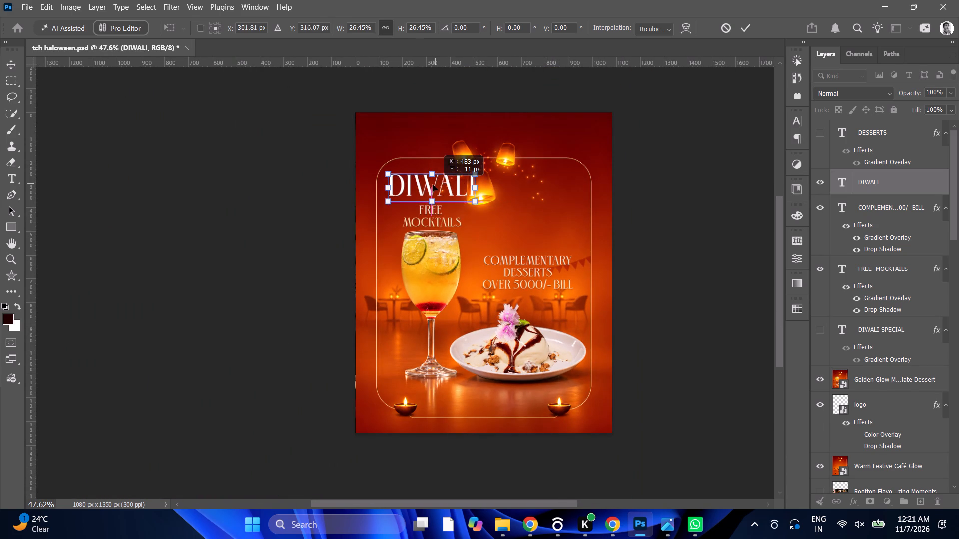
{"action": "left_click_drag", "start_coordinate": [433, 185], "coordinate": [557, 193]}
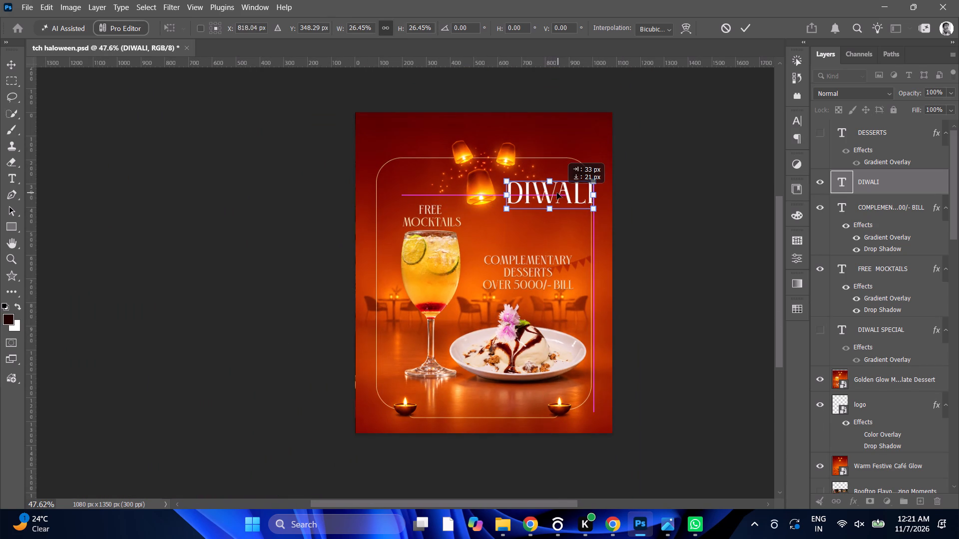
{"action": "left_click_drag", "start_coordinate": [557, 193], "coordinate": [549, 192]}
{"action": "left_click_drag", "start_coordinate": [585, 197], "coordinate": [570, 196]}
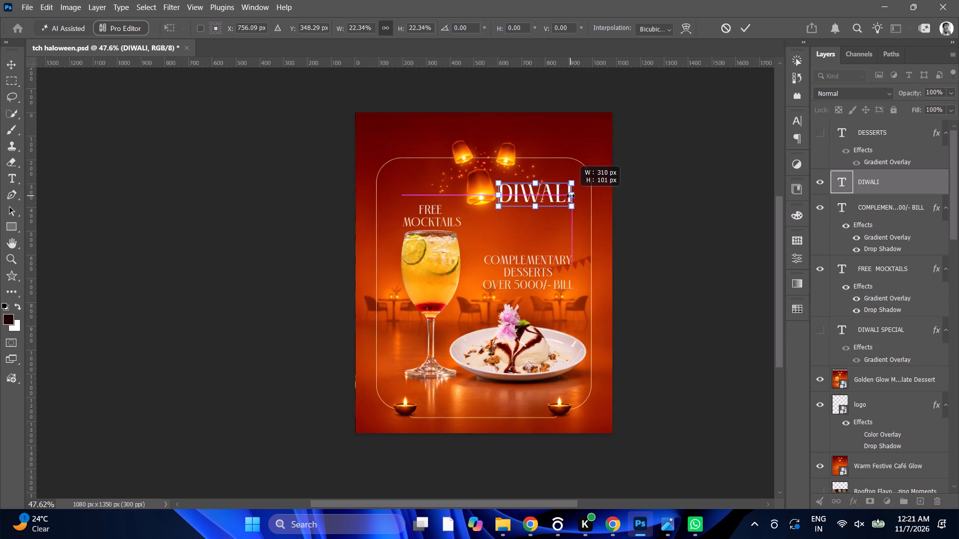
{"action": "left_click_drag", "start_coordinate": [570, 196], "coordinate": [579, 196]}
{"action": "left_click", "coordinate": [742, 25]}
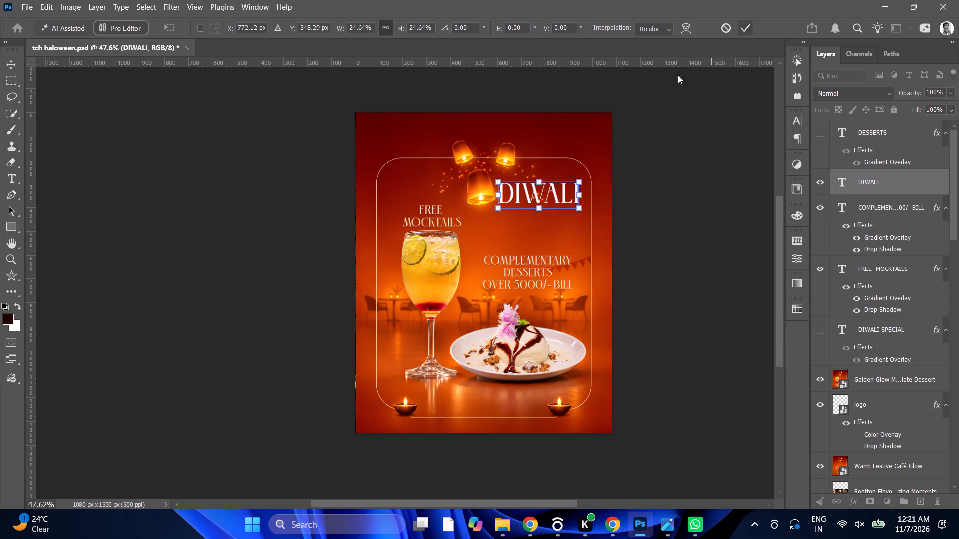
{"action": "scroll", "coordinate": [537, 187], "scroll_direction": "up", "scroll_amount": 5, "text": "alt"}
{"action": "left_click_drag", "start_coordinate": [555, 199], "coordinate": [562, 202]}
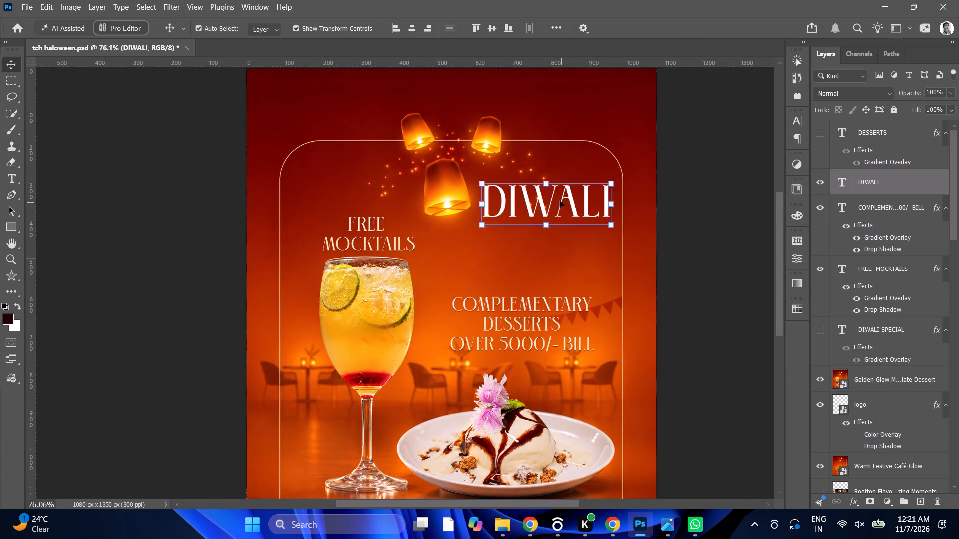
Change the font of the DIWALI text to Milker Regular.
{"action": "double_click", "coordinate": [560, 201]}
{"action": "left_click", "coordinate": [273, 28]}
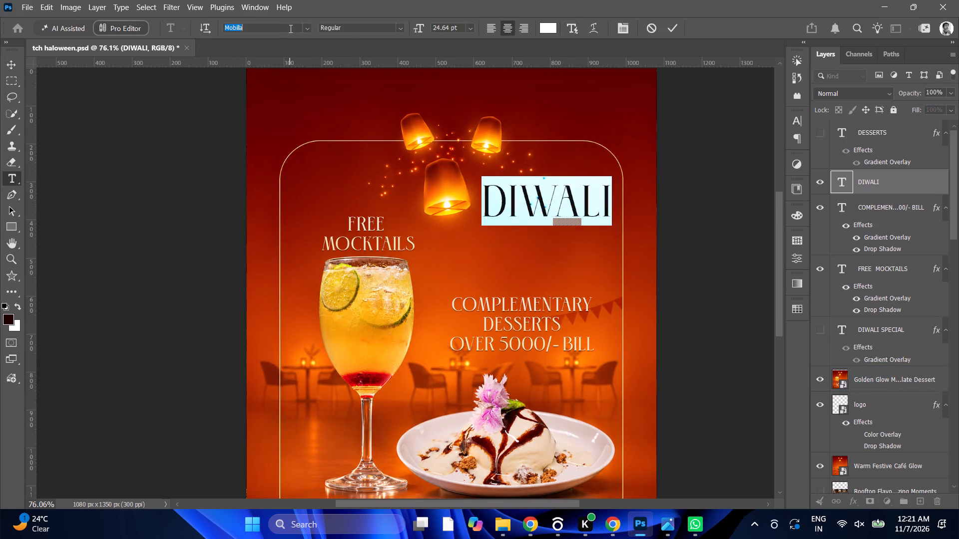
{"action": "type", "text": "MIL"}
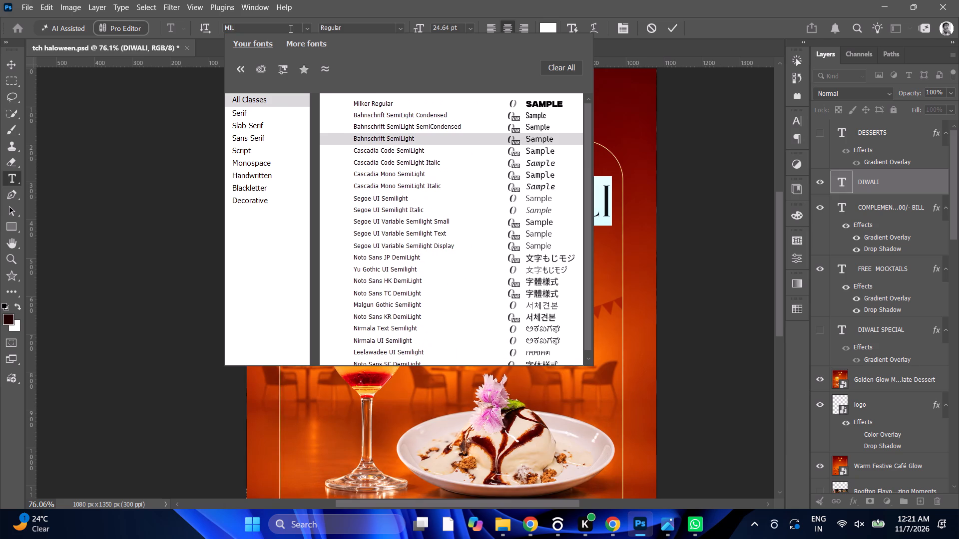
{"action": "key", "text": "Up"}
{"action": "key", "text": "Up"}
{"action": "key", "text": "Up"}
{"action": "key", "text": "Return"}
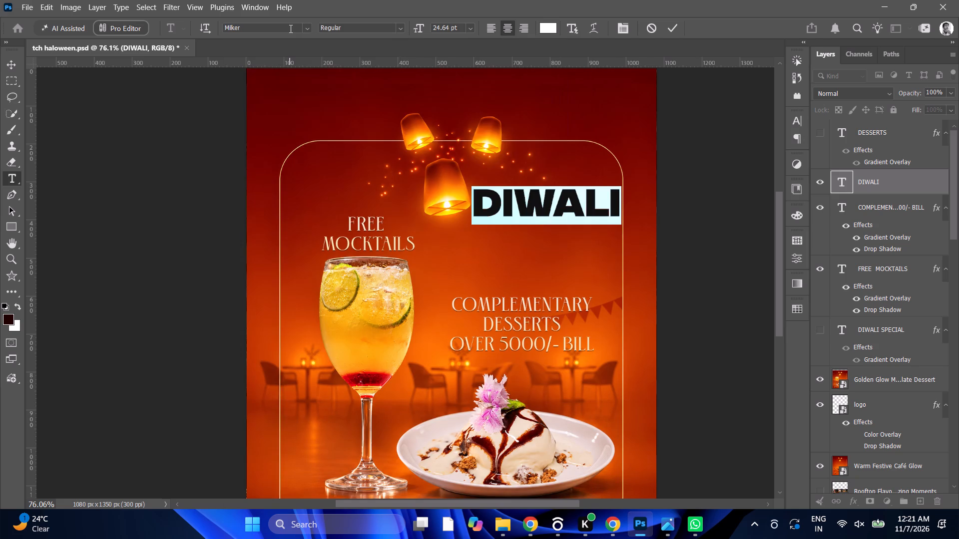
{"action": "left_click", "coordinate": [675, 31]}
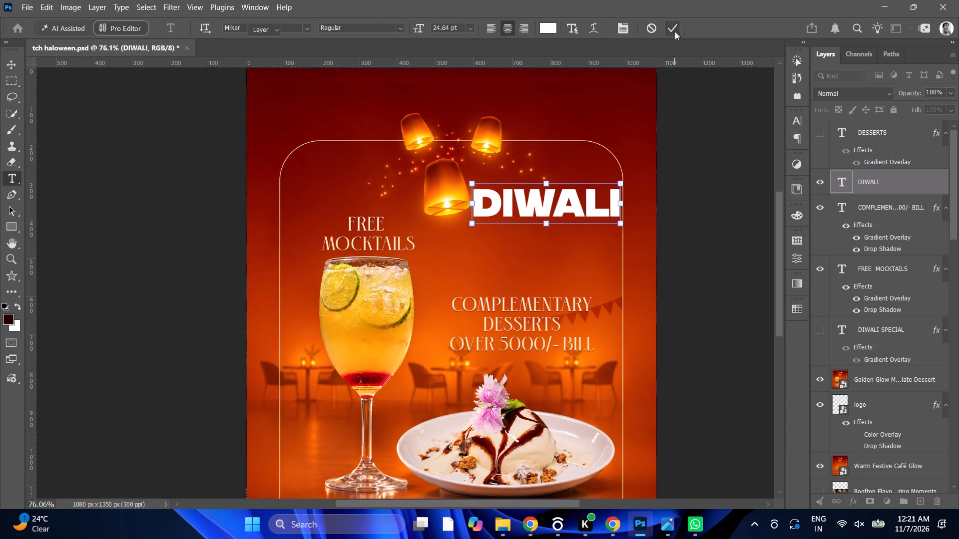
Move the DIWALI text down to sit level with FREE MOCKTAILS, centred above the COMPLEMENTARY DESSERTS text.
{"action": "scroll", "coordinate": [616, 121], "scroll_direction": "down", "scroll_amount": 4, "text": "alt"}
{"action": "scroll", "coordinate": [586, 218], "scroll_direction": "up", "scroll_amount": 1, "text": "alt"}
{"action": "left_click_drag", "start_coordinate": [600, 175], "coordinate": [591, 189]}
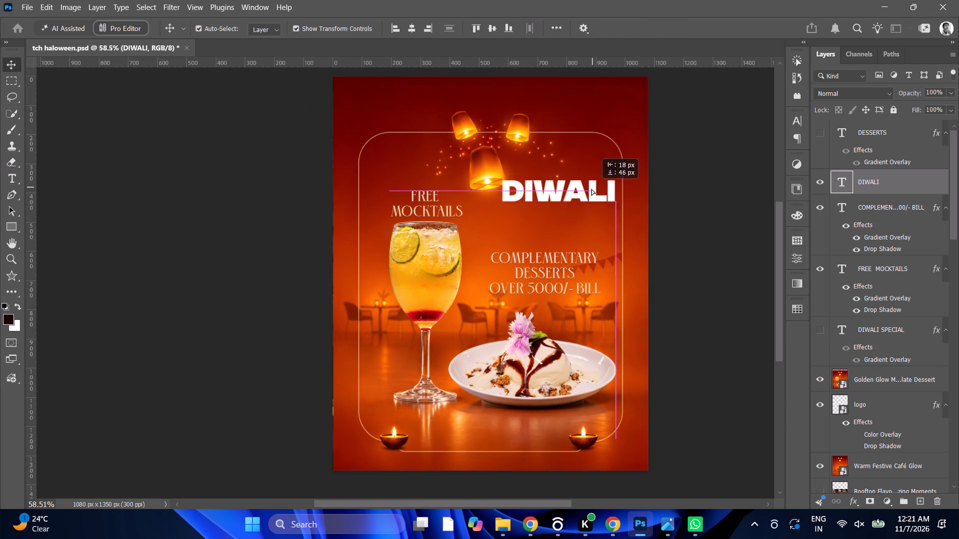
{"action": "left_click_drag", "start_coordinate": [591, 189], "coordinate": [580, 199]}
{"action": "scroll", "coordinate": [580, 199], "scroll_direction": "down", "scroll_amount": 4, "text": "alt"}
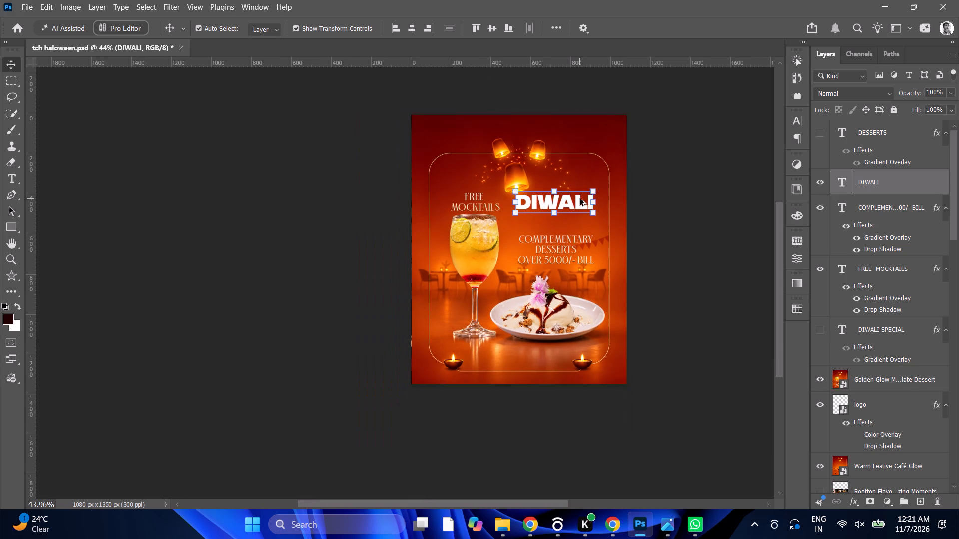
Scale the COMPLEMENTARY DESSERTS text to about 81.72% and line up its left edge with DIWALI, above the dessert.
{"action": "left_click", "coordinate": [556, 245], "text": "alt"}
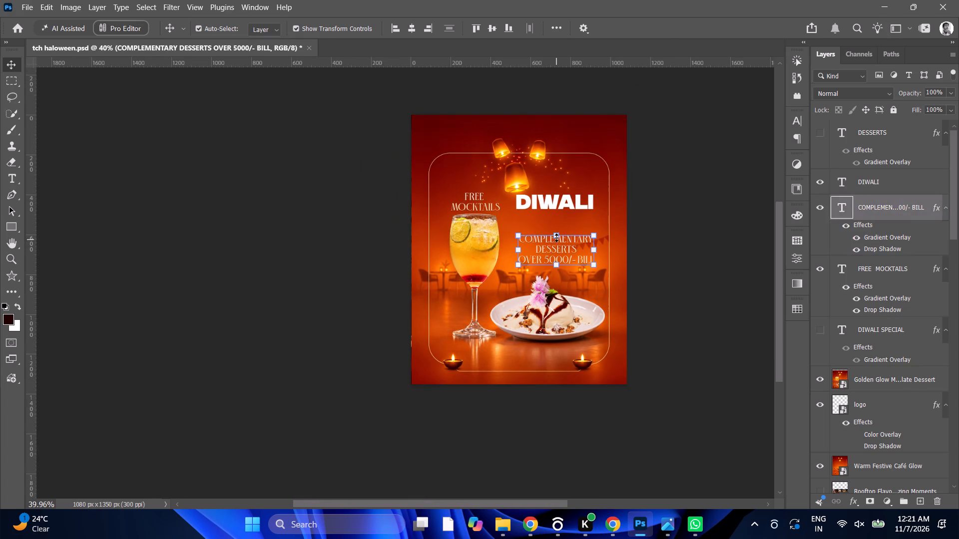
{"action": "left_click_drag", "start_coordinate": [556, 234], "coordinate": [558, 240]}
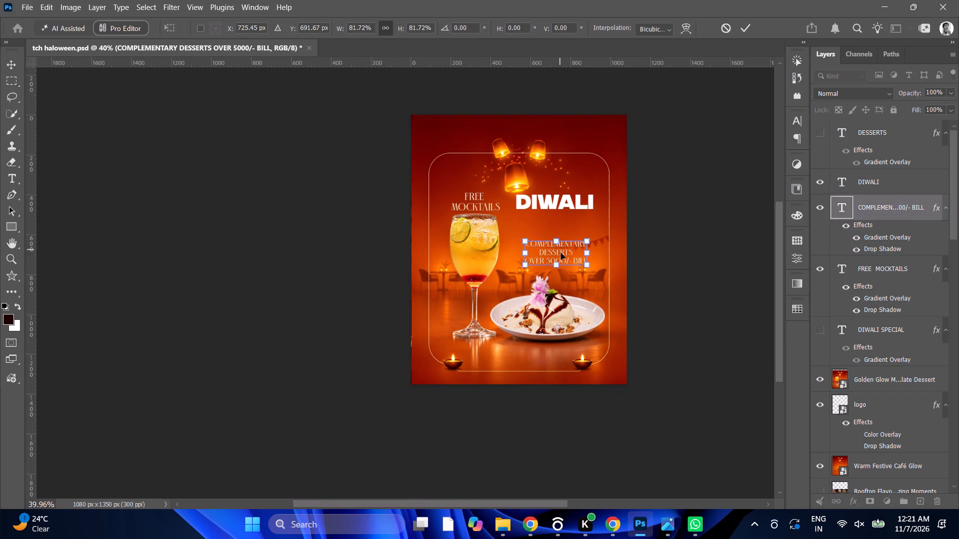
{"action": "left_click_drag", "start_coordinate": [562, 259], "coordinate": [560, 254]}
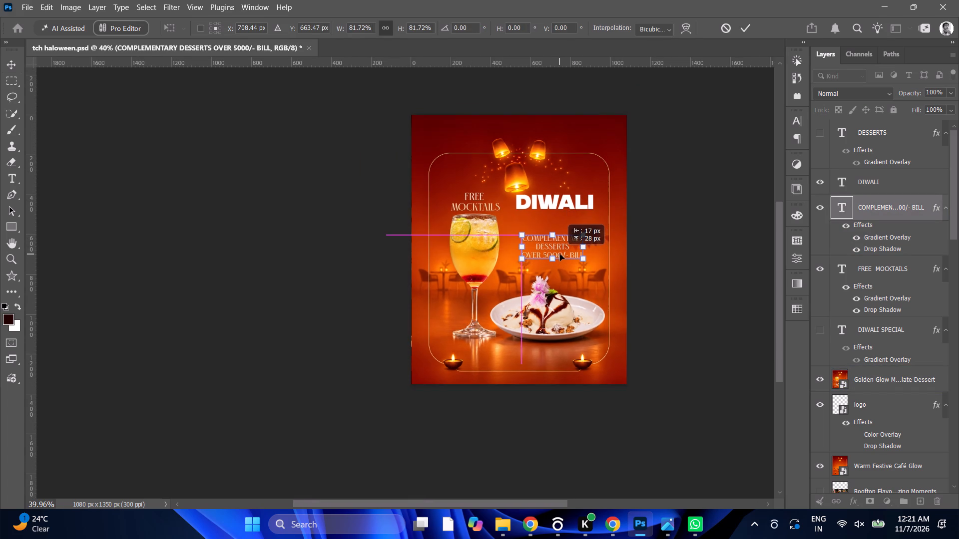
{"action": "left_click_drag", "start_coordinate": [560, 254], "coordinate": [554, 255]}
{"action": "scroll", "coordinate": [560, 241], "scroll_direction": "up", "scroll_amount": 4, "text": "alt"}
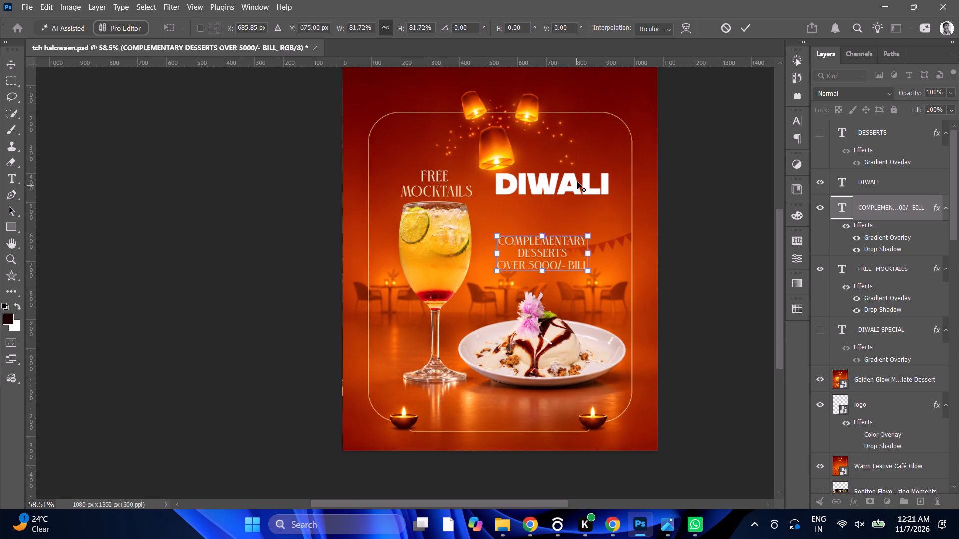
{"action": "left_click_drag", "start_coordinate": [753, 29], "coordinate": [744, 32]}
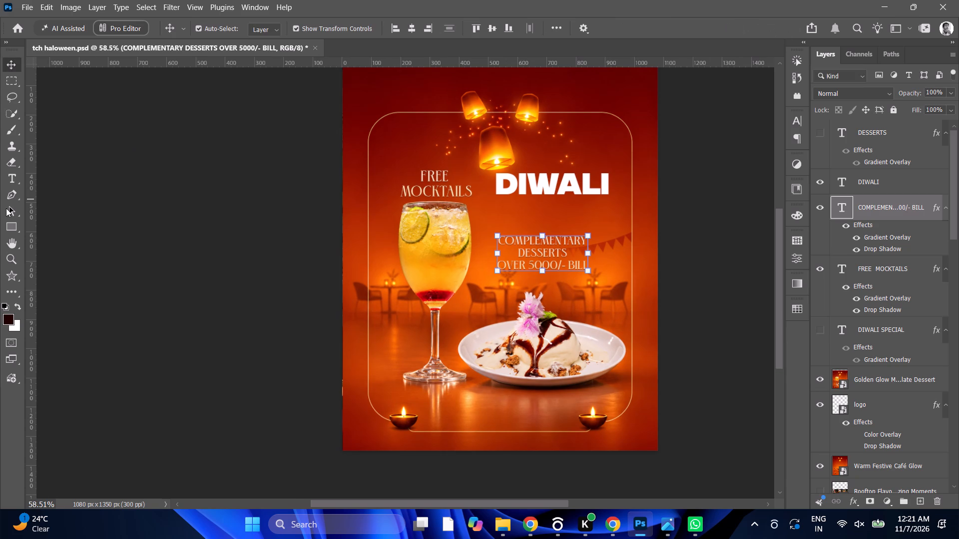
Draw a rectangle about 390 × 106 px between DIWALI and the dessert text and fill it with golden yellow.
{"action": "left_click", "coordinate": [13, 227]}
{"action": "left_click_drag", "start_coordinate": [499, 203], "coordinate": [550, 207]}
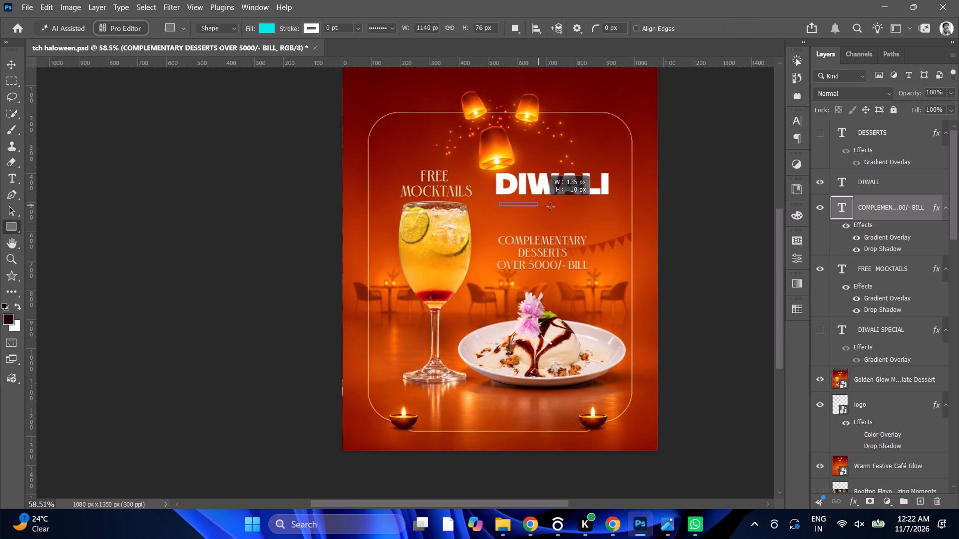
{"action": "left_click_drag", "start_coordinate": [550, 207], "coordinate": [613, 234]}
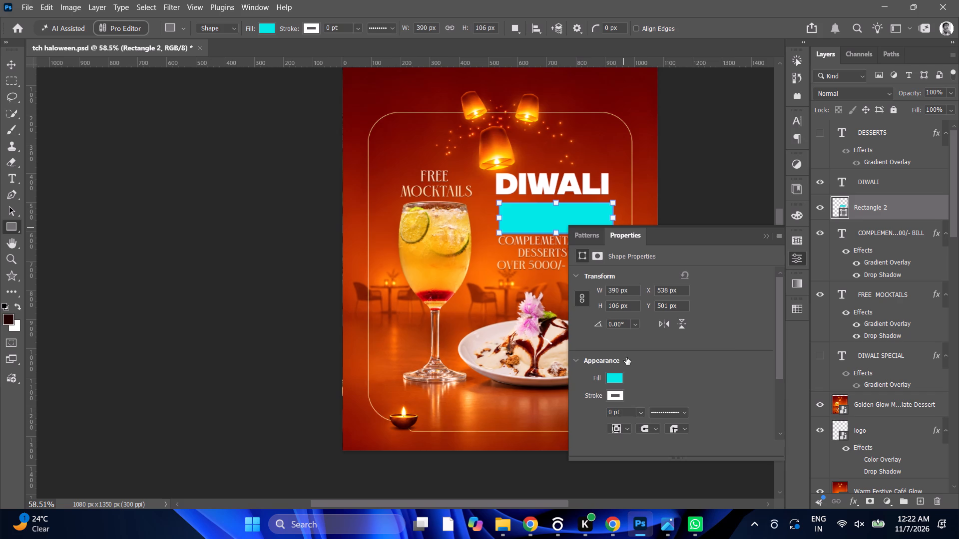
{"action": "left_click", "coordinate": [610, 382]}
{"action": "left_click", "coordinate": [596, 340]}
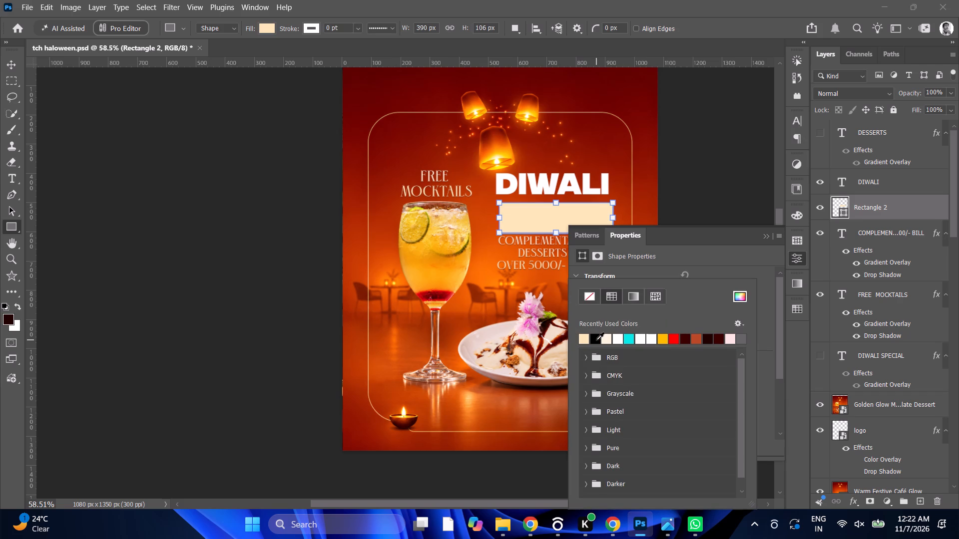
{"action": "left_click", "coordinate": [663, 338]}
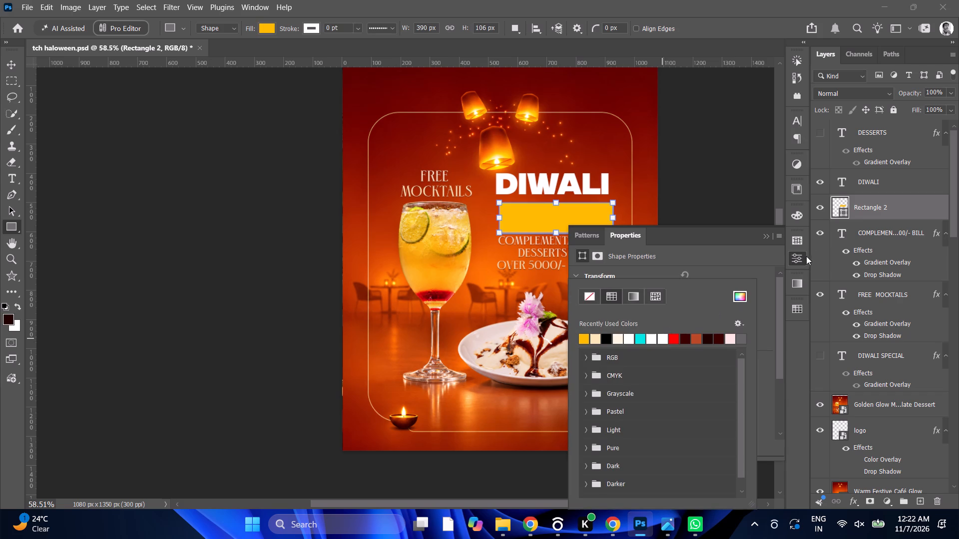
{"action": "left_click", "coordinate": [799, 259]}
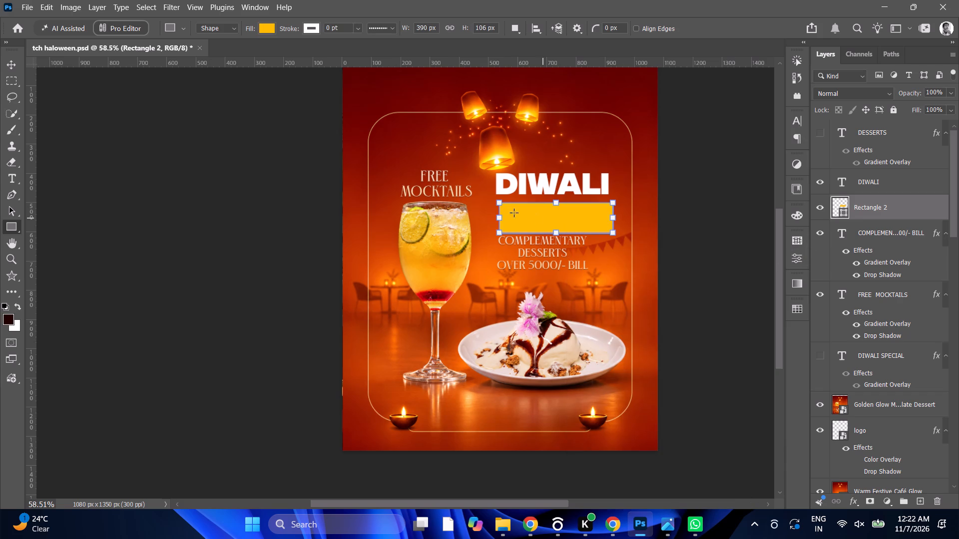
Move the yellow rectangle up directly beneath DIWALI, lined up with its left edge, at about X 720, Y 533 px.
{"action": "scroll", "coordinate": [541, 184], "scroll_direction": "up", "scroll_amount": 8, "text": "alt"}
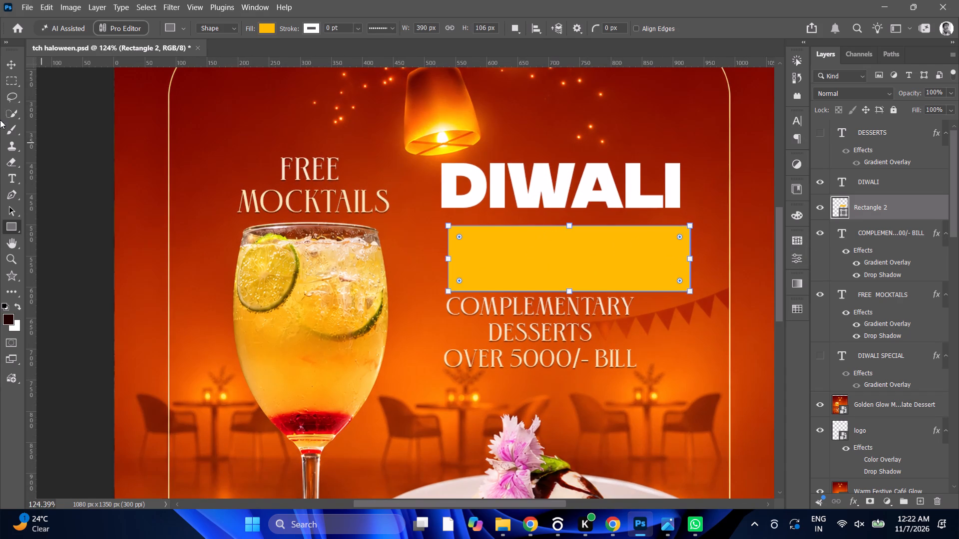
{"action": "left_click", "coordinate": [10, 64]}
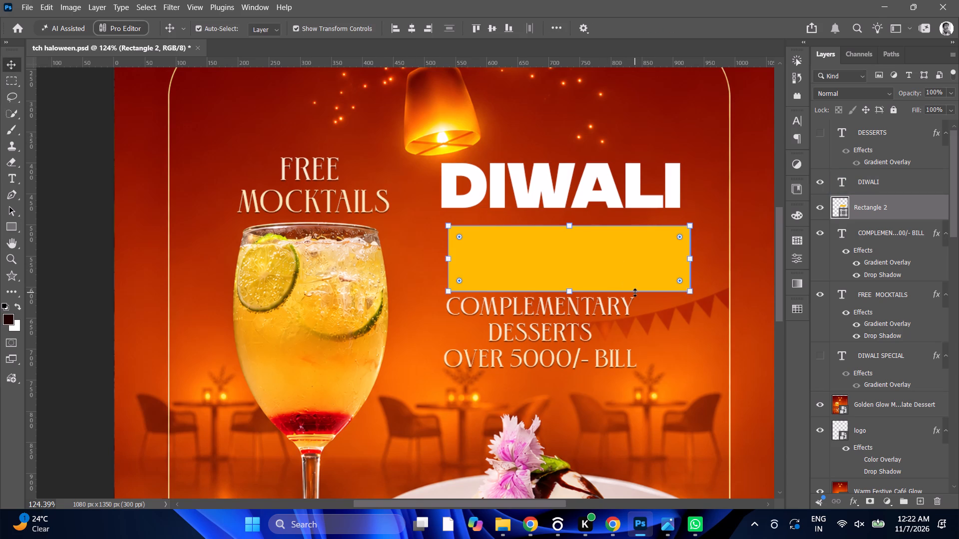
{"action": "left_click", "coordinate": [635, 292]}
{"action": "left_click_drag", "start_coordinate": [584, 272], "coordinate": [584, 271], "text": "ctrl"}
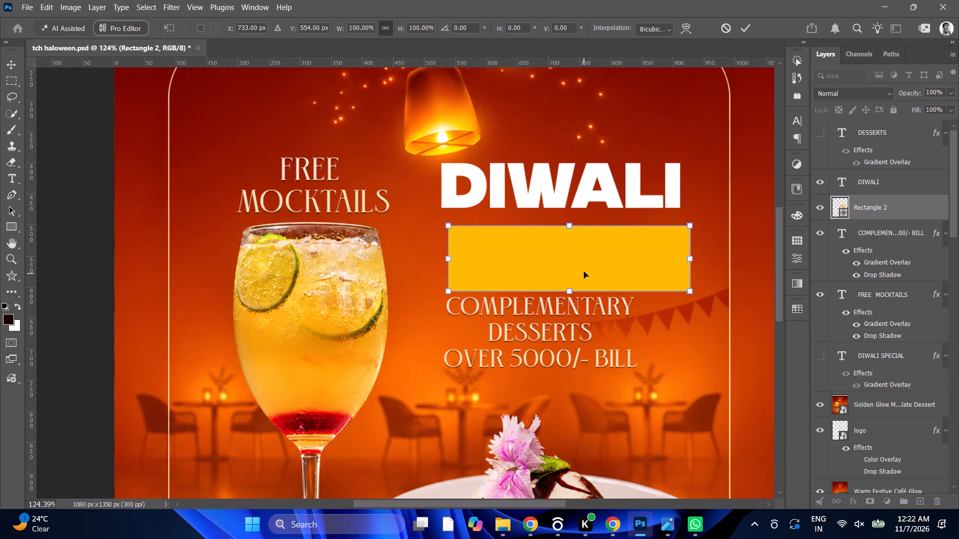
{"action": "left_click_drag", "start_coordinate": [584, 271], "coordinate": [575, 259], "text": "ctrl"}
{"action": "left_click", "coordinate": [748, 31]}
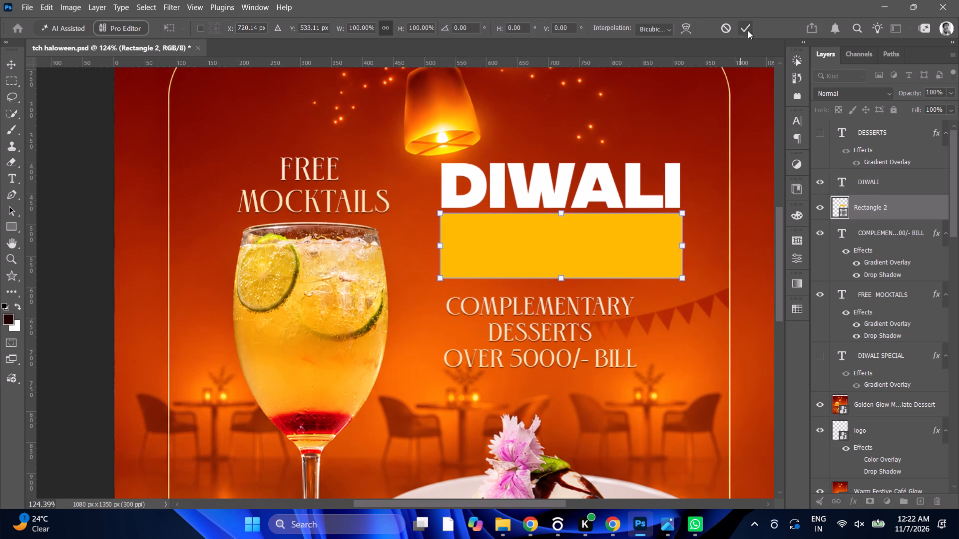
Duplicate the DIWALI text onto the yellow rectangle and change the copy's wording to SPECIAL.
{"action": "left_click", "coordinate": [595, 173], "text": "alt"}
{"action": "left_click_drag", "start_coordinate": [595, 173], "coordinate": [595, 180], "text": "alt"}
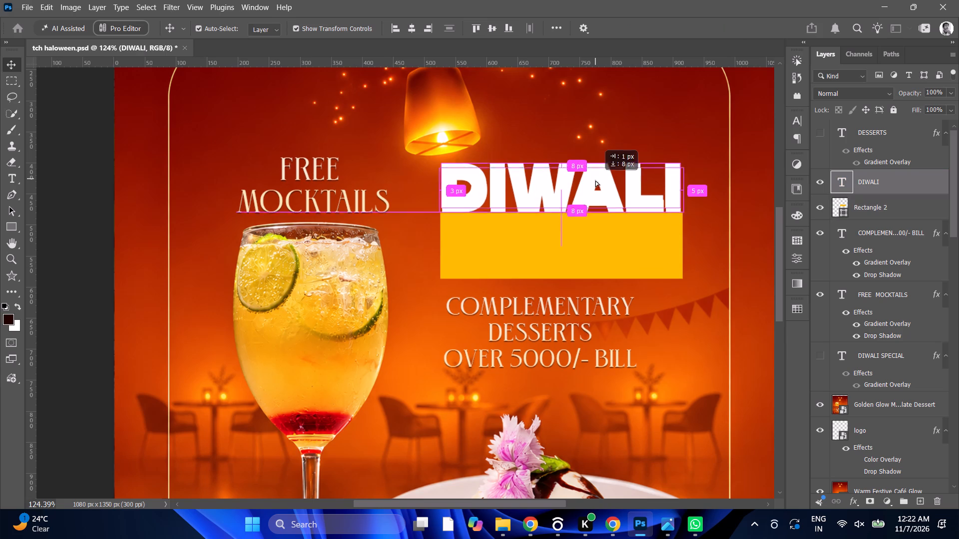
{"action": "left_click_drag", "start_coordinate": [595, 180], "coordinate": [591, 240], "text": "alt"}
{"action": "double_click", "coordinate": [591, 240]}
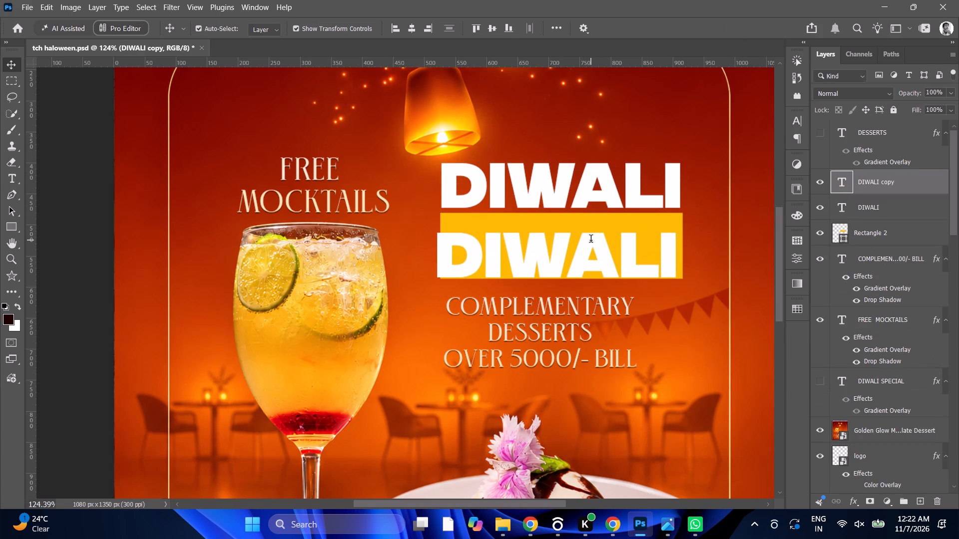
{"action": "type", "text": "SP"}
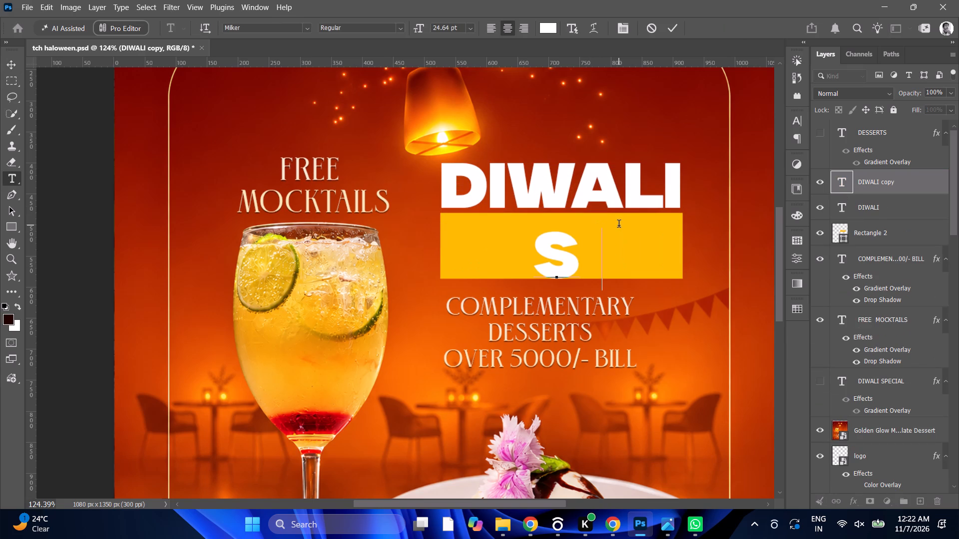
{"action": "type", "text": "ECIAL"}
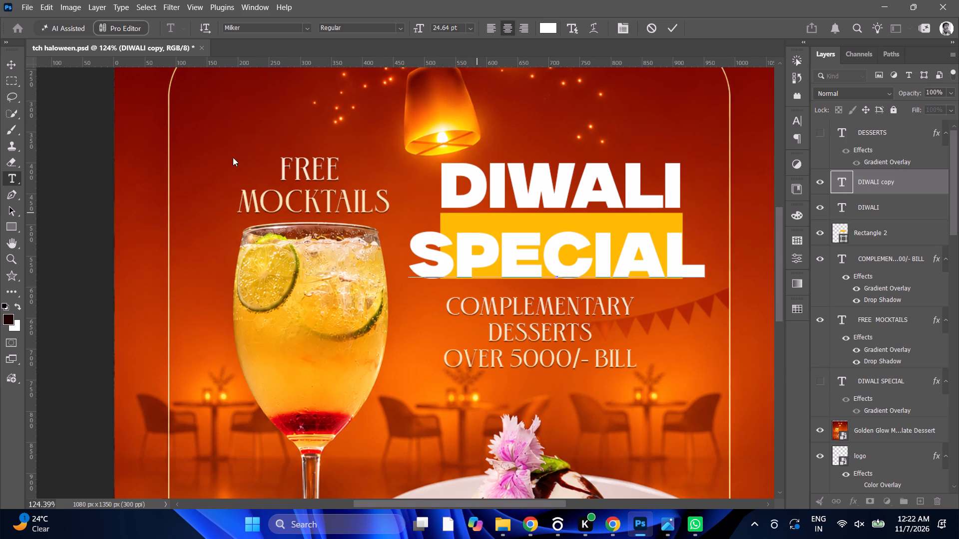
{"action": "left_click", "coordinate": [12, 63]}
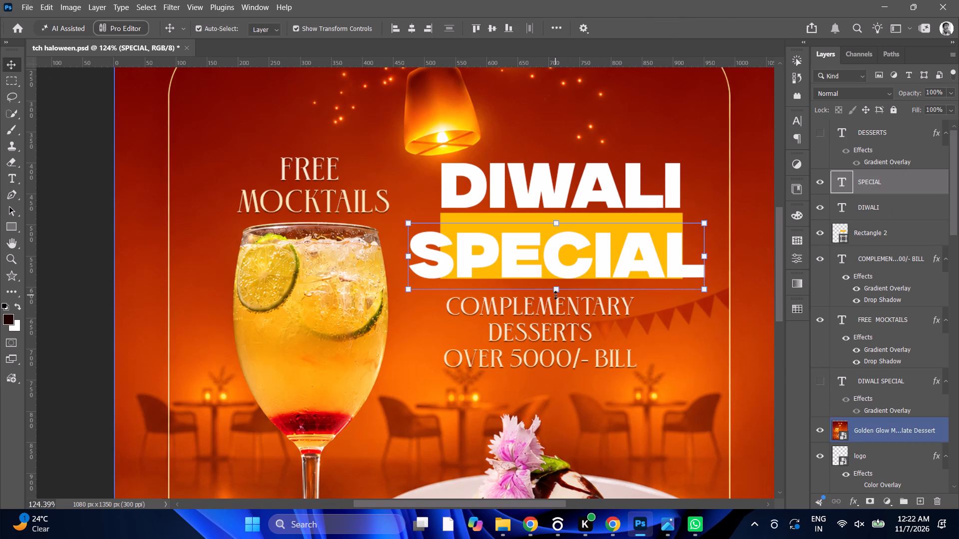
Scale the SPECIAL text to about 78.89% and fit it inside the yellow rectangle beneath DIWALI.
{"action": "left_click_drag", "start_coordinate": [555, 295], "coordinate": [557, 279]}
{"action": "left_click_drag", "start_coordinate": [568, 235], "coordinate": [574, 225]}
{"action": "left_click_drag", "start_coordinate": [563, 214], "coordinate": [565, 221]}
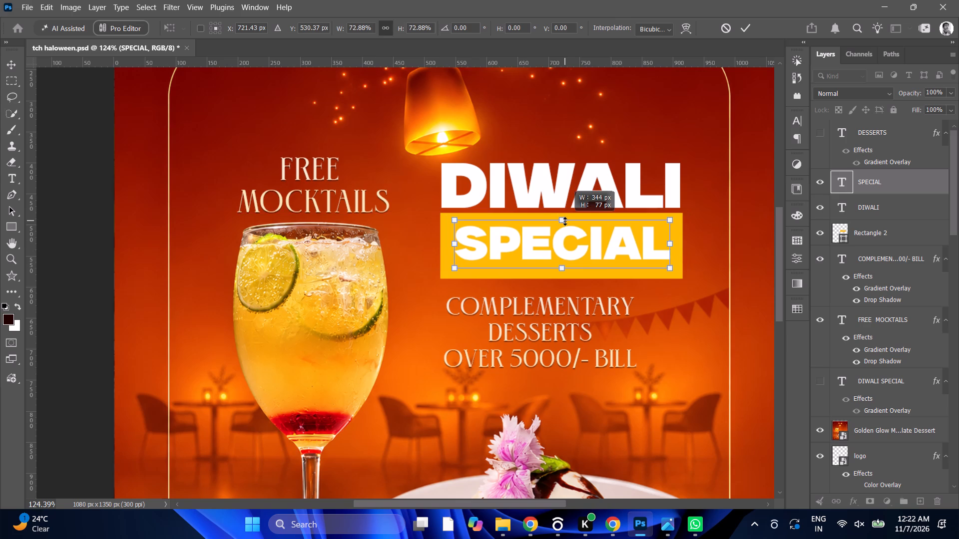
{"action": "left_click_drag", "start_coordinate": [565, 221], "coordinate": [565, 218]}
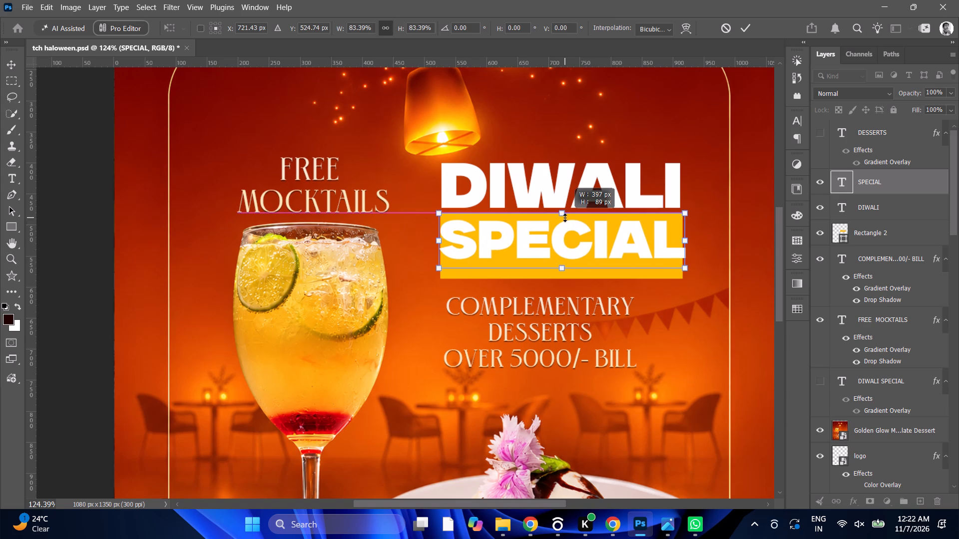
{"action": "left_click_drag", "start_coordinate": [565, 218], "coordinate": [565, 220]}
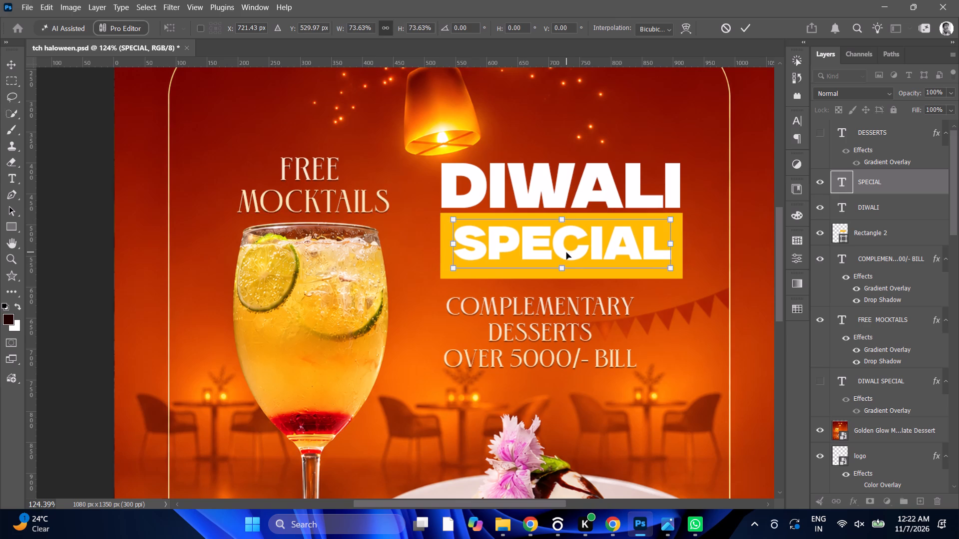
{"action": "left_click", "coordinate": [563, 268]}
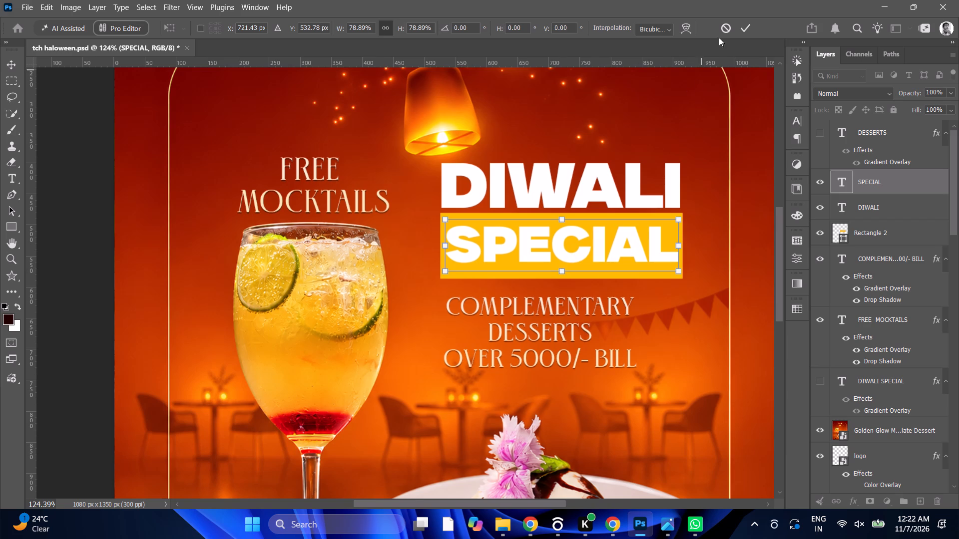
{"action": "left_click", "coordinate": [745, 31]}
Apply a Gradient Overlay to the DIWALI text using the ungrouped yellow-to-orange preset.
{"action": "left_click", "coordinate": [585, 174], "text": "alt"}
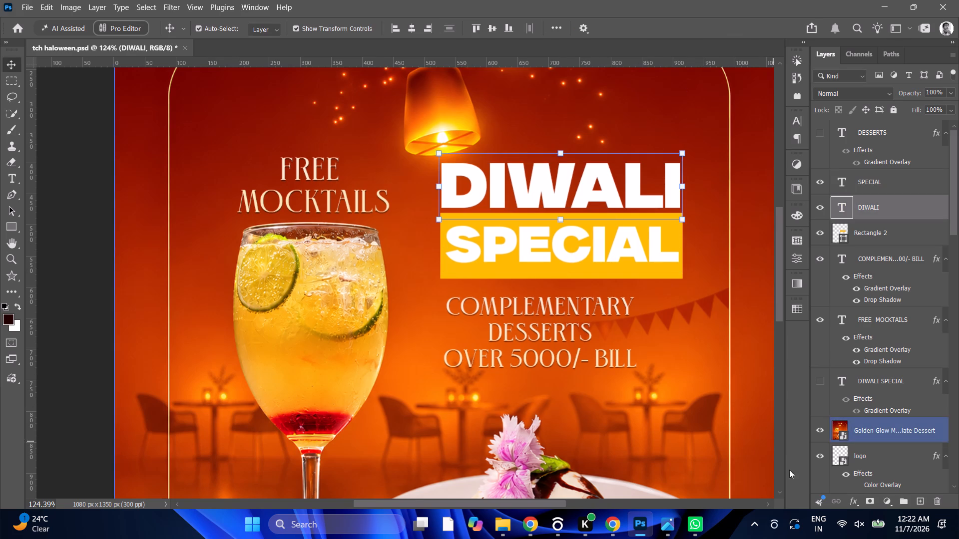
{"action": "left_click", "coordinate": [856, 506]}
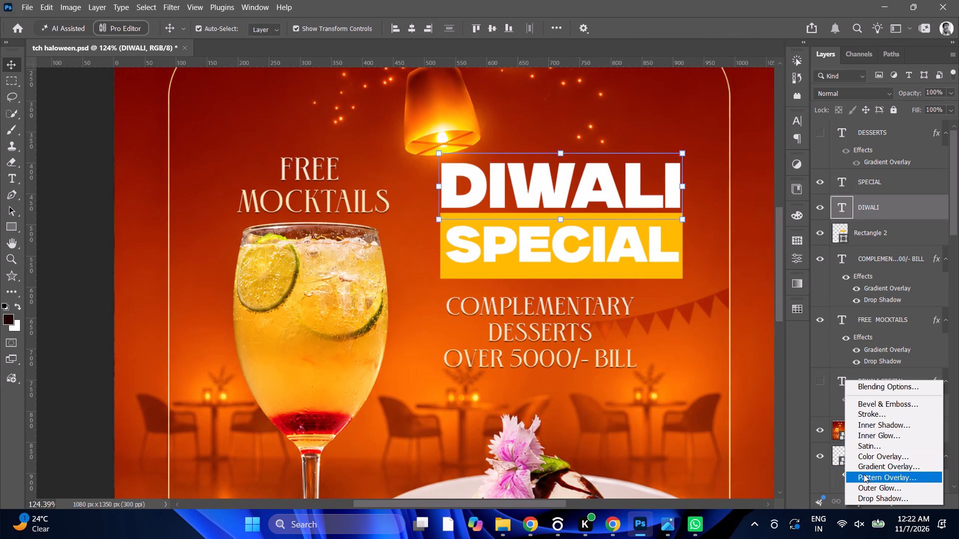
{"action": "left_click", "coordinate": [864, 469]}
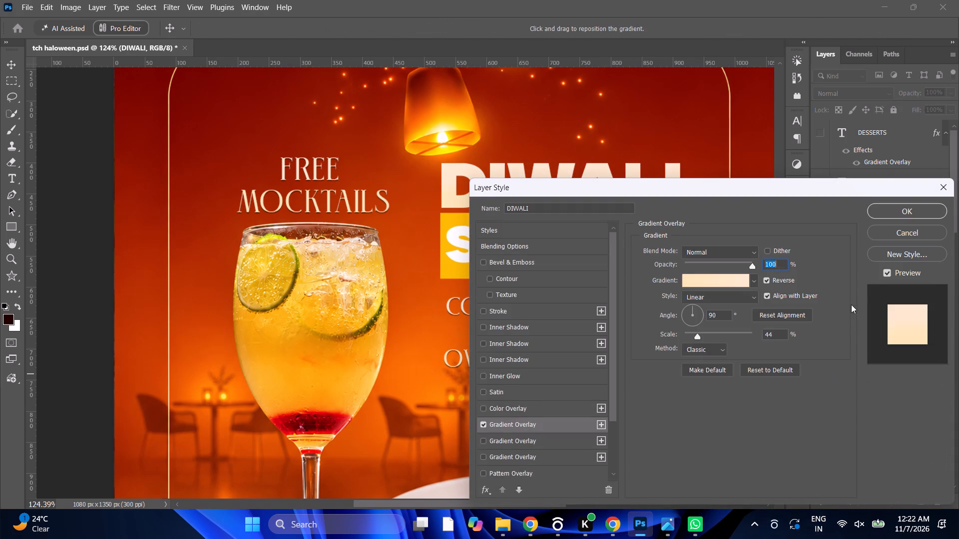
{"action": "left_click", "coordinate": [752, 279]}
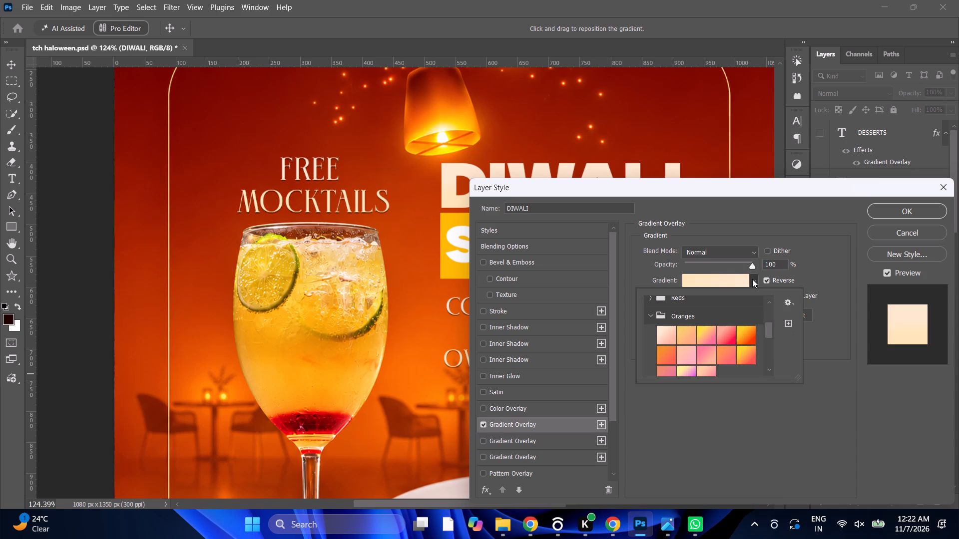
{"action": "scroll", "coordinate": [703, 323], "scroll_direction": "down", "scroll_amount": 20}
{"action": "scroll", "coordinate": [703, 323], "scroll_direction": "down", "scroll_amount": 1}
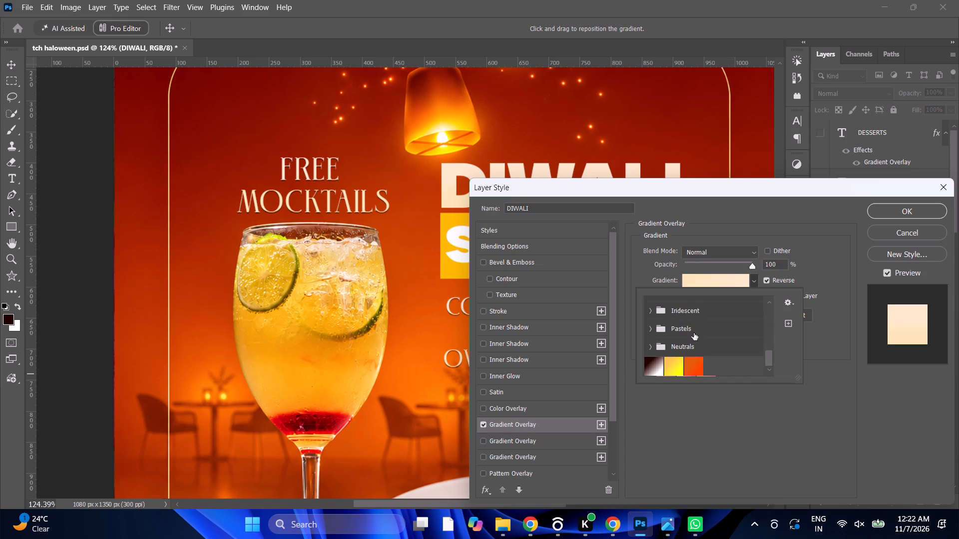
{"action": "left_click", "coordinate": [675, 368]}
{"action": "left_click", "coordinate": [913, 206]}
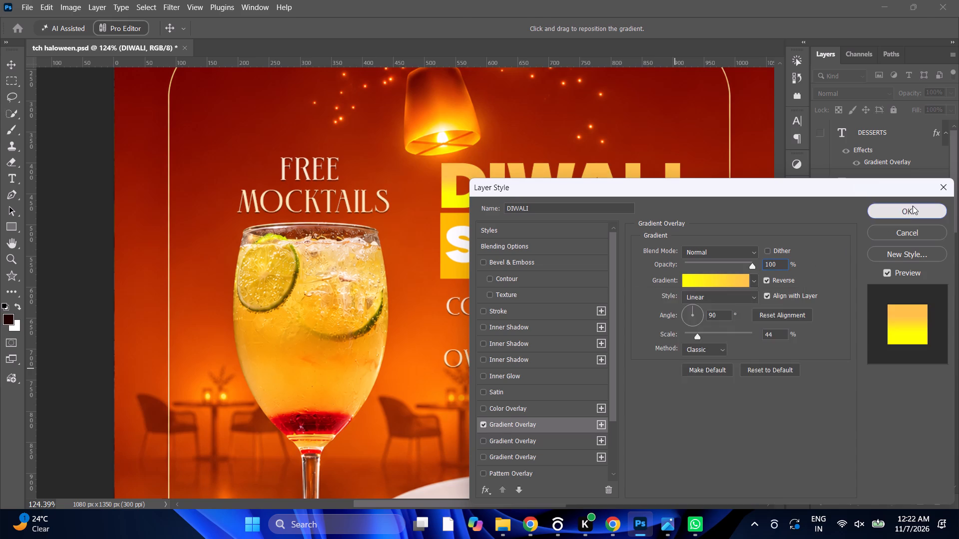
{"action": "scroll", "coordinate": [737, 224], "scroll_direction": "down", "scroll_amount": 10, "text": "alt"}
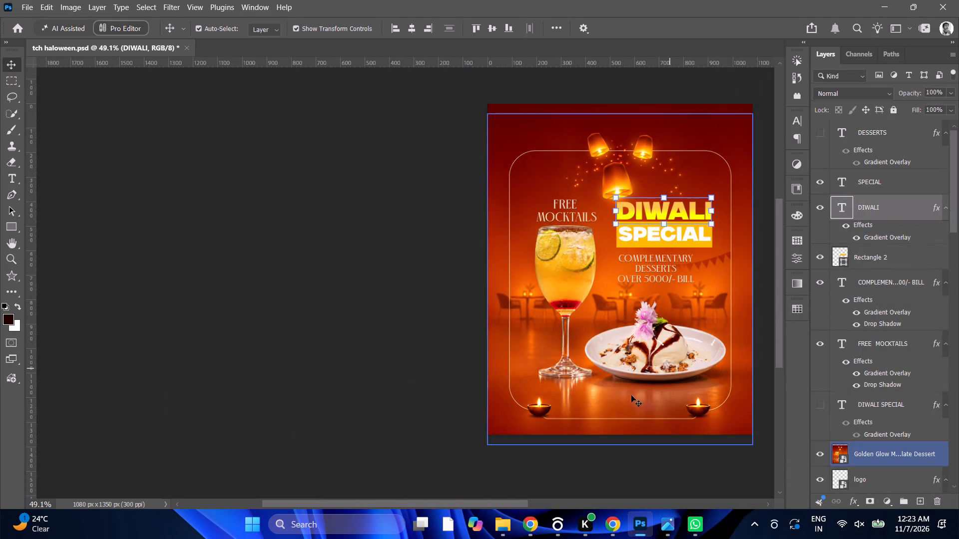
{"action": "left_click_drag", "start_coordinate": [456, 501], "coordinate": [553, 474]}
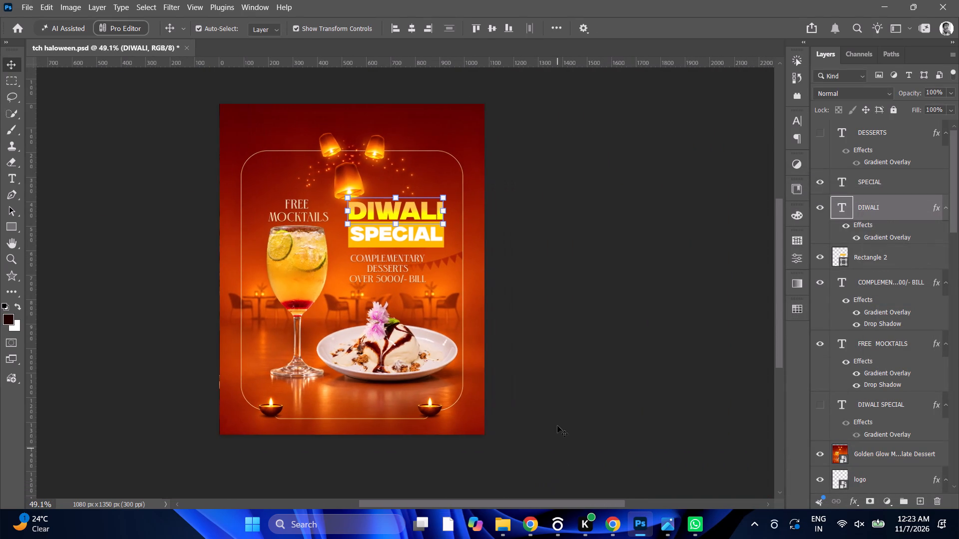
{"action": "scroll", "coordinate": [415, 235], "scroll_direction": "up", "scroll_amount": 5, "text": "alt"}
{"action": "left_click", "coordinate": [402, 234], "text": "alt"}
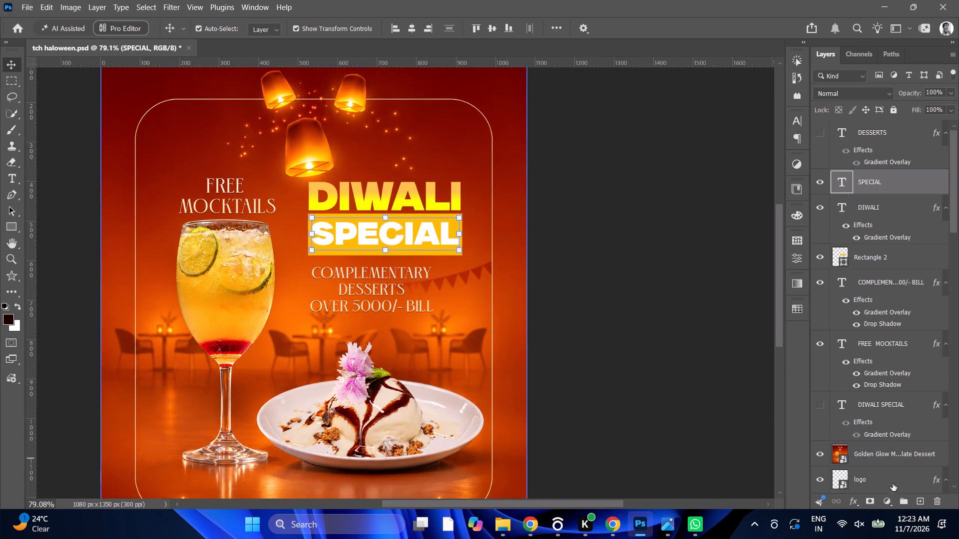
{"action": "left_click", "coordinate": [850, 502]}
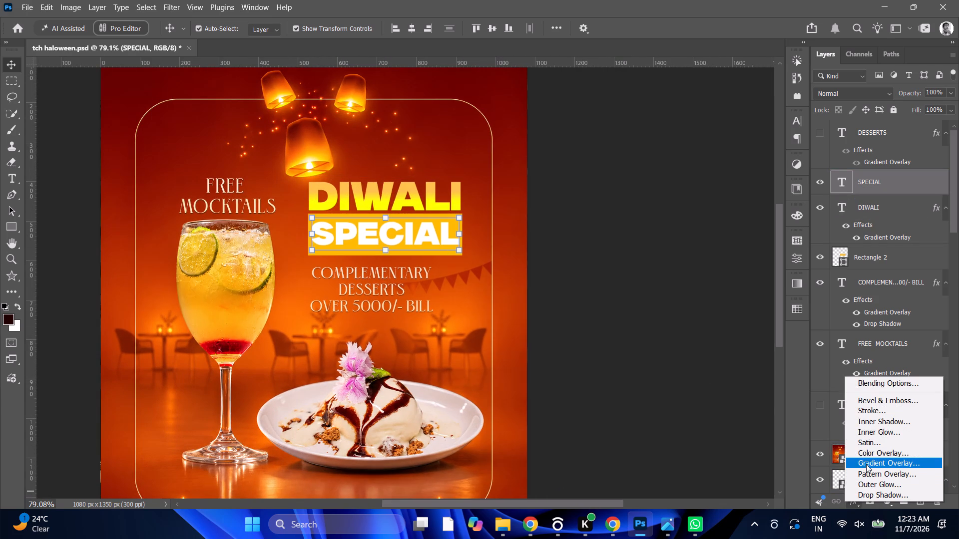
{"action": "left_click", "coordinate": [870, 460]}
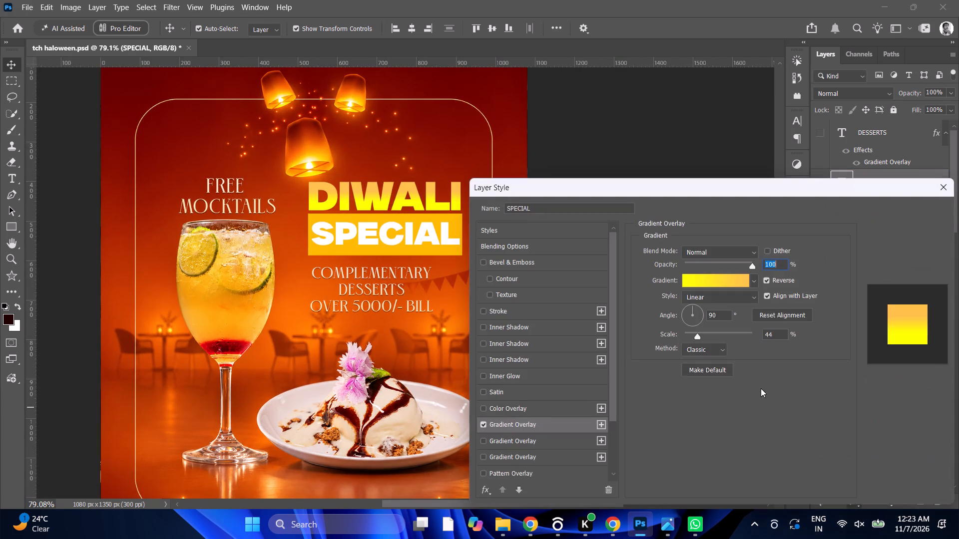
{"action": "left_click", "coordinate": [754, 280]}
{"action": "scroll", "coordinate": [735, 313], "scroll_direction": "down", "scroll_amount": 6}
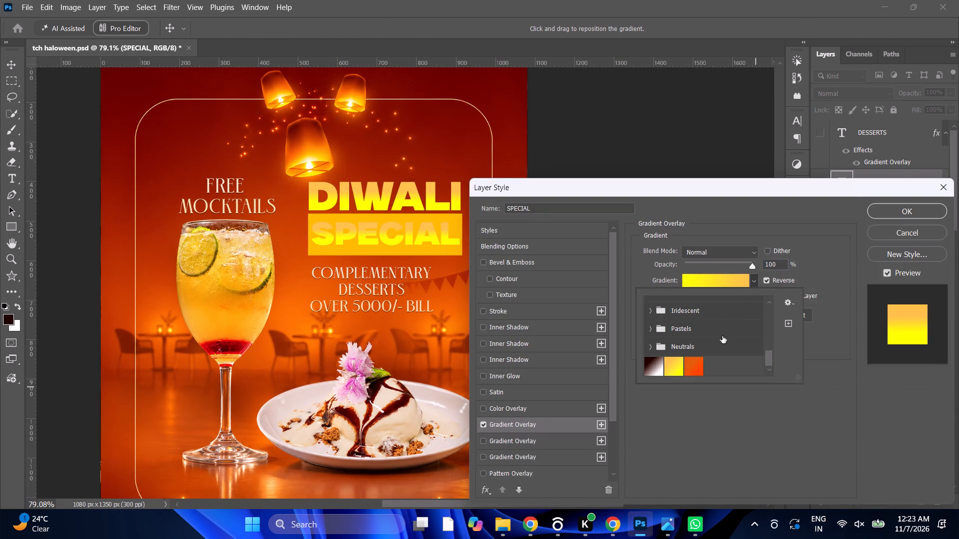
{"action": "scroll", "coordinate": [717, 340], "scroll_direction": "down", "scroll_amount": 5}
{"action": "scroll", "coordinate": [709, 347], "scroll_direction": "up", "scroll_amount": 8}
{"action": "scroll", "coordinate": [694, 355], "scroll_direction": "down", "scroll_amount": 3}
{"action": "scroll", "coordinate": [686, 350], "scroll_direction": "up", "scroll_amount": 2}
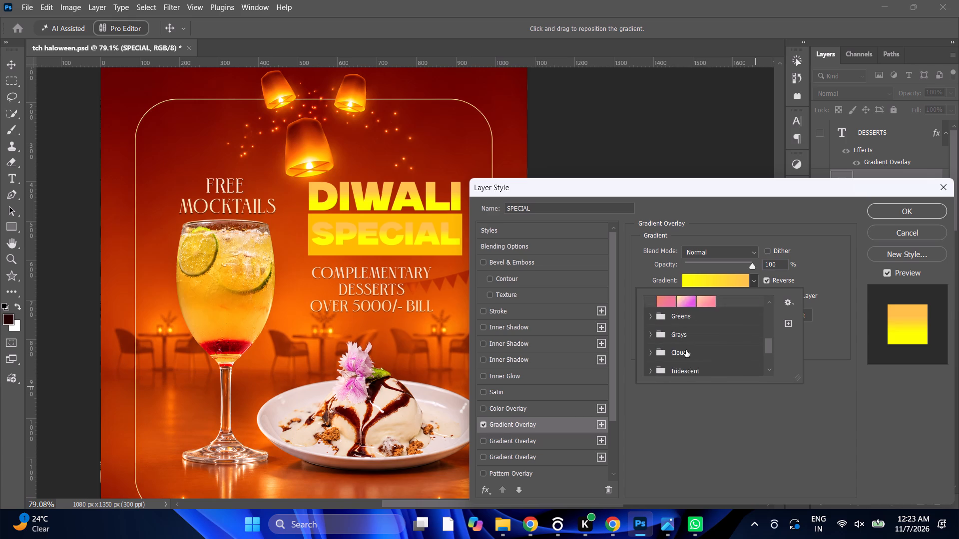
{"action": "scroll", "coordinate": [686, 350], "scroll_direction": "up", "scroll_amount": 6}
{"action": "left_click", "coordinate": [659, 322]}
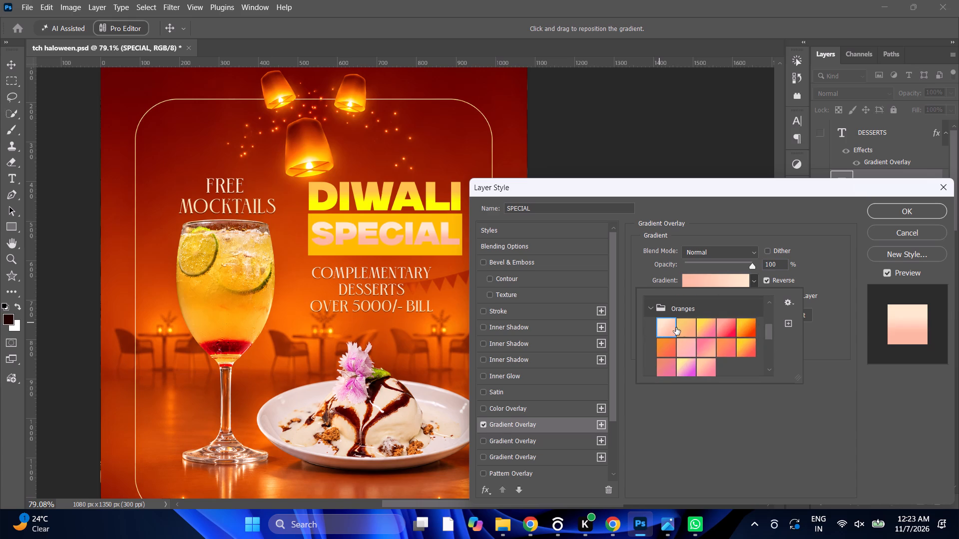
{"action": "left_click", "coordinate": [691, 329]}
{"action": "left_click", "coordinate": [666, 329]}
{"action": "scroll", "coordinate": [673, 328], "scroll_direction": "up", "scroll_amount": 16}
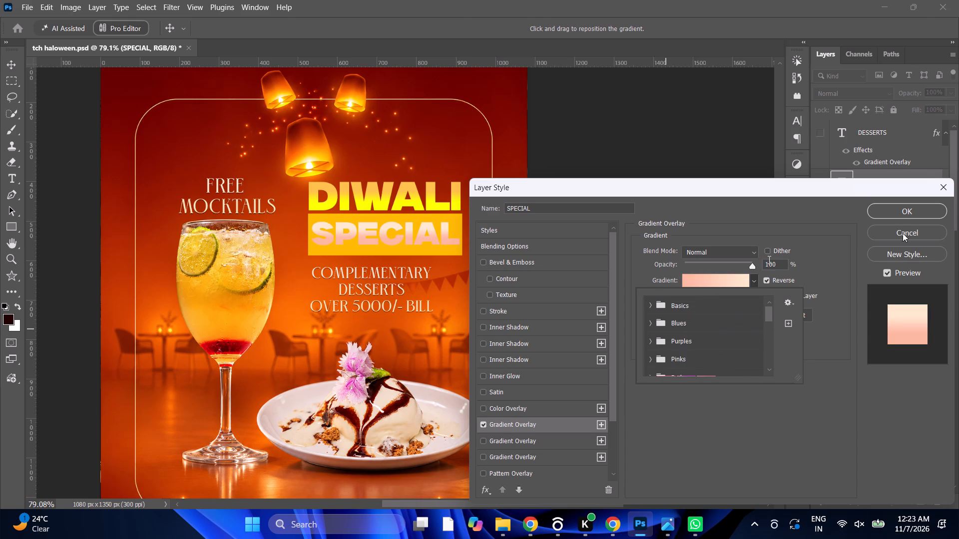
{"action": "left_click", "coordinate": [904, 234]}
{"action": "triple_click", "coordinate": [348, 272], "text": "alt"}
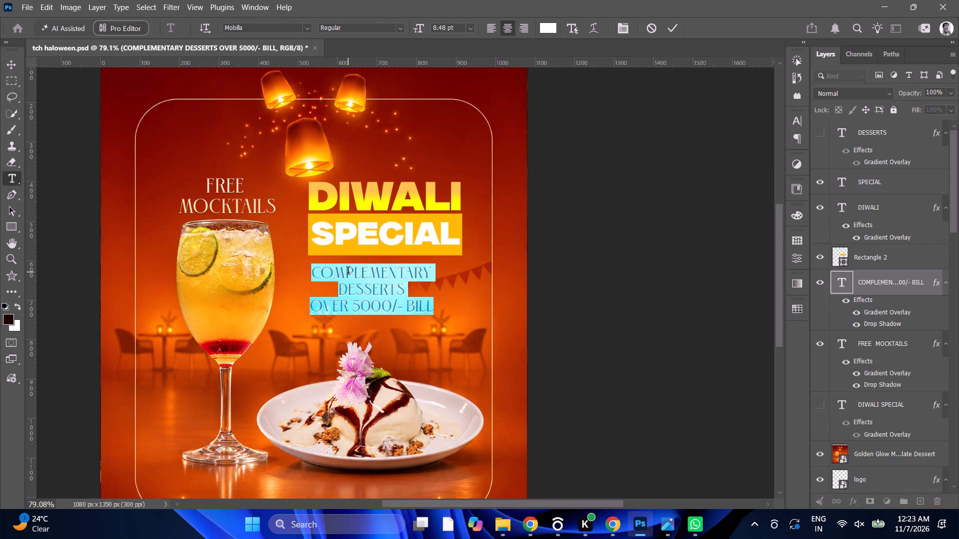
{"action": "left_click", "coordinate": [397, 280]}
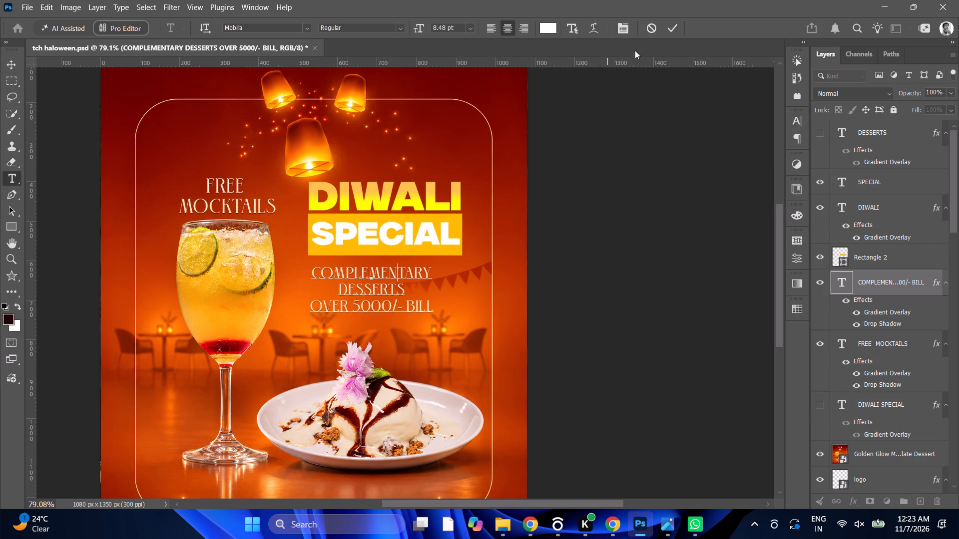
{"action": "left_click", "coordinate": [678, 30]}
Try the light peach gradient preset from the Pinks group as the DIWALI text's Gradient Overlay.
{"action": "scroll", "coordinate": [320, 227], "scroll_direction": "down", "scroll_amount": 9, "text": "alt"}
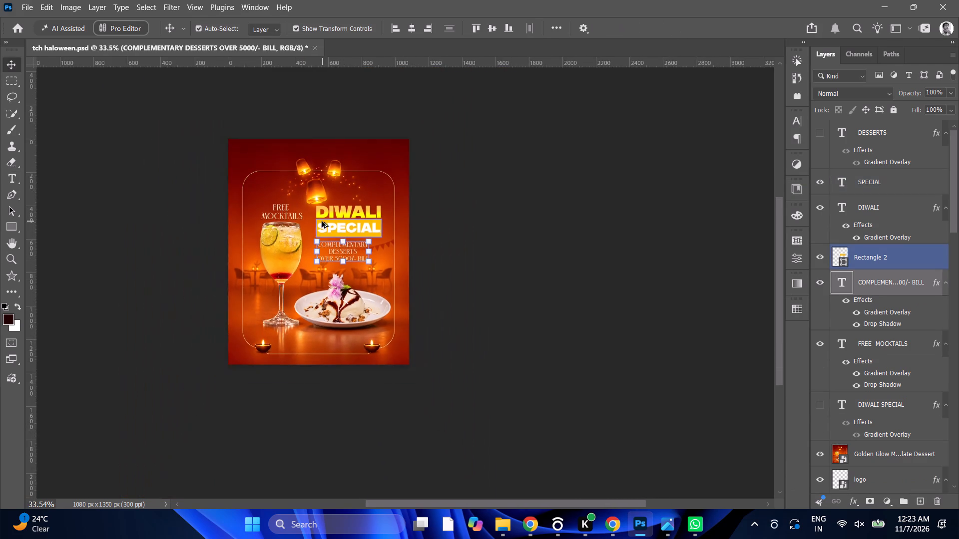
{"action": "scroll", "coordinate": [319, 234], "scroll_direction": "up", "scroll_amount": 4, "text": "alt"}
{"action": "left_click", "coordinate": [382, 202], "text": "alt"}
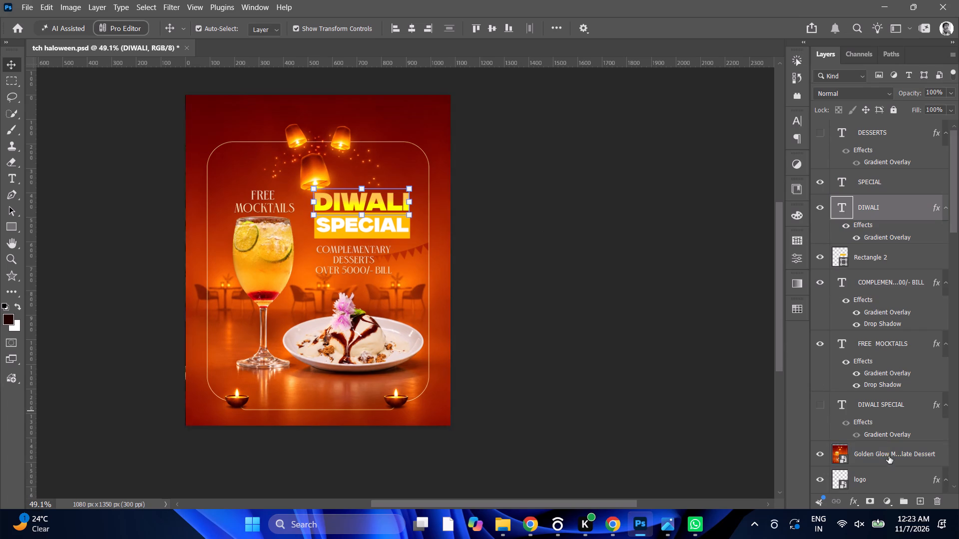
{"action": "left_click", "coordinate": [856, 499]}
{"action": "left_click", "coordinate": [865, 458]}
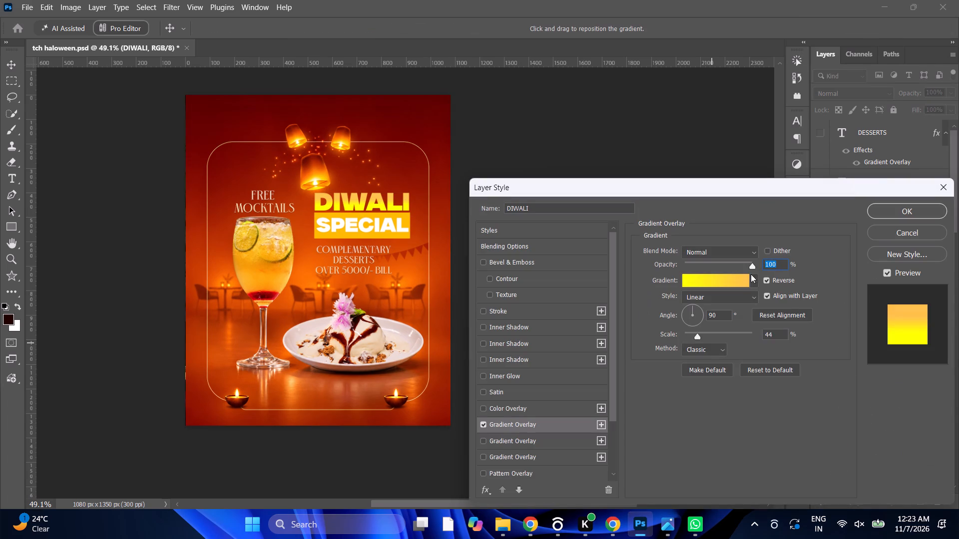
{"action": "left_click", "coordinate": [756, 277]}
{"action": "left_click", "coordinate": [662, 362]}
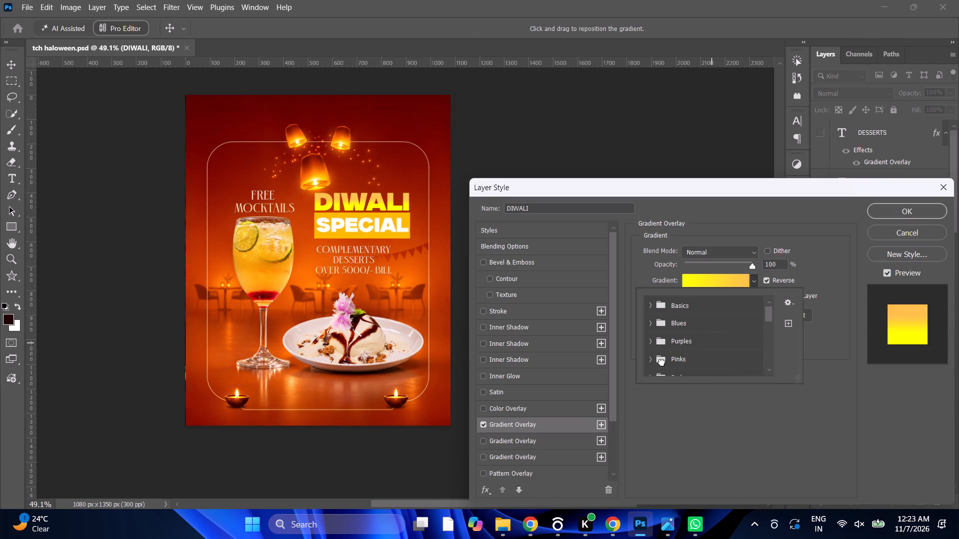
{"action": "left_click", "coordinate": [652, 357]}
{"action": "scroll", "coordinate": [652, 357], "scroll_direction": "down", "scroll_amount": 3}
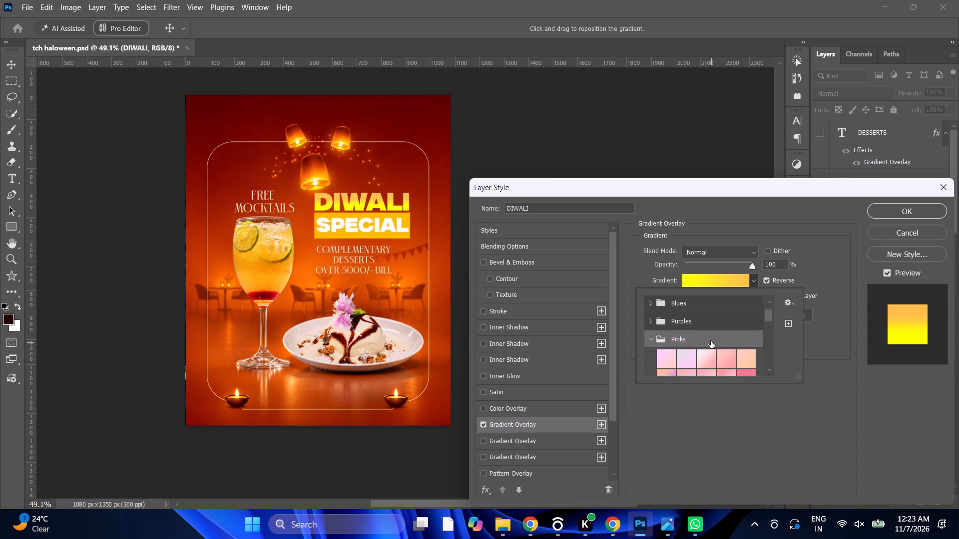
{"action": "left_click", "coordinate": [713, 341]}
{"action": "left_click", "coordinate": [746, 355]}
Try several Oranges-group presets on DIWALI's Gradient Overlay, ending with the pink-to-peach one.
{"action": "scroll", "coordinate": [727, 367], "scroll_direction": "down", "scroll_amount": 4}
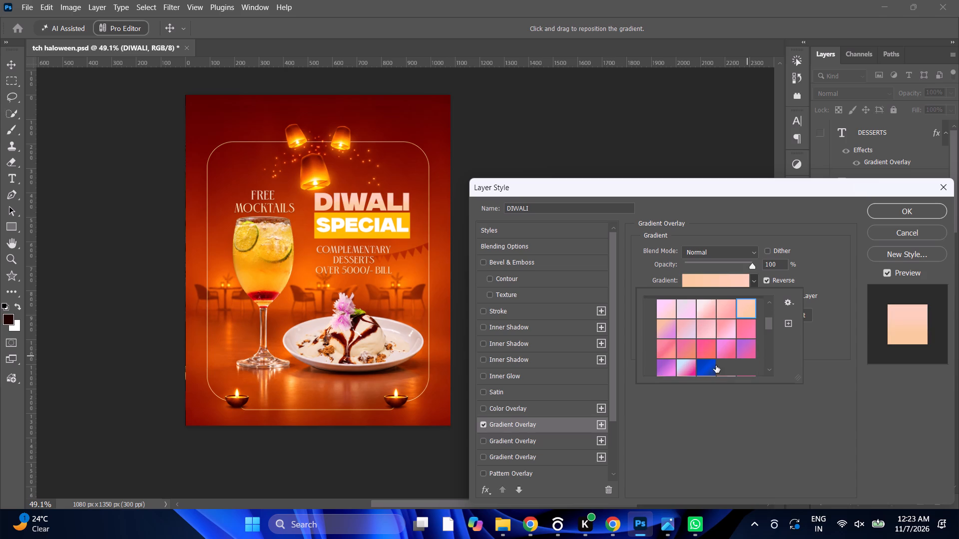
{"action": "scroll", "coordinate": [707, 360], "scroll_direction": "down", "scroll_amount": 9}
{"action": "left_click", "coordinate": [669, 336]}
{"action": "left_click", "coordinate": [679, 333]}
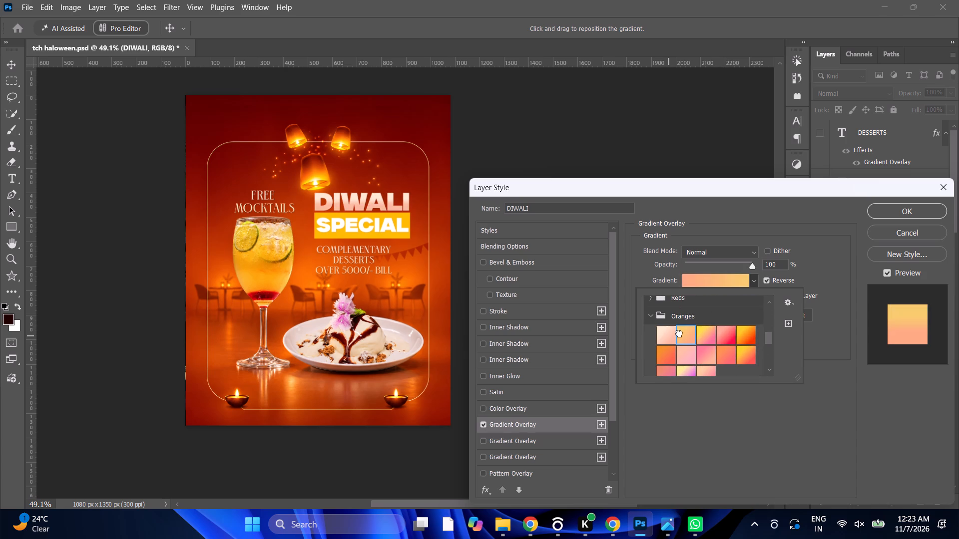
{"action": "left_click", "coordinate": [721, 352]}
{"action": "left_click", "coordinate": [747, 355]}
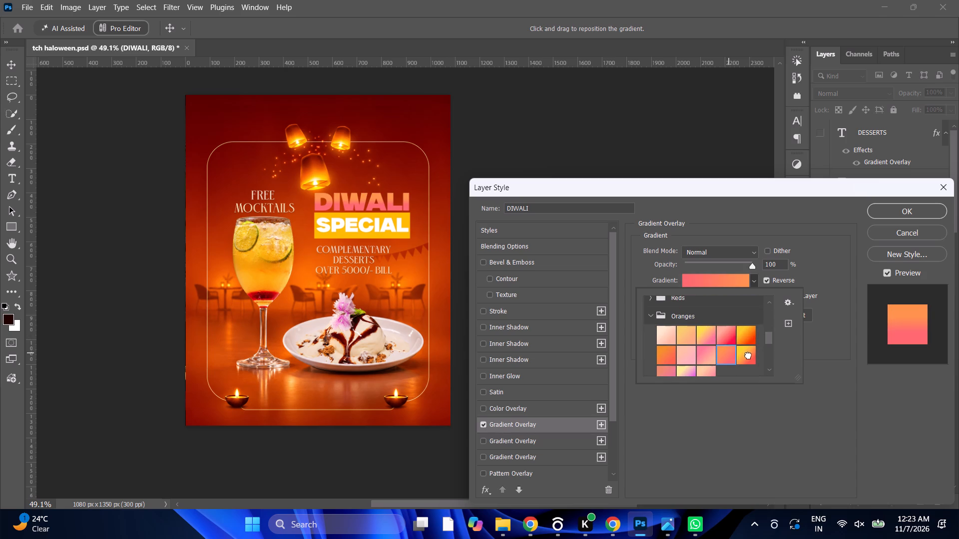
{"action": "scroll", "coordinate": [748, 354], "scroll_direction": "down", "scroll_amount": 4}
{"action": "left_click", "coordinate": [707, 340]}
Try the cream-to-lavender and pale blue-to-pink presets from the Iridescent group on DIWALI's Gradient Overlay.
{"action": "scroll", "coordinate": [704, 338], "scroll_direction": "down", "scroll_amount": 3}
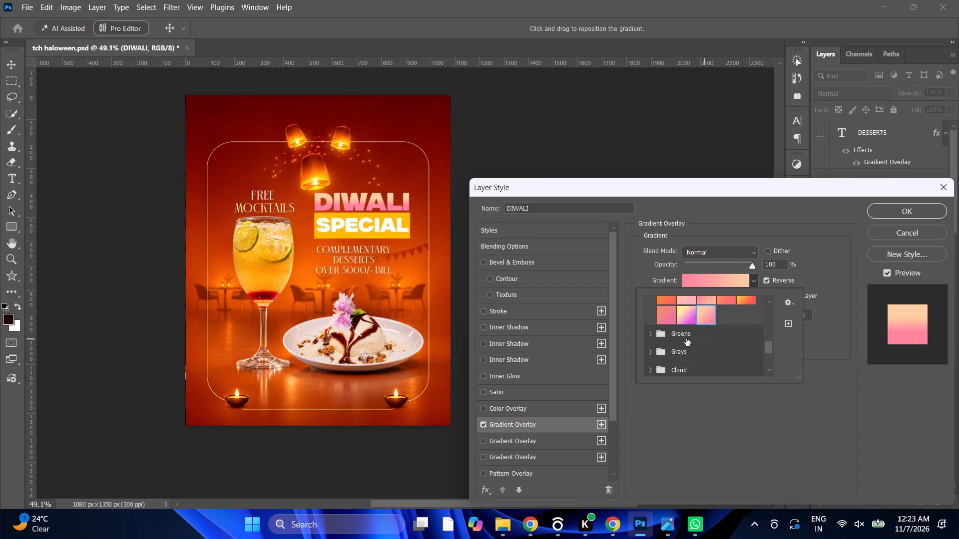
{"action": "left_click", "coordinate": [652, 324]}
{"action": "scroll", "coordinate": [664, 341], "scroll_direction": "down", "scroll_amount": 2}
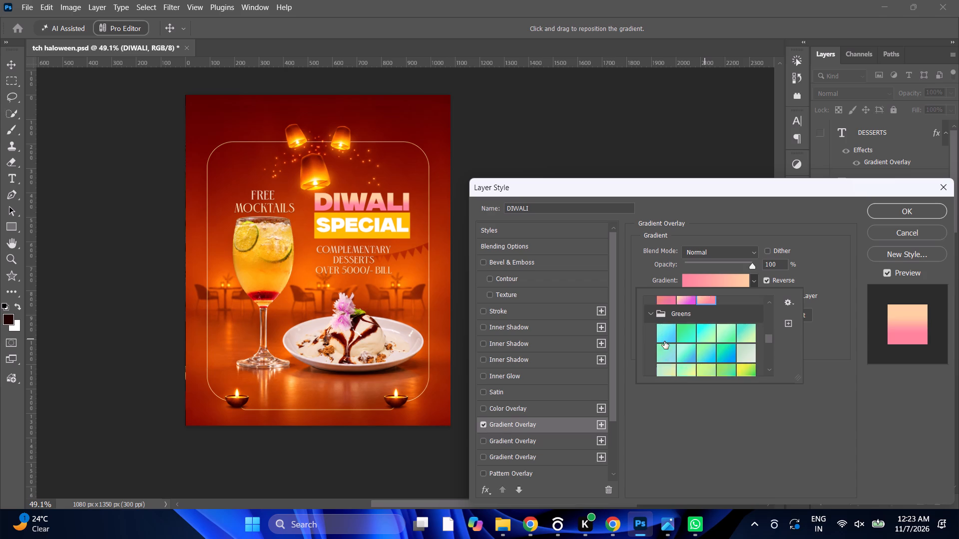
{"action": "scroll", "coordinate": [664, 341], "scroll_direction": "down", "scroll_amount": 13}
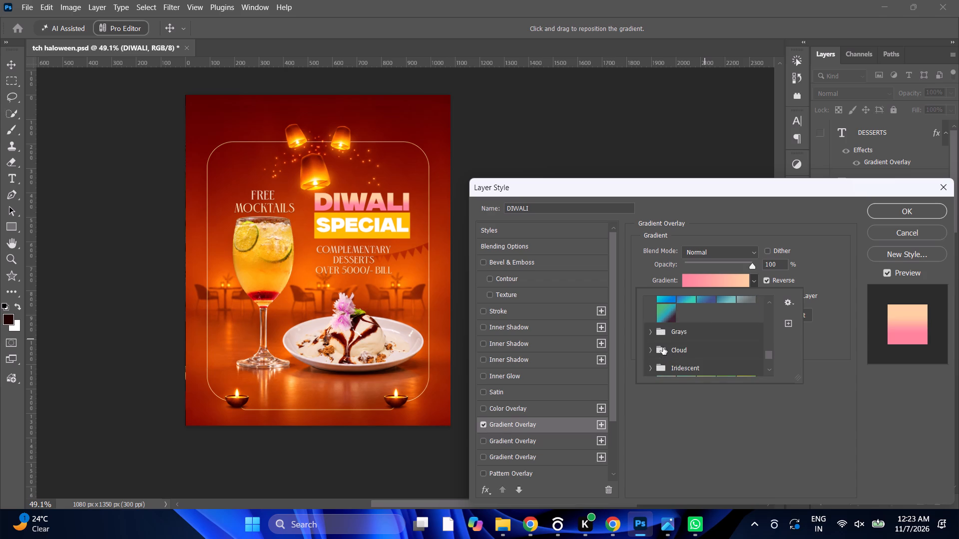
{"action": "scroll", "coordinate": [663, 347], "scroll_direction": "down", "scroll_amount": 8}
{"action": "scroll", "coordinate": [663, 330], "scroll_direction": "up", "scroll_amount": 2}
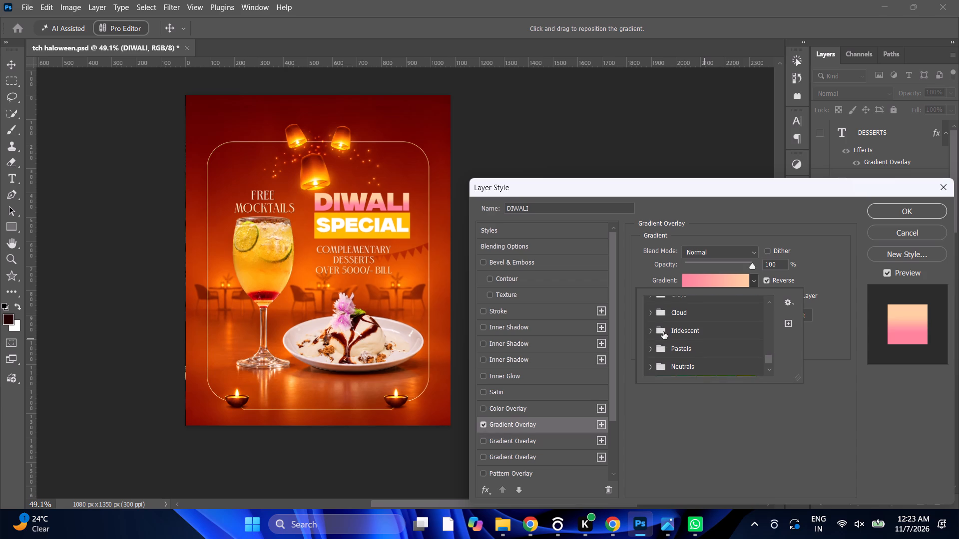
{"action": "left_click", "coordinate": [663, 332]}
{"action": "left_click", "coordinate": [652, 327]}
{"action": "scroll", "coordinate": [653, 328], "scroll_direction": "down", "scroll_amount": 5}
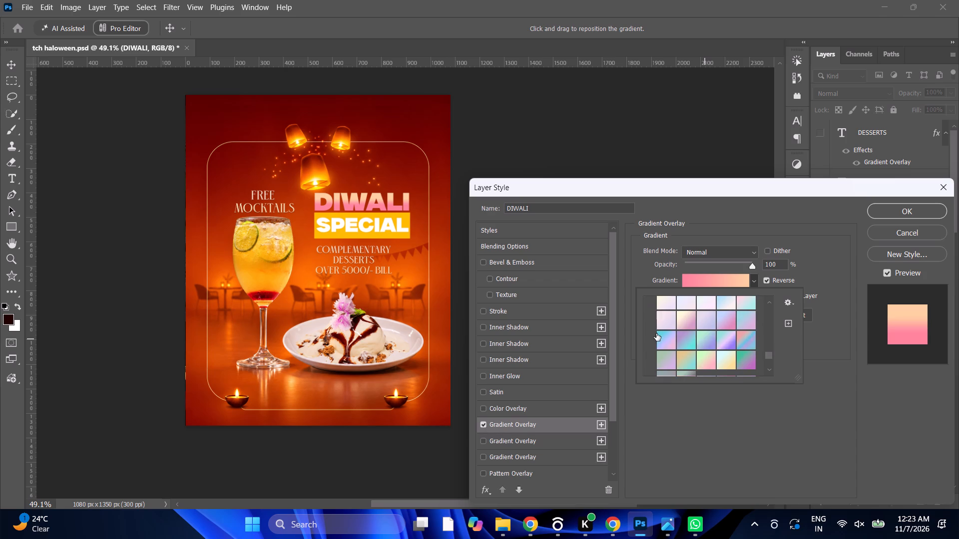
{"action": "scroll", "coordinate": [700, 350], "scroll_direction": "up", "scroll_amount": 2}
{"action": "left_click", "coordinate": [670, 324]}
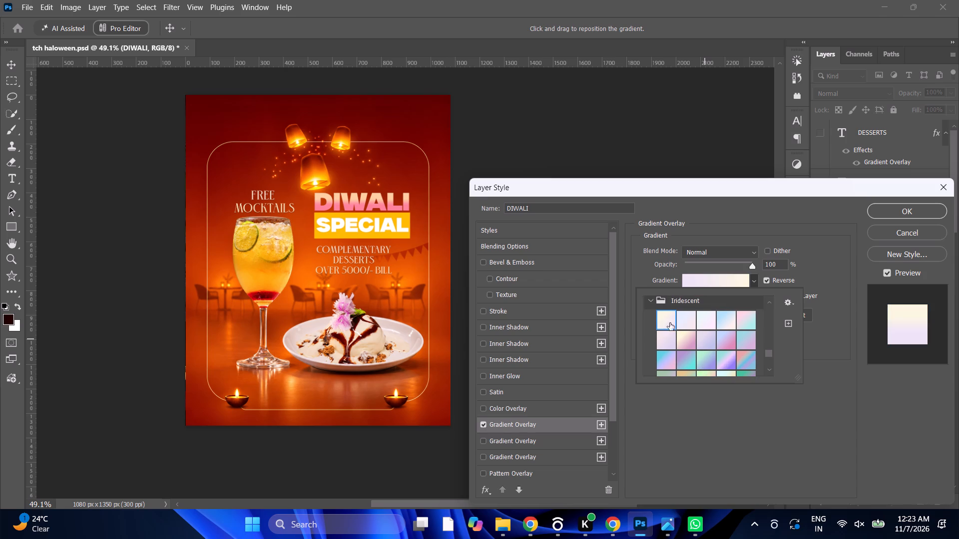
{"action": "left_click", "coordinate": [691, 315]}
Look through the Iridescent and Neutrals gradient preset groups for an alternative for the DIWALI text.
{"action": "scroll", "coordinate": [697, 321], "scroll_direction": "up", "scroll_amount": 3}
{"action": "scroll", "coordinate": [698, 321], "scroll_direction": "down", "scroll_amount": 7}
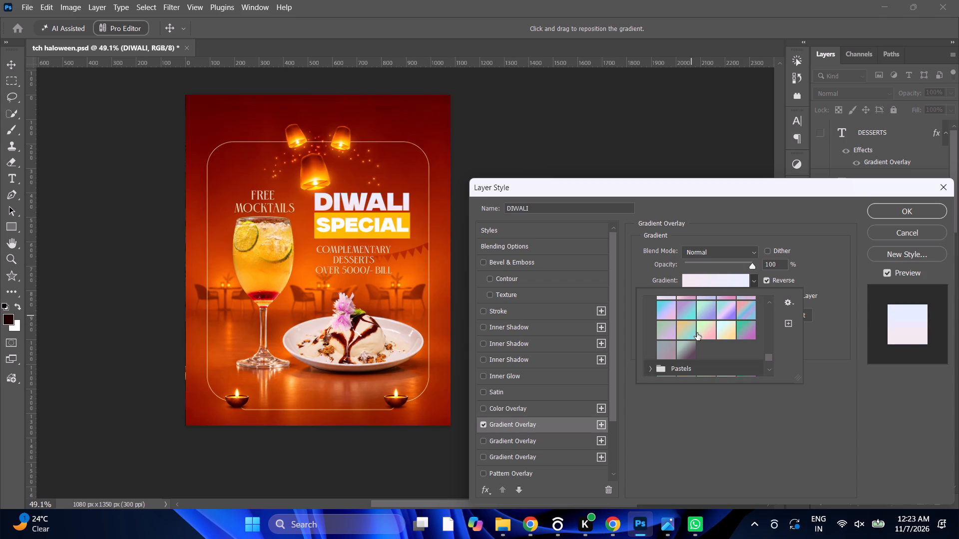
{"action": "scroll", "coordinate": [697, 333], "scroll_direction": "down", "scroll_amount": 6}
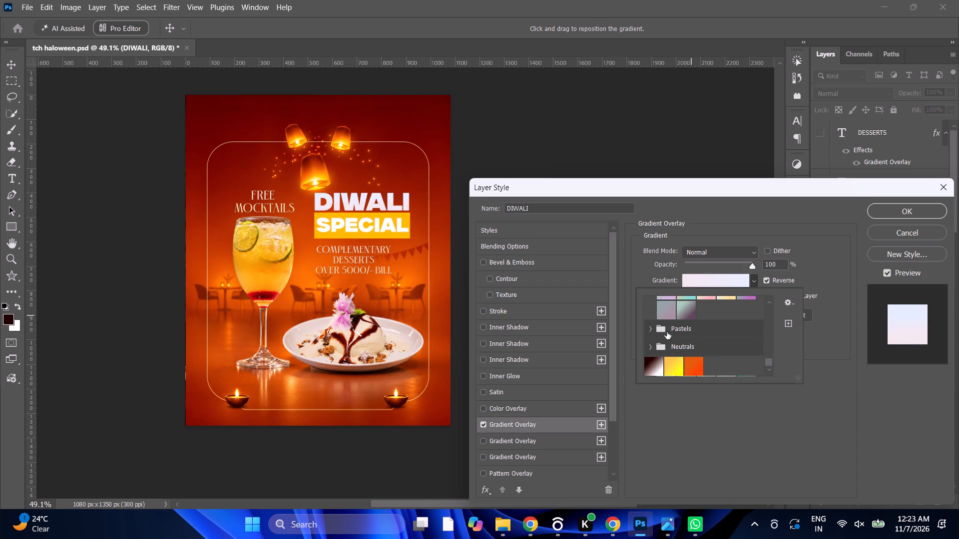
{"action": "left_click", "coordinate": [664, 350]}
{"action": "left_click", "coordinate": [665, 349]}
{"action": "left_click", "coordinate": [658, 349]}
{"action": "scroll", "coordinate": [657, 345], "scroll_direction": "down", "scroll_amount": 5}
{"action": "scroll", "coordinate": [657, 344], "scroll_direction": "up", "scroll_amount": 19}
{"action": "scroll", "coordinate": [659, 339], "scroll_direction": "up", "scroll_amount": 8}
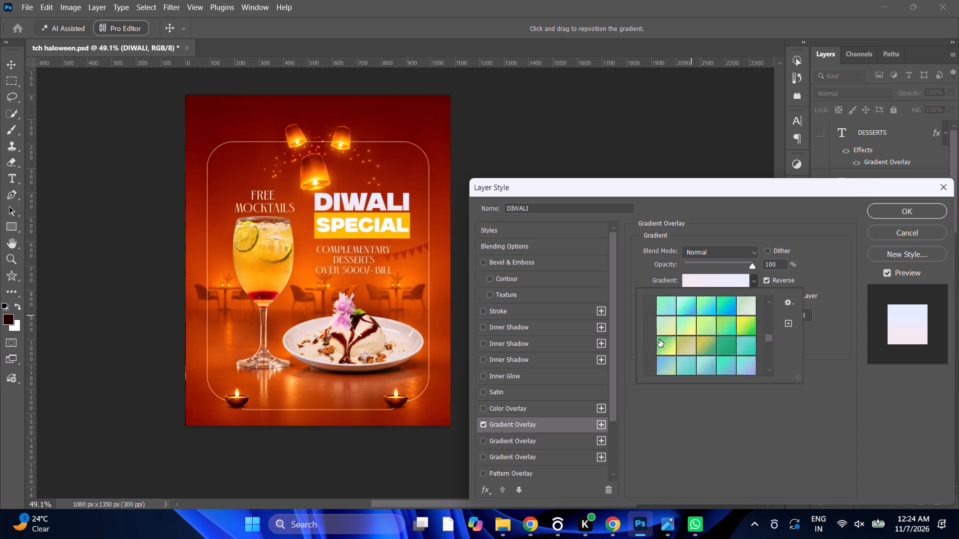
Try several Oranges-group presets on DIWALI's Gradient Overlay, ending with the light cream-to-peach one.
{"action": "scroll", "coordinate": [659, 339], "scroll_direction": "up", "scroll_amount": 10}
{"action": "left_click", "coordinate": [680, 329]}
{"action": "left_click", "coordinate": [660, 346]}
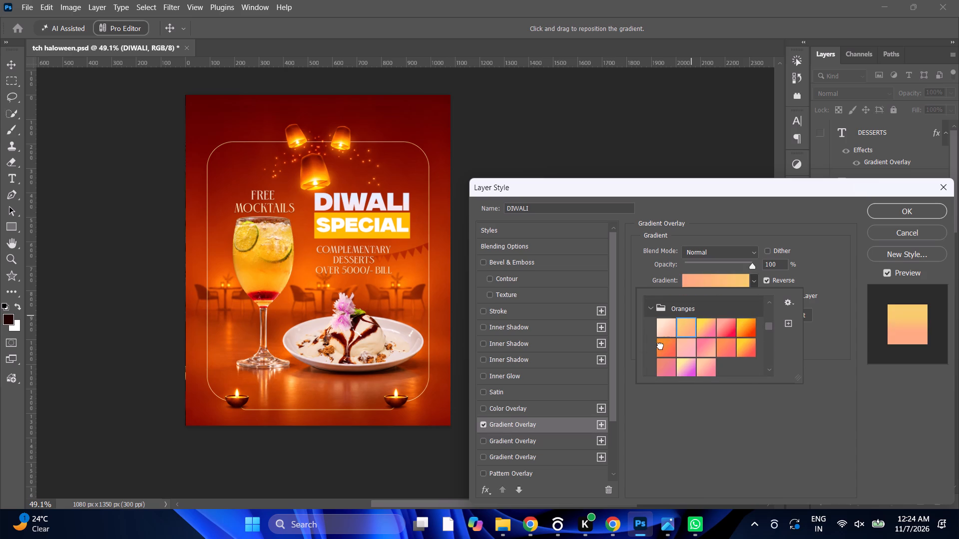
{"action": "left_click", "coordinate": [744, 343]}
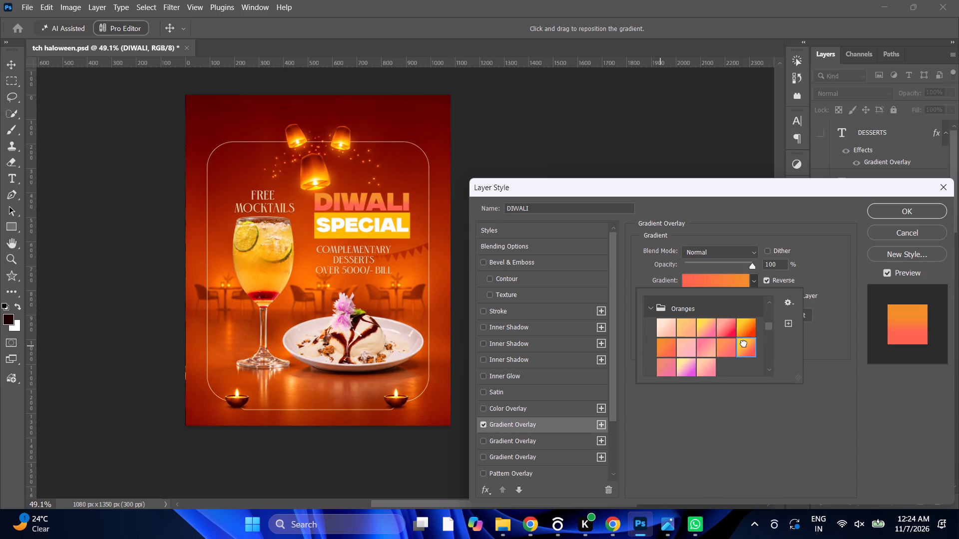
{"action": "left_click", "coordinate": [744, 336]}
{"action": "left_click", "coordinate": [659, 331]}
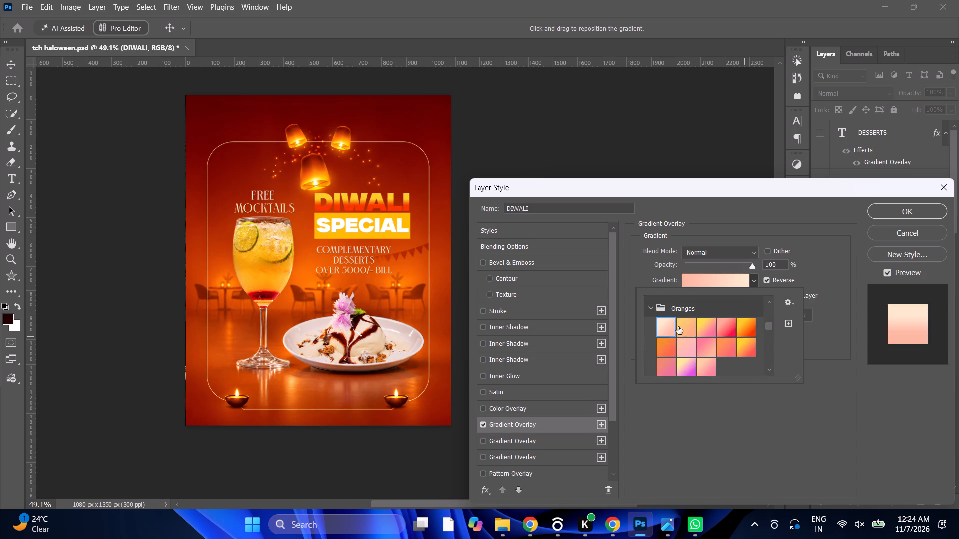
Change the end colour stop at location 100 of DIWALI's gradient to pale yellow ffebb5 and apply the layer style.
{"action": "double_click", "coordinate": [751, 278]}
{"action": "double_click", "coordinate": [710, 277]}
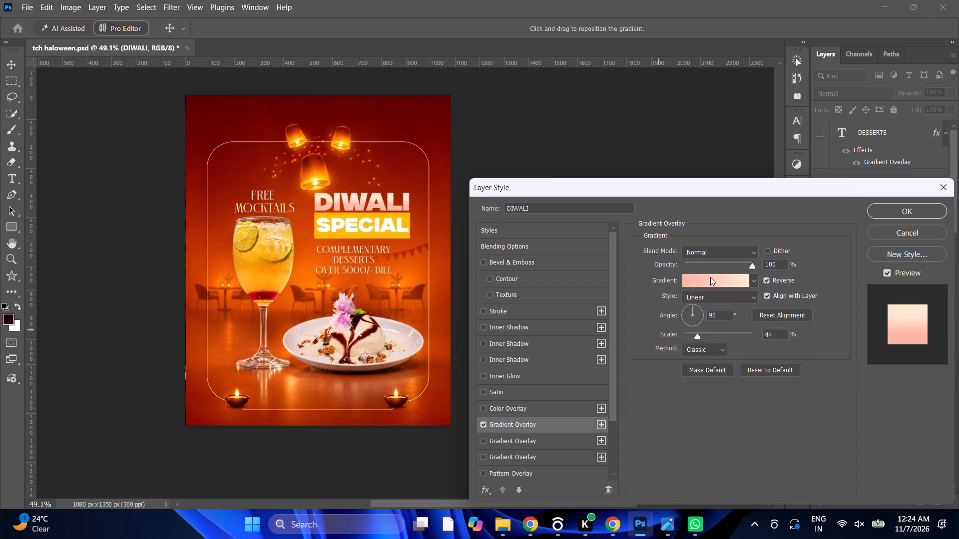
{"action": "left_click", "coordinate": [768, 255]}
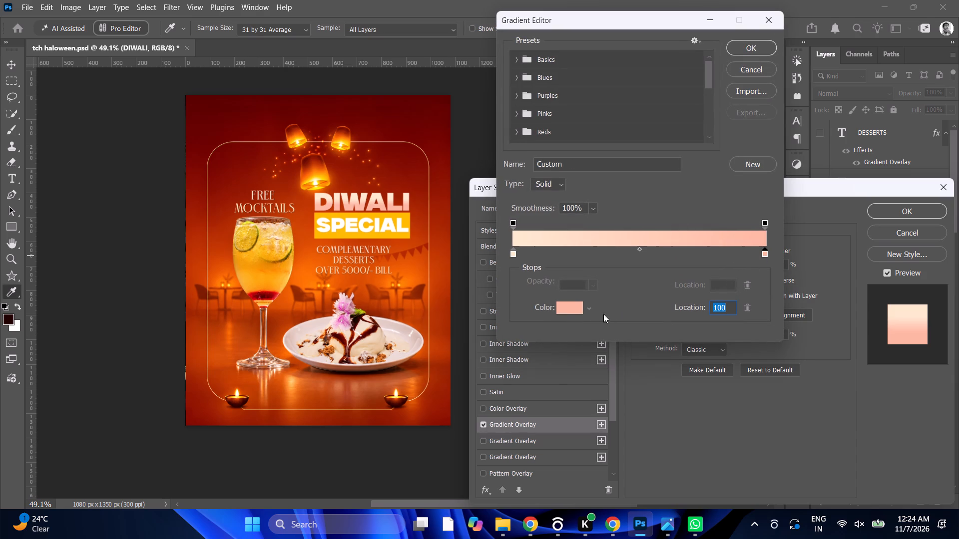
{"action": "left_click", "coordinate": [569, 306]}
{"action": "left_click", "coordinate": [702, 430]}
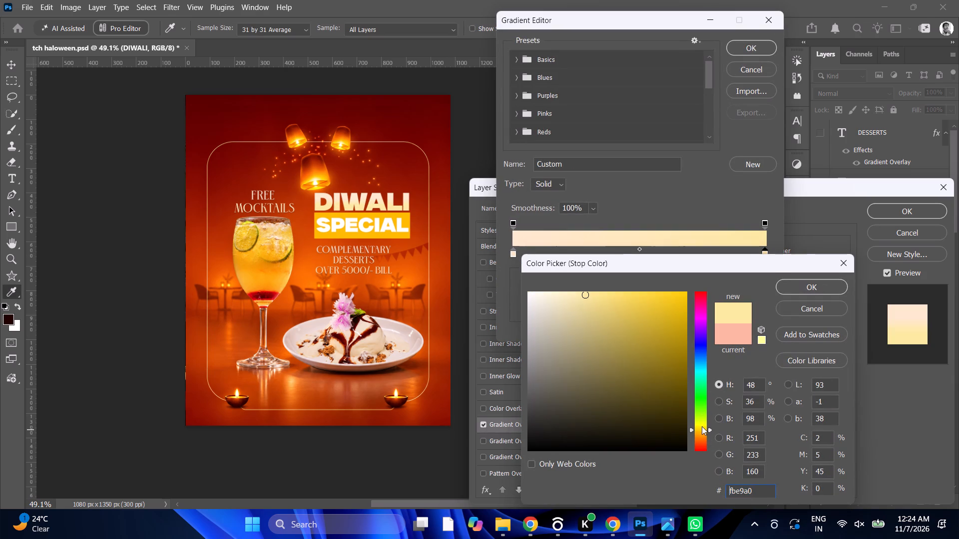
{"action": "left_click_drag", "start_coordinate": [593, 311], "coordinate": [580, 265]}
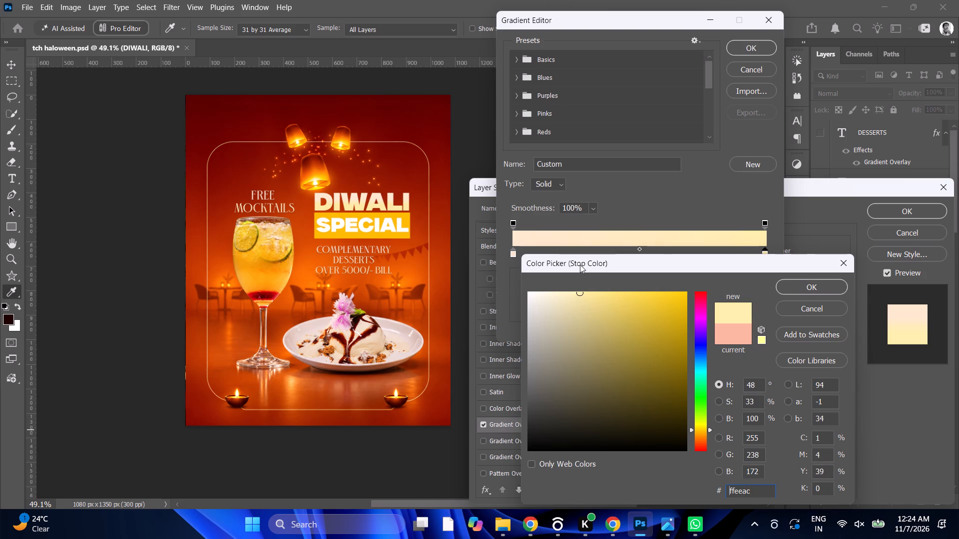
{"action": "left_click_drag", "start_coordinate": [571, 296], "coordinate": [582, 270]}
{"action": "left_click_drag", "start_coordinate": [565, 304], "coordinate": [574, 283]}
{"action": "left_click", "coordinate": [705, 436]}
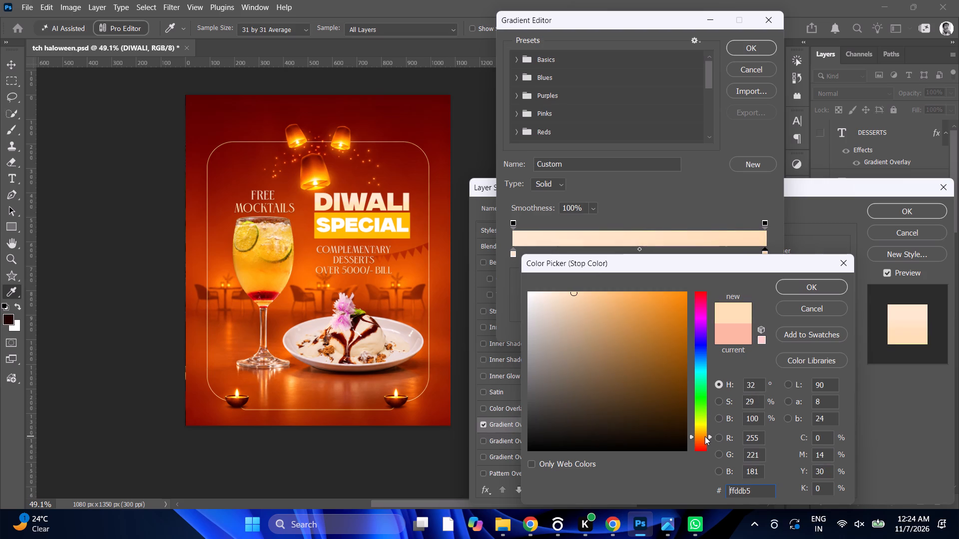
{"action": "left_click", "coordinate": [704, 430]}
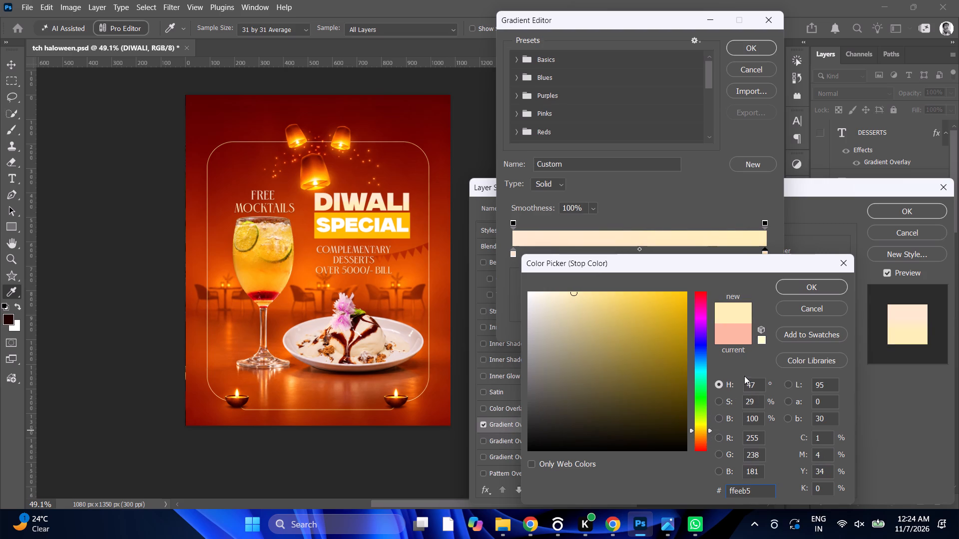
{"action": "left_click", "coordinate": [700, 431]}
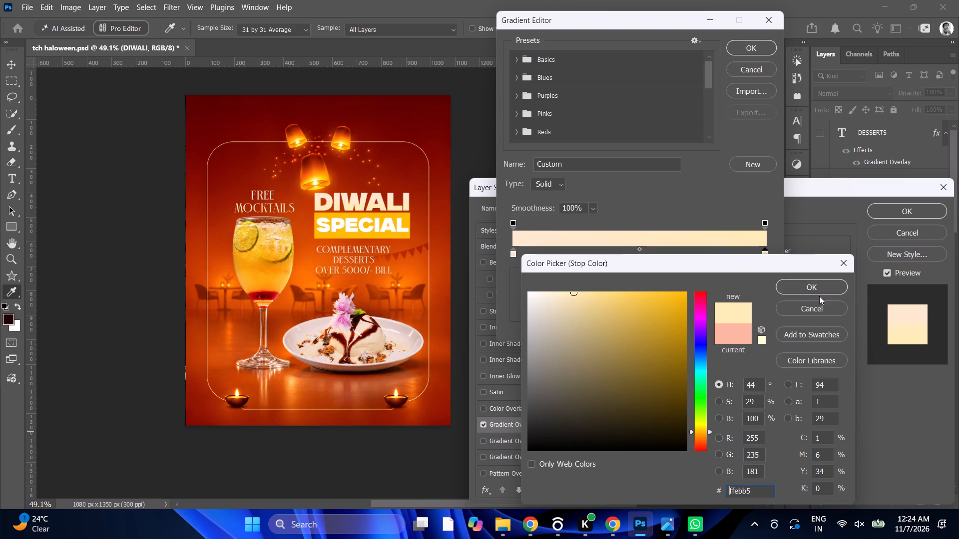
{"action": "left_click", "coordinate": [823, 289]}
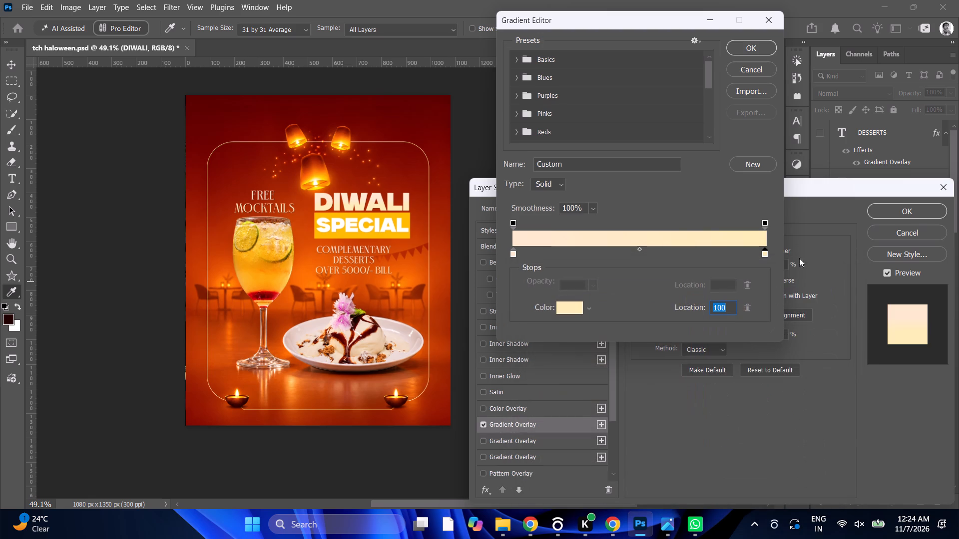
{"action": "left_click", "coordinate": [762, 47]}
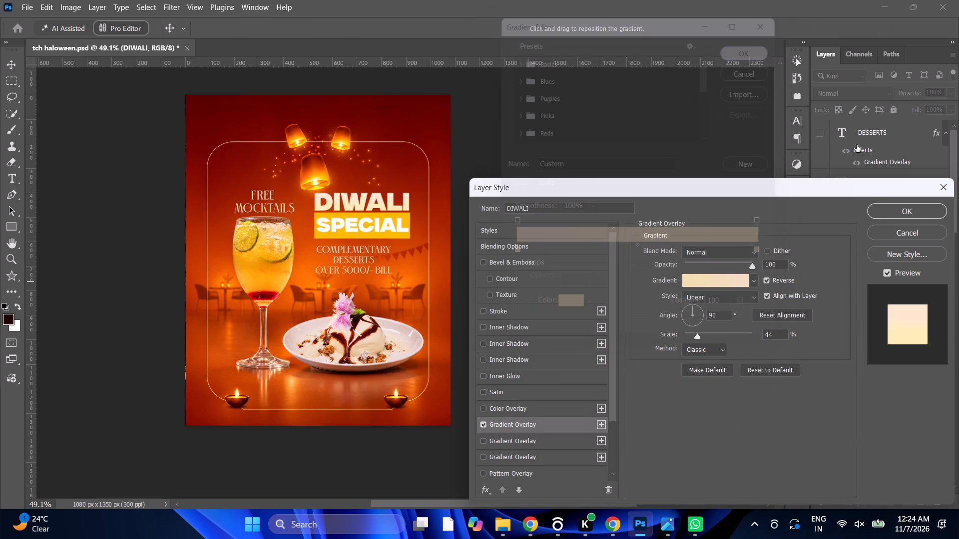
{"action": "left_click", "coordinate": [896, 215]}
Recolour the SPECIAL text dark red 630101, sampled from the poster's background.
{"action": "scroll", "coordinate": [358, 193], "scroll_direction": "up", "scroll_amount": 8, "text": "alt"}
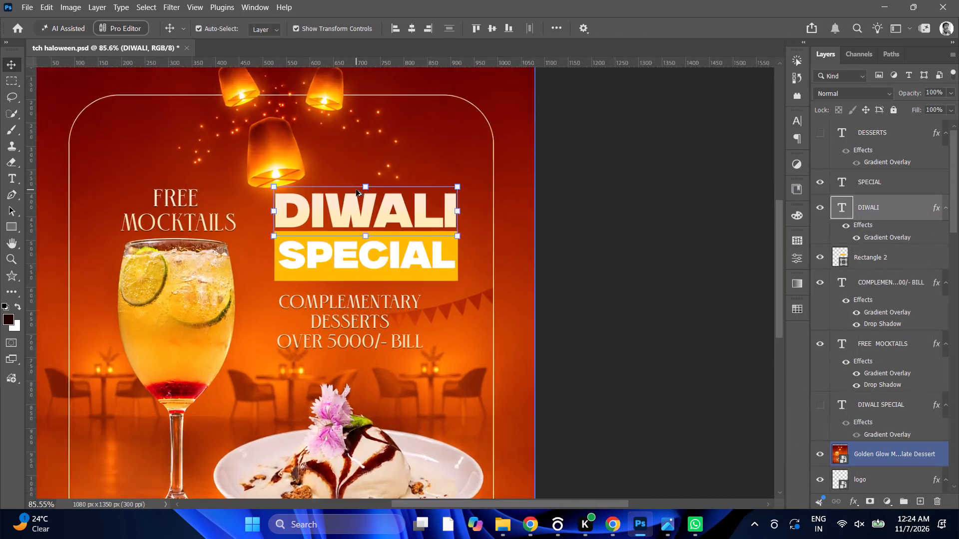
{"action": "scroll", "coordinate": [356, 190], "scroll_direction": "up", "scroll_amount": 2, "text": "alt"}
{"action": "scroll", "coordinate": [355, 190], "scroll_direction": "down", "scroll_amount": 10, "text": "alt"}
{"action": "scroll", "coordinate": [321, 219], "scroll_direction": "up", "scroll_amount": 4, "text": "alt"}
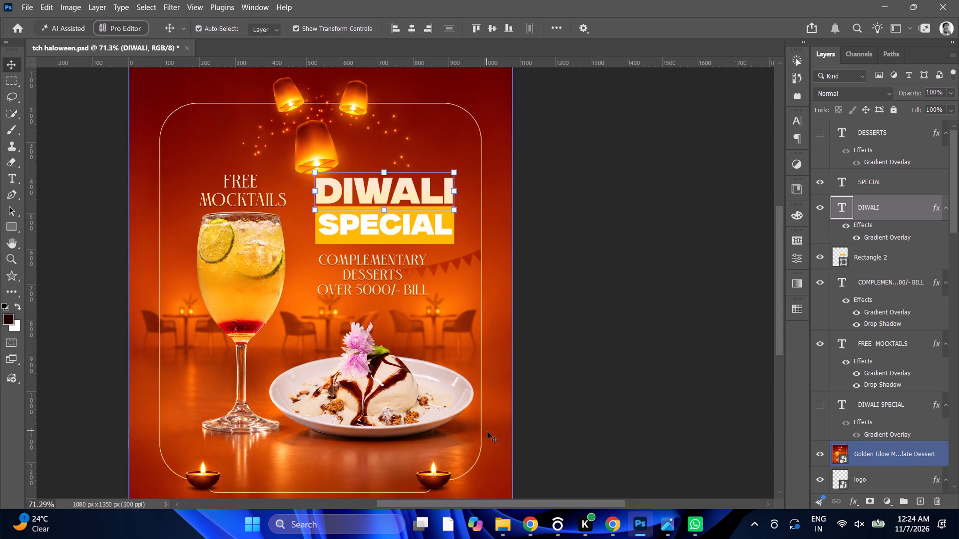
{"action": "left_click_drag", "start_coordinate": [530, 500], "coordinate": [498, 492]}
{"action": "scroll", "coordinate": [473, 295], "scroll_direction": "down", "scroll_amount": 4, "text": "alt"}
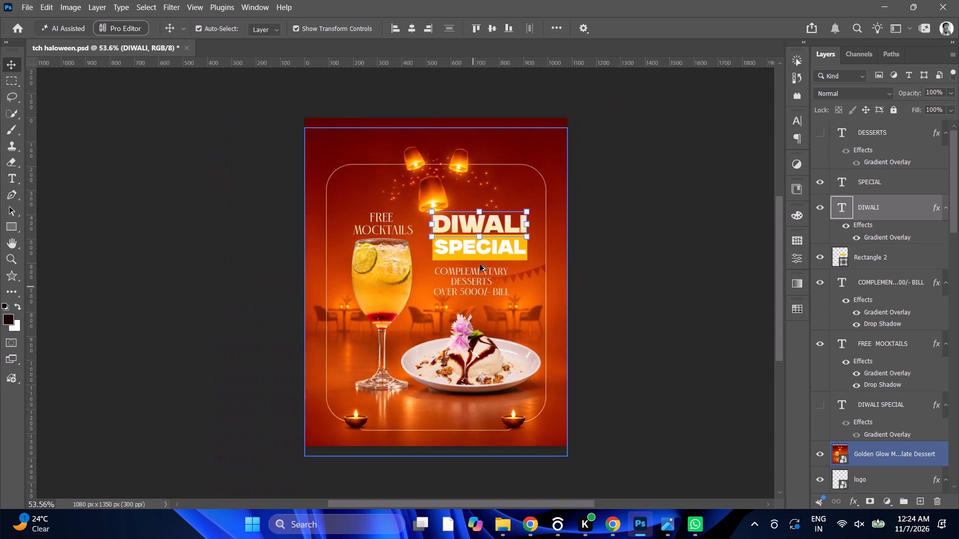
{"action": "scroll", "coordinate": [488, 209], "scroll_direction": "up", "scroll_amount": 4, "text": "alt"}
{"action": "left_click", "coordinate": [480, 266], "text": "alt"}
{"action": "double_click", "coordinate": [480, 266]}
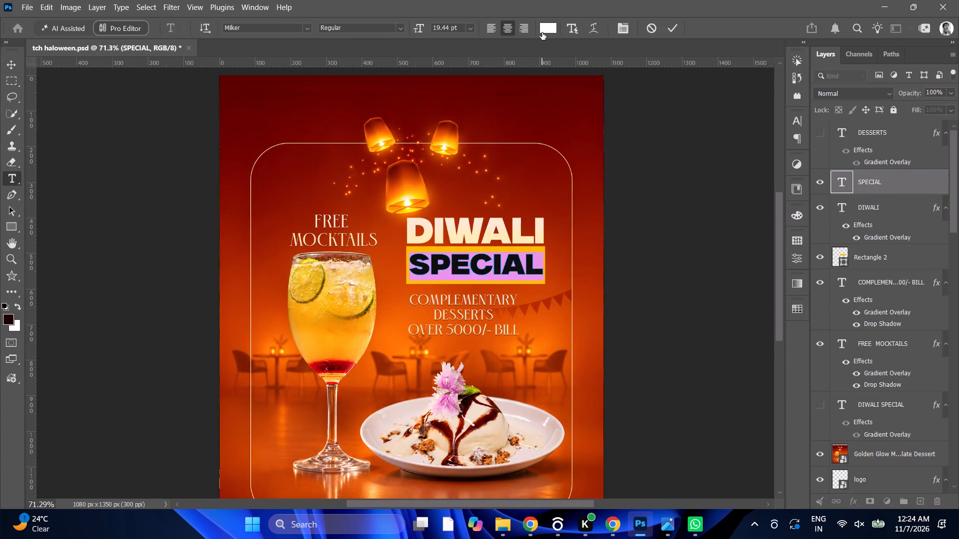
{"action": "left_click", "coordinate": [547, 25]}
{"action": "left_click", "coordinate": [515, 101]}
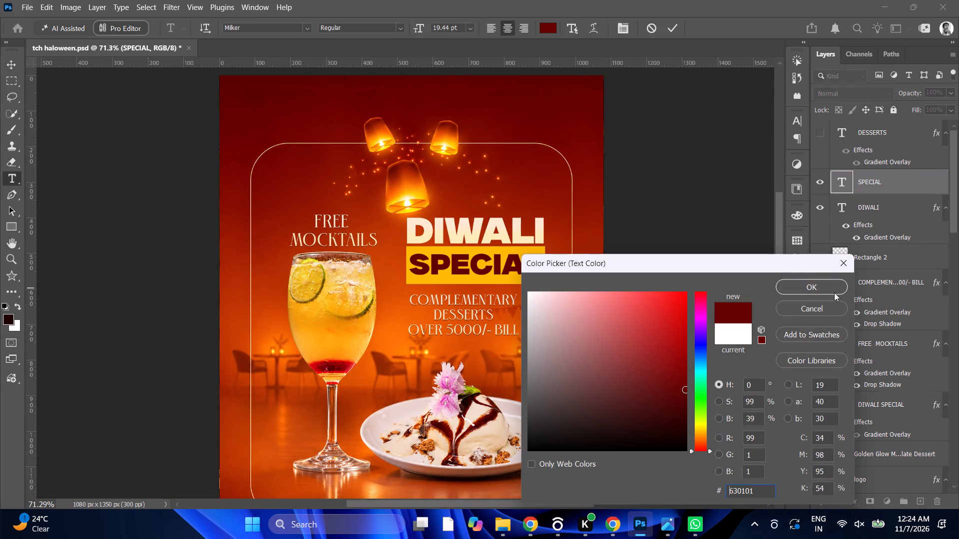
{"action": "left_click", "coordinate": [830, 291]}
{"action": "scroll", "coordinate": [423, 215], "scroll_direction": "down", "scroll_amount": 4, "text": "alt"}
{"action": "left_click", "coordinate": [458, 251]}
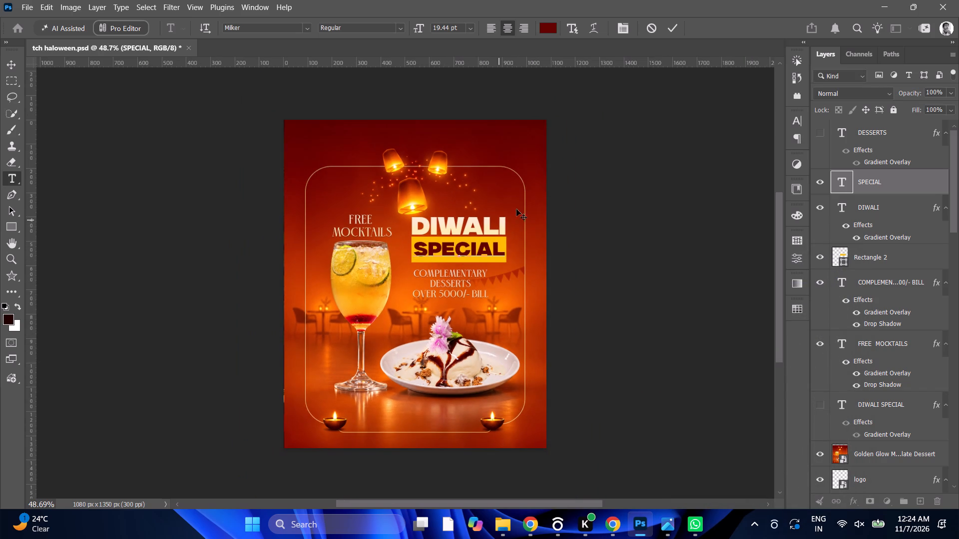
{"action": "left_click", "coordinate": [674, 32]}
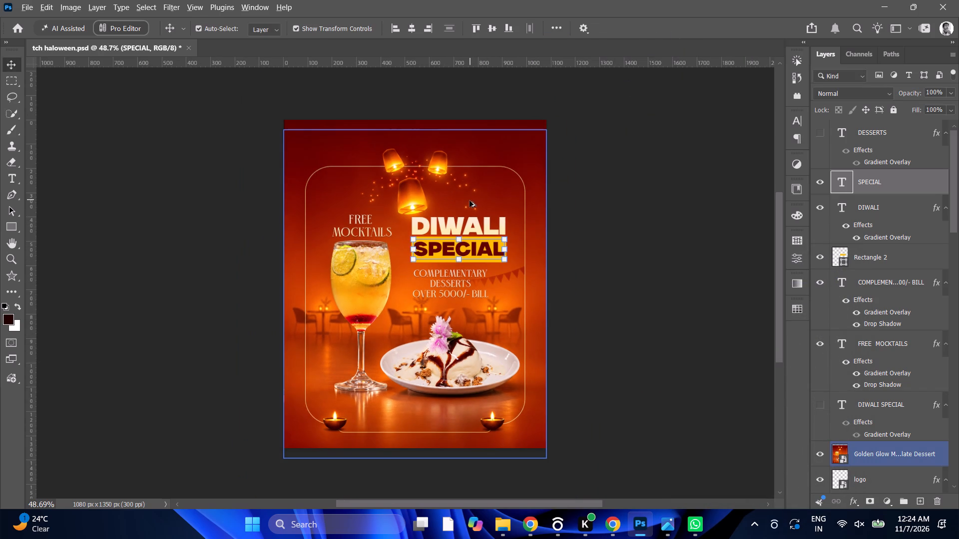
Group the SPECIAL text, DIWALI text and Rectangle 2 layers together.
{"action": "scroll", "coordinate": [469, 201], "scroll_direction": "up", "scroll_amount": 11, "text": "alt"}
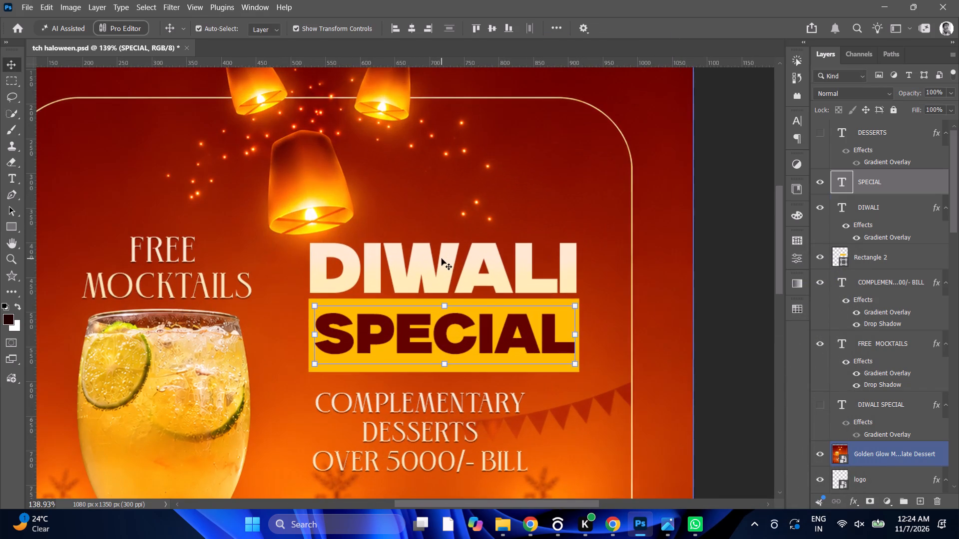
{"action": "left_click", "coordinate": [442, 259], "text": "alt"}
{"action": "scroll", "coordinate": [479, 299], "scroll_direction": "down", "scroll_amount": 5, "text": "alt"}
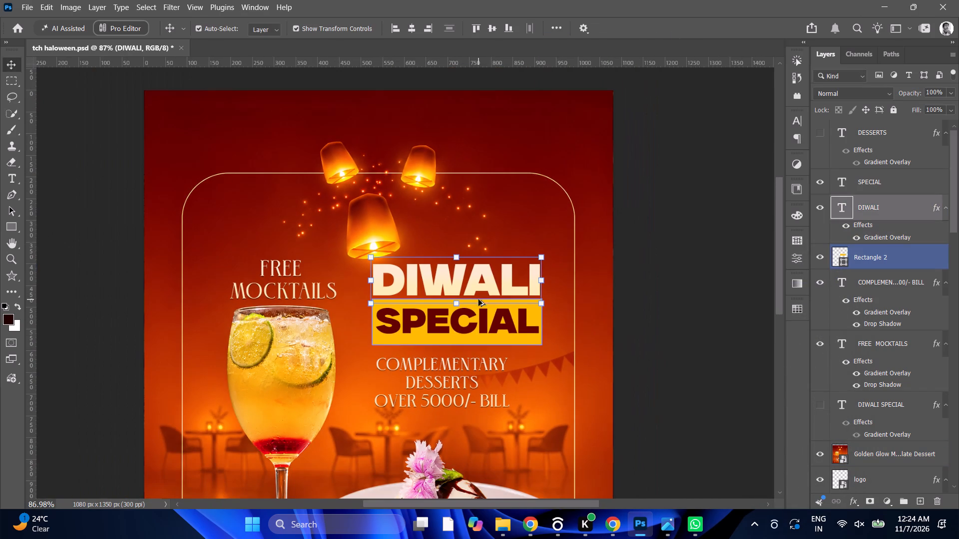
{"action": "left_click", "coordinate": [899, 187], "text": "ctrl"}
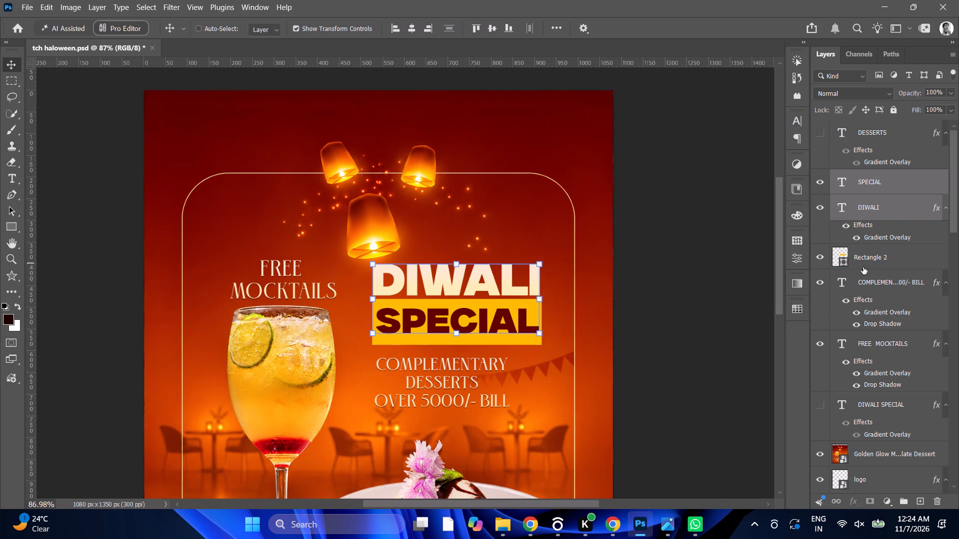
{"action": "left_click", "coordinate": [863, 267], "text": "ctrl"}
{"action": "left_click", "coordinate": [906, 503]}
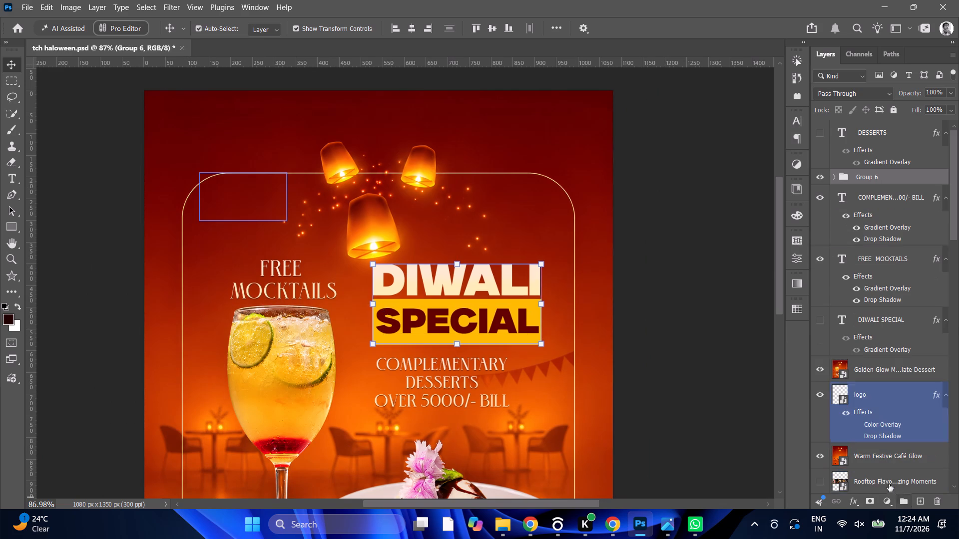
Scale the grouped DIWALI SPECIAL heading to about 85.34%, keeping it above the dessert offer text.
{"action": "left_click_drag", "start_coordinate": [458, 261], "coordinate": [459, 270]}
{"action": "scroll", "coordinate": [458, 269], "scroll_direction": "down", "scroll_amount": 5, "text": "alt"}
{"action": "scroll", "coordinate": [448, 276], "scroll_direction": "up", "scroll_amount": 3, "text": "alt"}
{"action": "scroll", "coordinate": [448, 276], "scroll_direction": "down", "scroll_amount": 5}
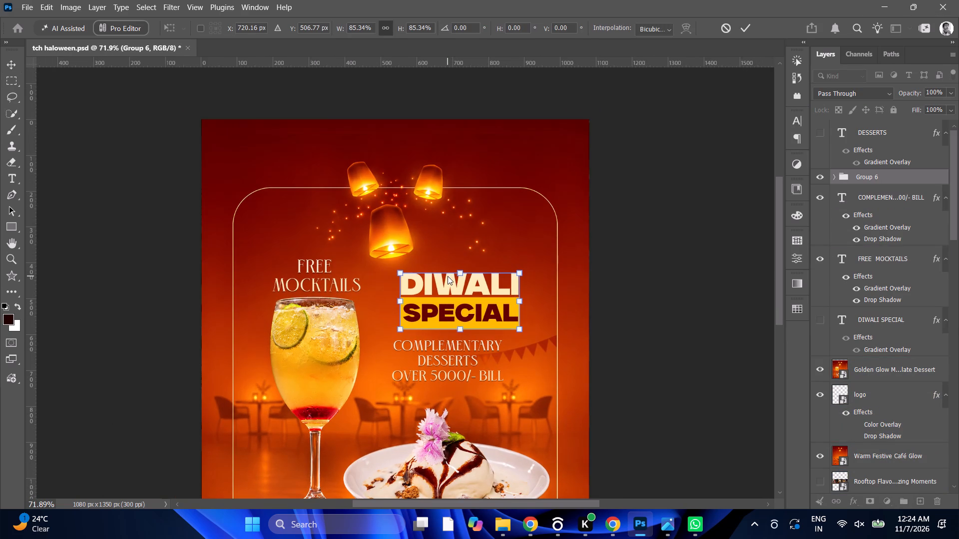
{"action": "left_click", "coordinate": [748, 27]}
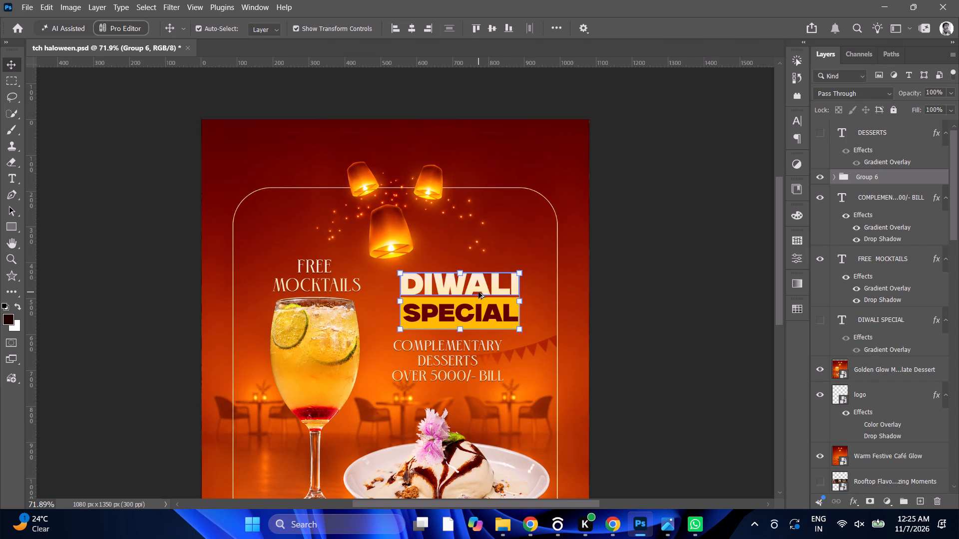
Move the grouped DIWALI SPECIAL heading to about X 687.64 px, Y 484.33 px, leaving more space above the dessert offer text.
{"action": "left_click", "coordinate": [465, 272]}
{"action": "left_click_drag", "start_coordinate": [476, 294], "coordinate": [470, 289]}
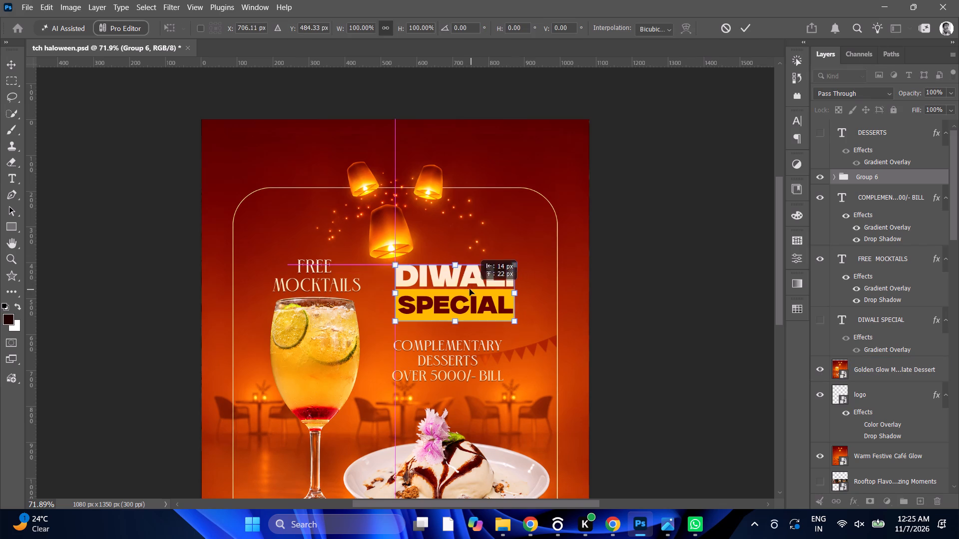
{"action": "left_click_drag", "start_coordinate": [470, 289], "coordinate": [467, 286]}
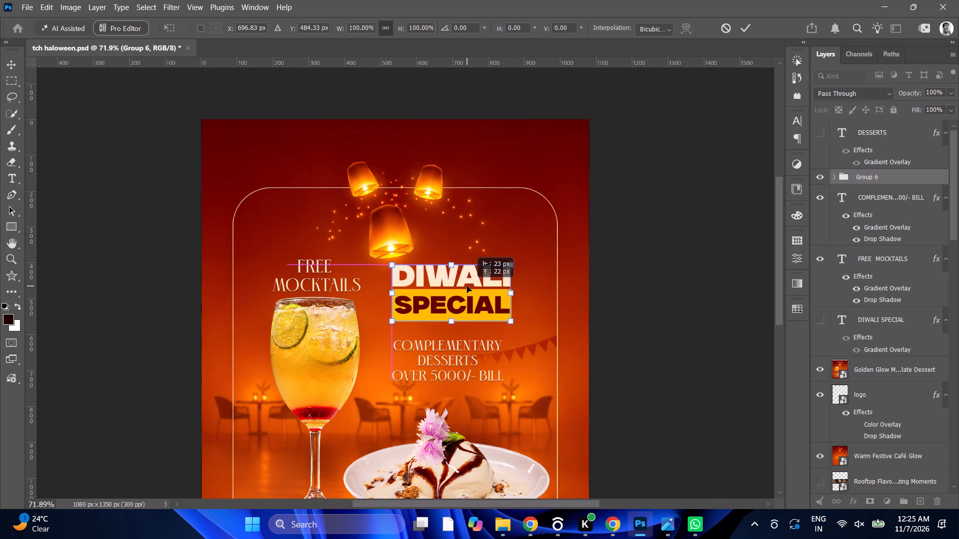
{"action": "left_click_drag", "start_coordinate": [467, 286], "coordinate": [465, 286]}
{"action": "scroll", "coordinate": [465, 285], "scroll_direction": "down", "scroll_amount": 6, "text": "alt"}
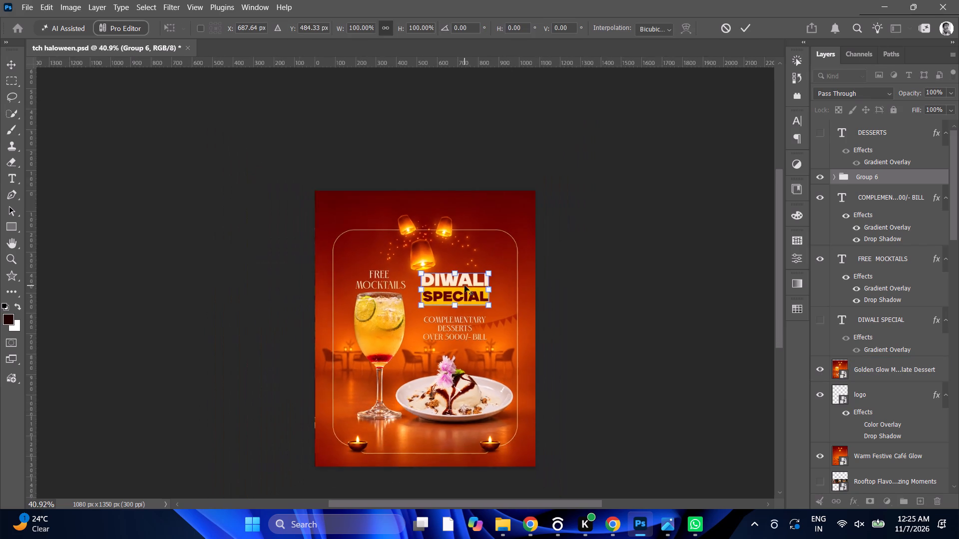
{"action": "scroll", "coordinate": [463, 283], "scroll_direction": "down", "scroll_amount": 4, "text": "alt"}
{"action": "scroll", "coordinate": [414, 269], "scroll_direction": "up", "scroll_amount": 4, "text": "alt"}
{"action": "left_click", "coordinate": [486, 297]}
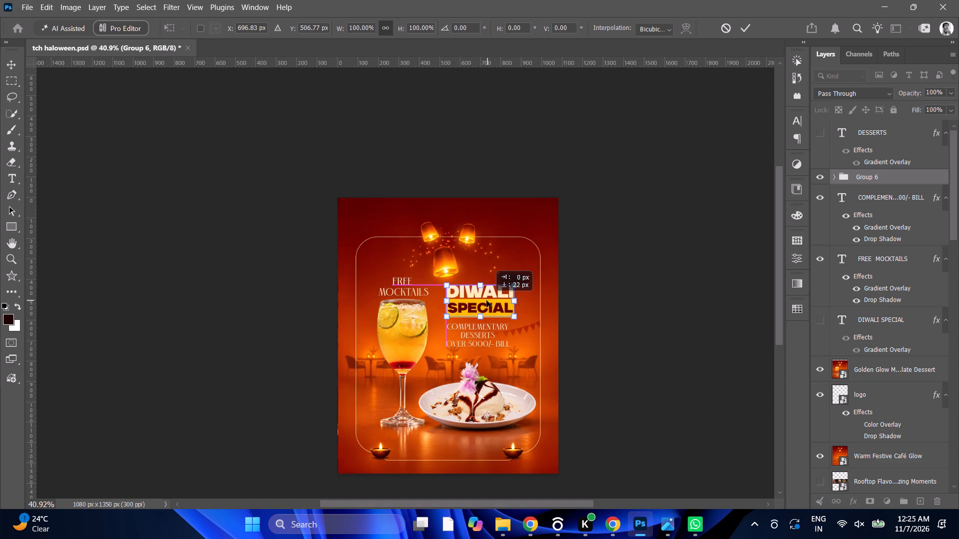
{"action": "scroll", "coordinate": [487, 296], "scroll_direction": "up", "scroll_amount": 3, "text": "alt"}
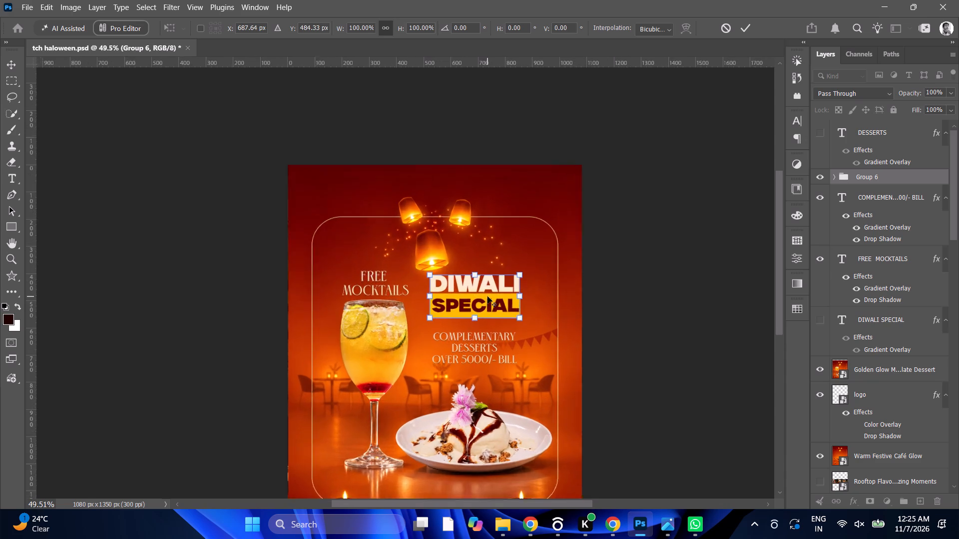
{"action": "scroll", "coordinate": [487, 296], "scroll_direction": "up", "scroll_amount": 10, "text": "alt"}
{"action": "scroll", "coordinate": [487, 293], "scroll_direction": "down", "scroll_amount": 9, "text": "alt"}
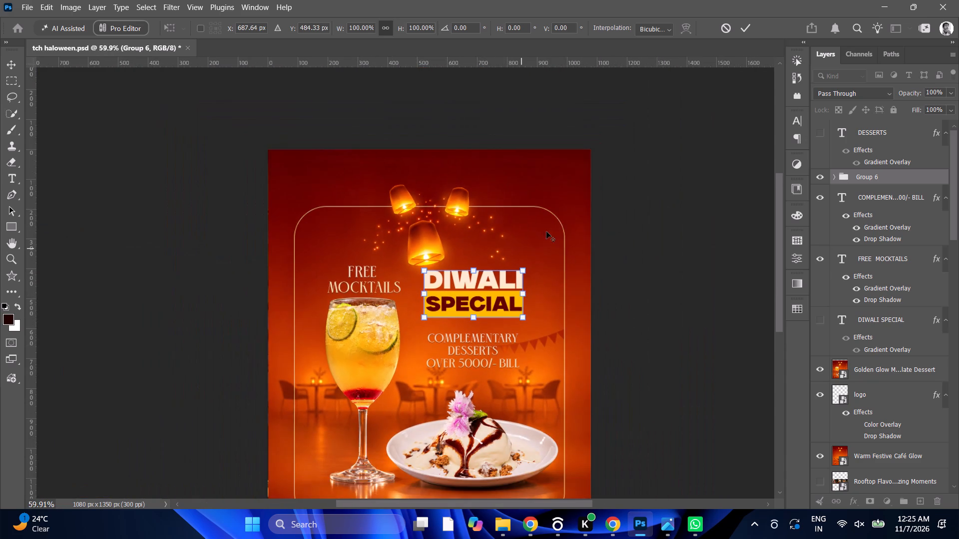
{"action": "left_click", "coordinate": [740, 28]}
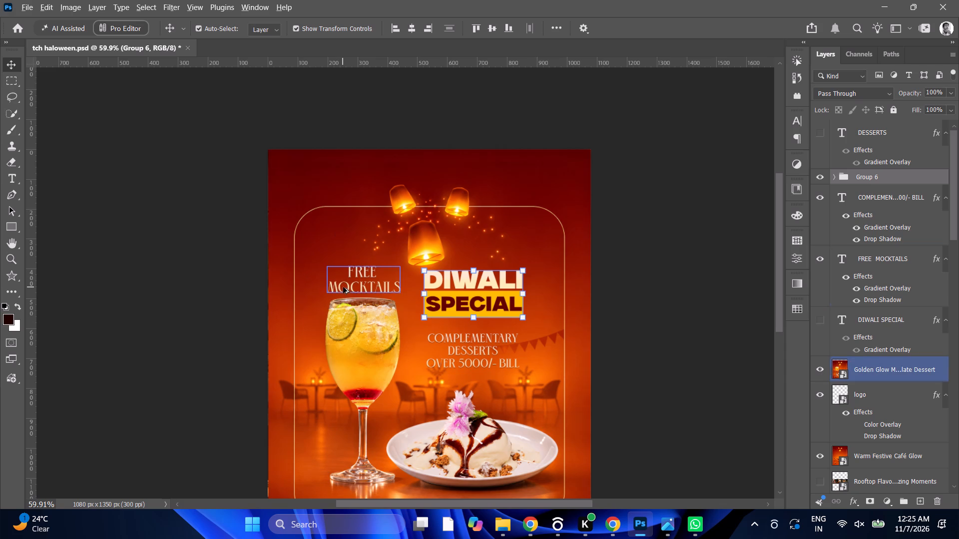
Hide the Gradient Overlay effect on the FREE MOCKTAILS text.
{"action": "left_click", "coordinate": [344, 287], "text": "alt"}
{"action": "triple_click", "coordinate": [347, 283]}
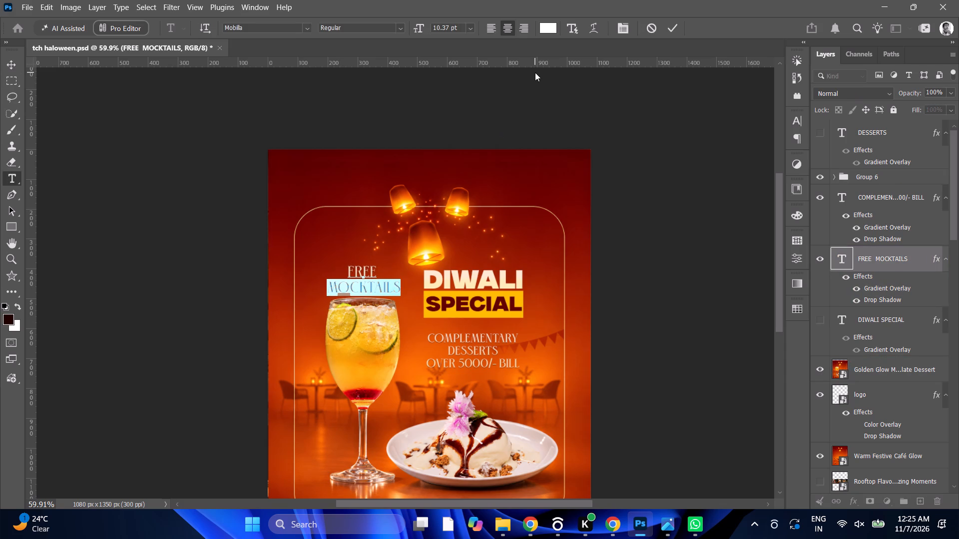
{"action": "key", "text": "shift+a"}
{"action": "key", "text": "ctrl+z"}
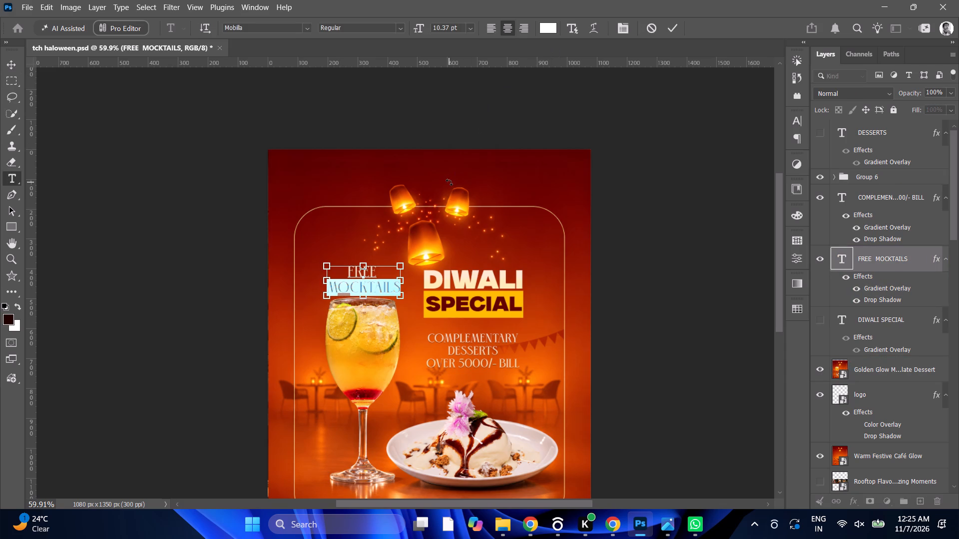
{"action": "key", "text": "ctrl+a"}
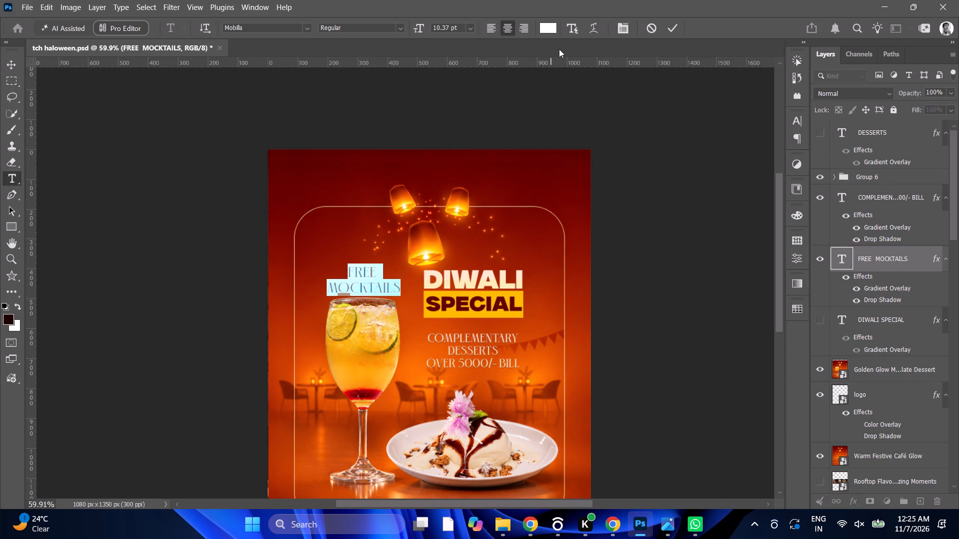
{"action": "left_click", "coordinate": [856, 288]}
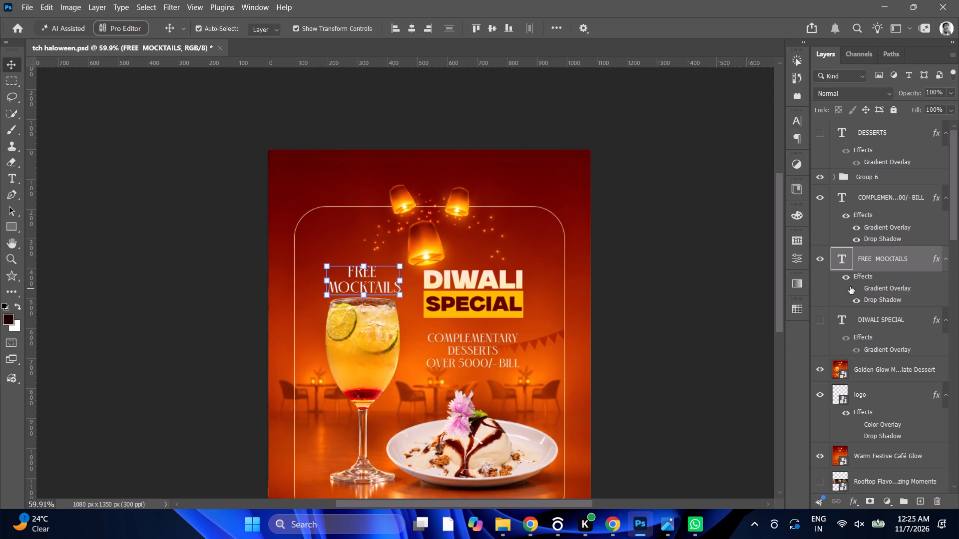
Recolour all of the FREE MOCKTAILS text dark red 5e0000.
{"action": "triple_click", "coordinate": [369, 283]}
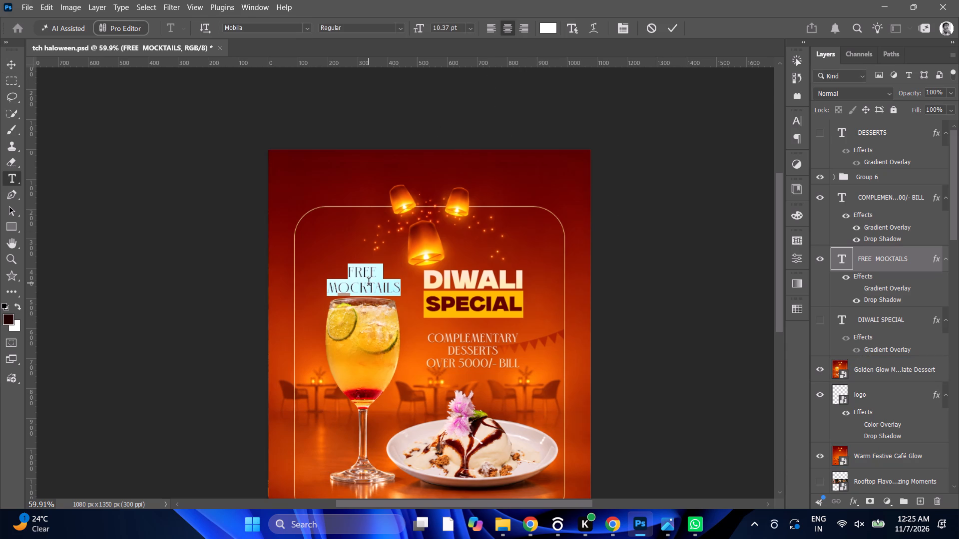
{"action": "left_click", "coordinate": [542, 25]}
{"action": "left_click_drag", "start_coordinate": [644, 335], "coordinate": [751, 336]}
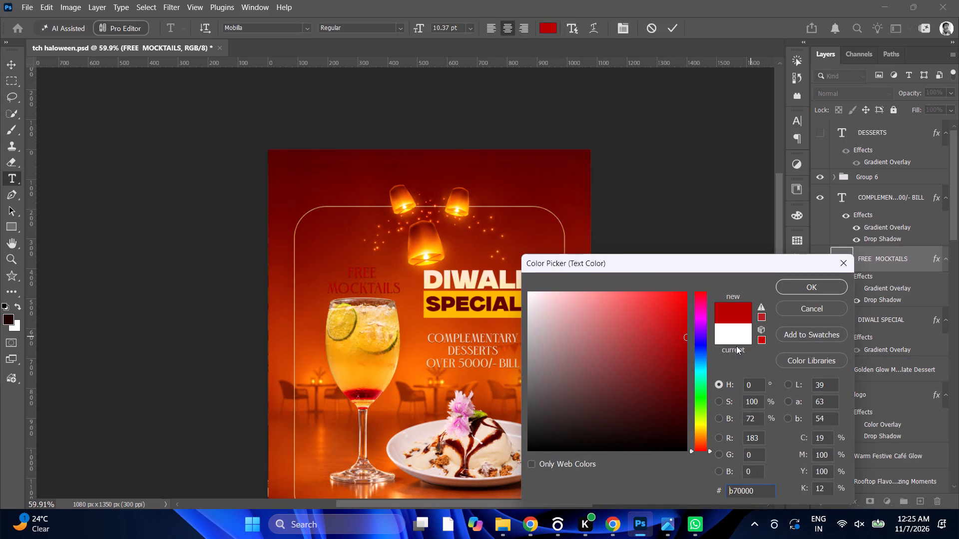
{"action": "left_click_drag", "start_coordinate": [652, 388], "coordinate": [775, 424]}
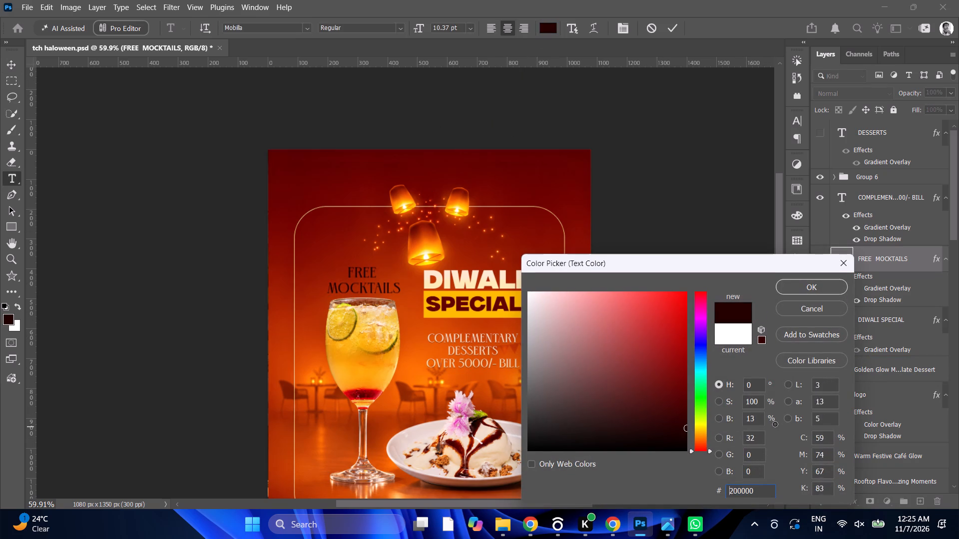
{"action": "left_click_drag", "start_coordinate": [775, 424], "coordinate": [786, 392]}
{"action": "left_click", "coordinate": [816, 284]}
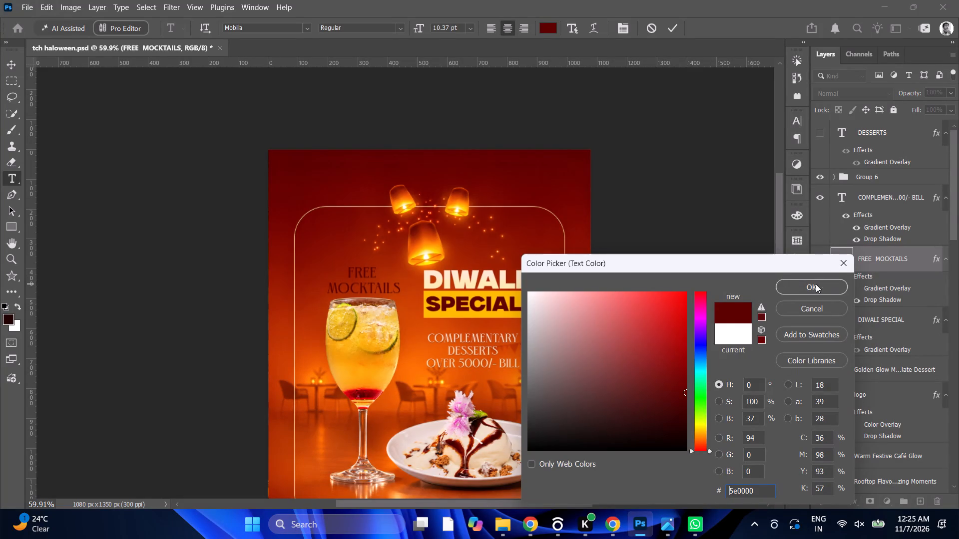
{"action": "left_click", "coordinate": [670, 29]}
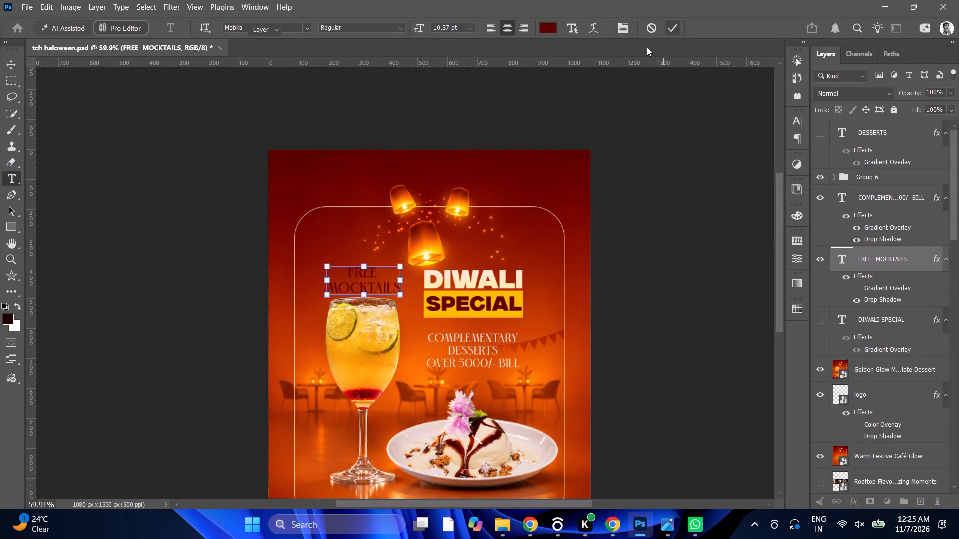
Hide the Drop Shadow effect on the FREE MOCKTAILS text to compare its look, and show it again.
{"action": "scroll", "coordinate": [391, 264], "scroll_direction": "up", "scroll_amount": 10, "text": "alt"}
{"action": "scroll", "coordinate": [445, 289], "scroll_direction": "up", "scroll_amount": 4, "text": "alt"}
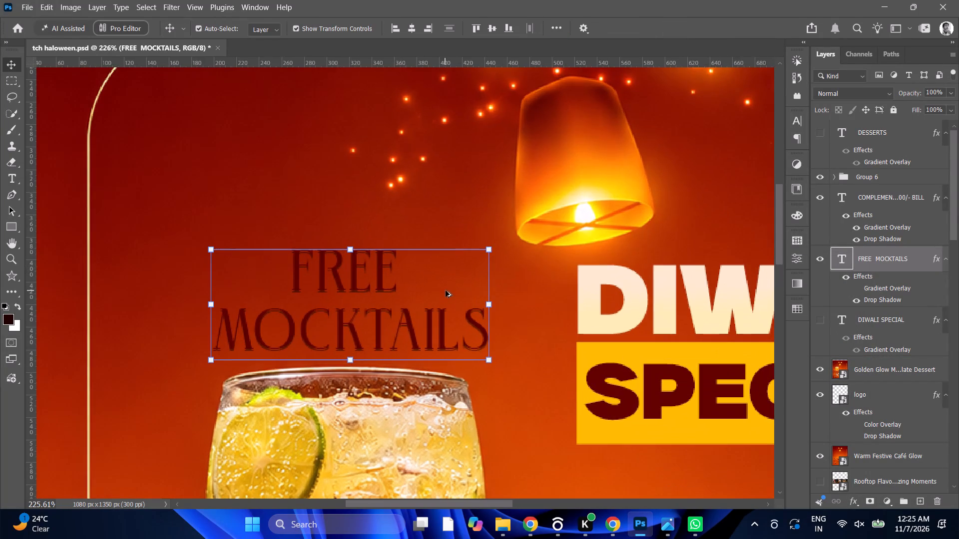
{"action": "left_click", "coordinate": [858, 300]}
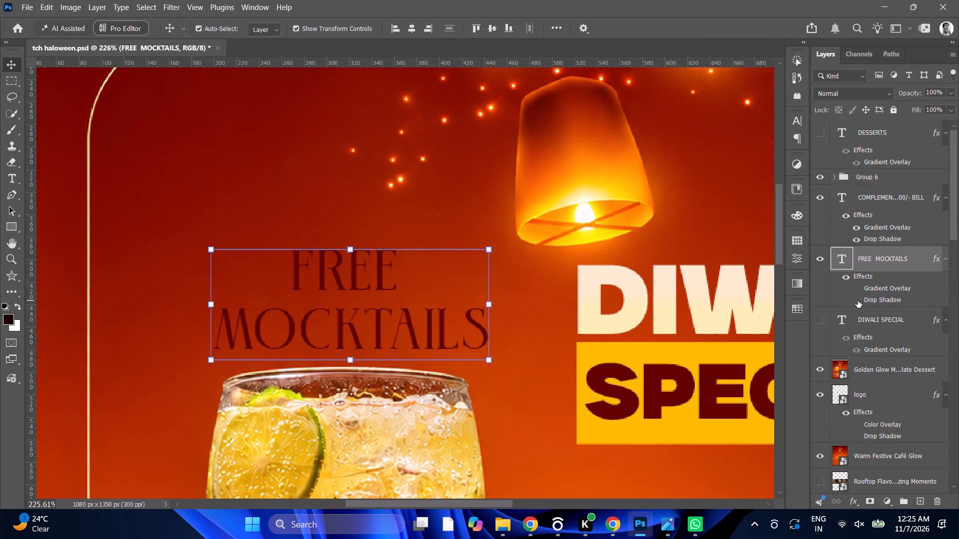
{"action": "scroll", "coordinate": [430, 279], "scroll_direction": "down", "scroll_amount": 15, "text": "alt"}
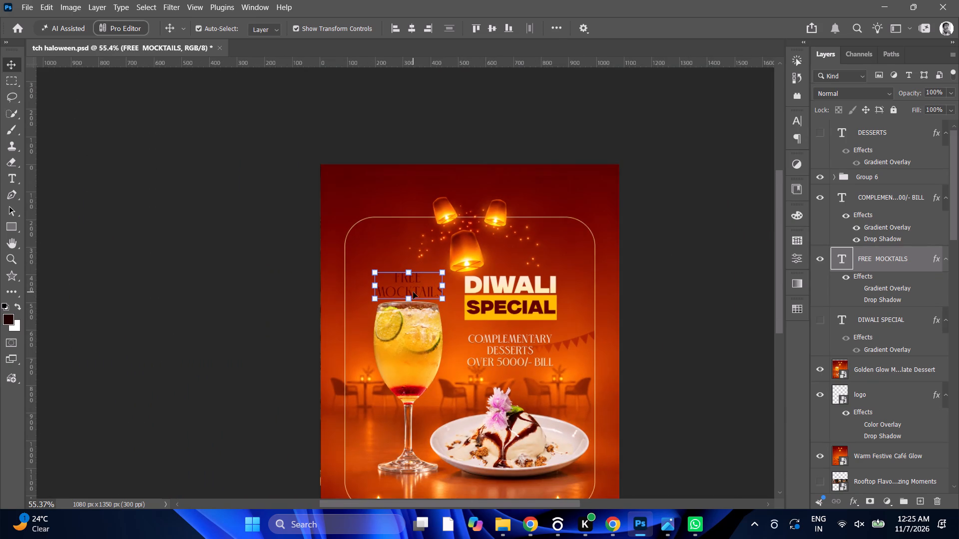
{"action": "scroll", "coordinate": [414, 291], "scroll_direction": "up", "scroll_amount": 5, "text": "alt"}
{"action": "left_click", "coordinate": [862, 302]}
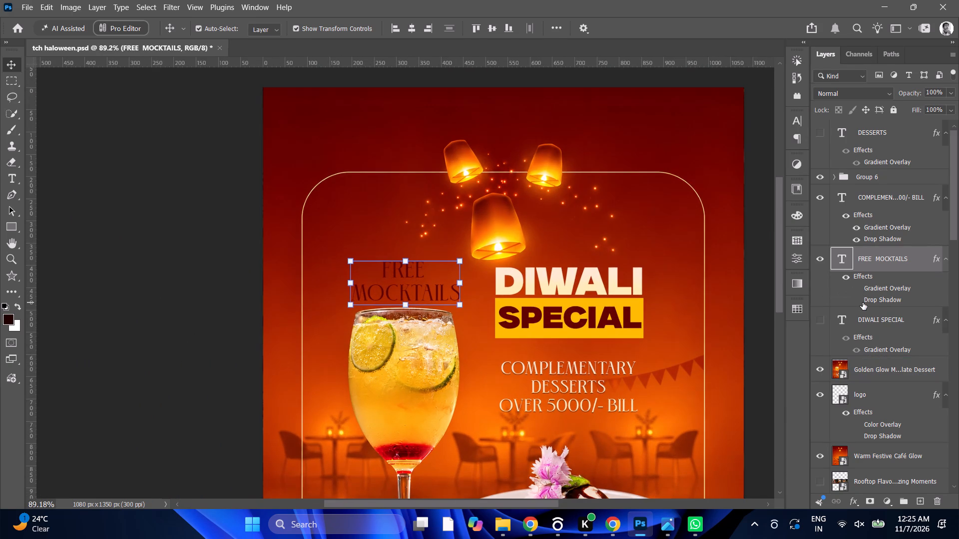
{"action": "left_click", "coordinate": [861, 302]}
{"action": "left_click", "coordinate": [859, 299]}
Change the FREE MOCKTAILS drop shadow colour to pale cream fff6e9 and apply the layer style.
{"action": "double_click", "coordinate": [881, 299]}
{"action": "left_click", "coordinate": [769, 249]}
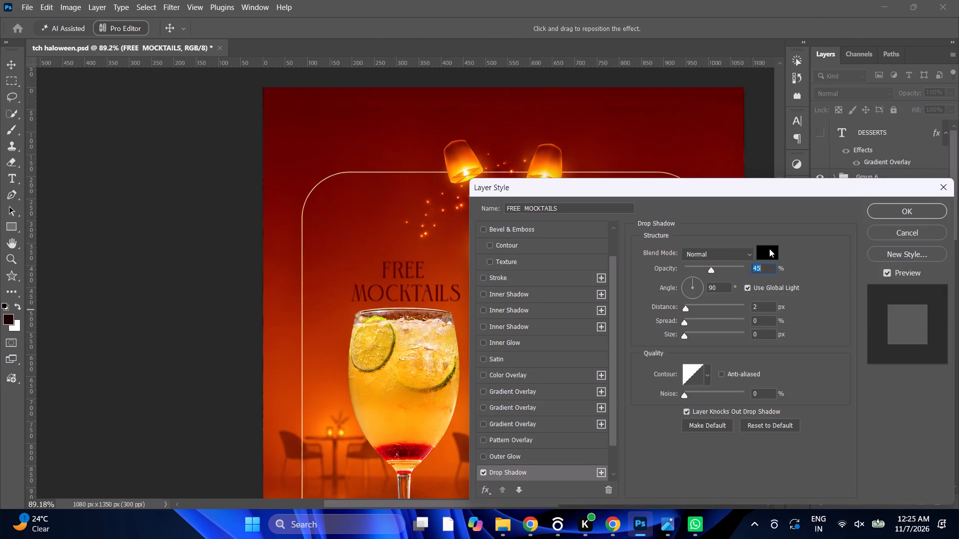
{"action": "left_click_drag", "start_coordinate": [606, 340], "coordinate": [578, 241]}
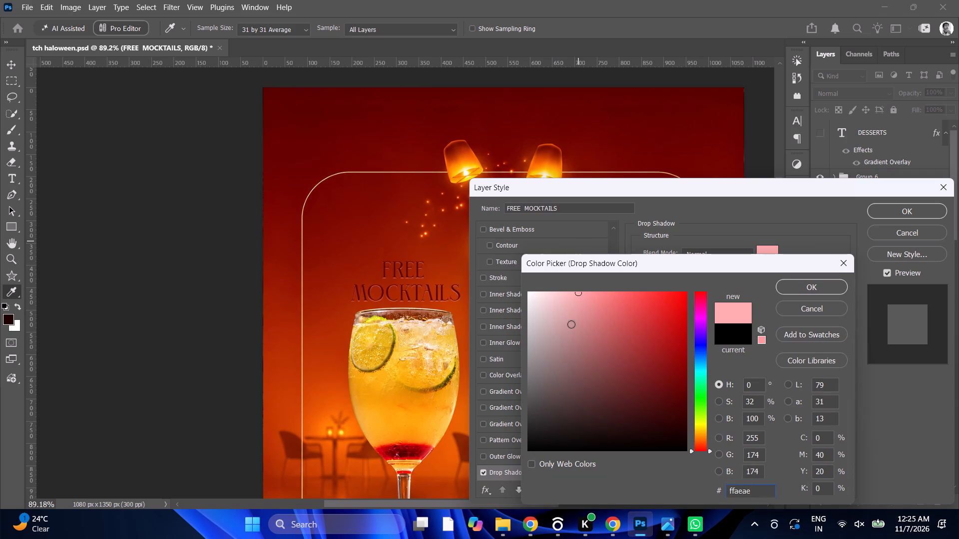
{"action": "left_click_drag", "start_coordinate": [571, 322], "coordinate": [559, 206]}
{"action": "left_click_drag", "start_coordinate": [551, 308], "coordinate": [512, 240]}
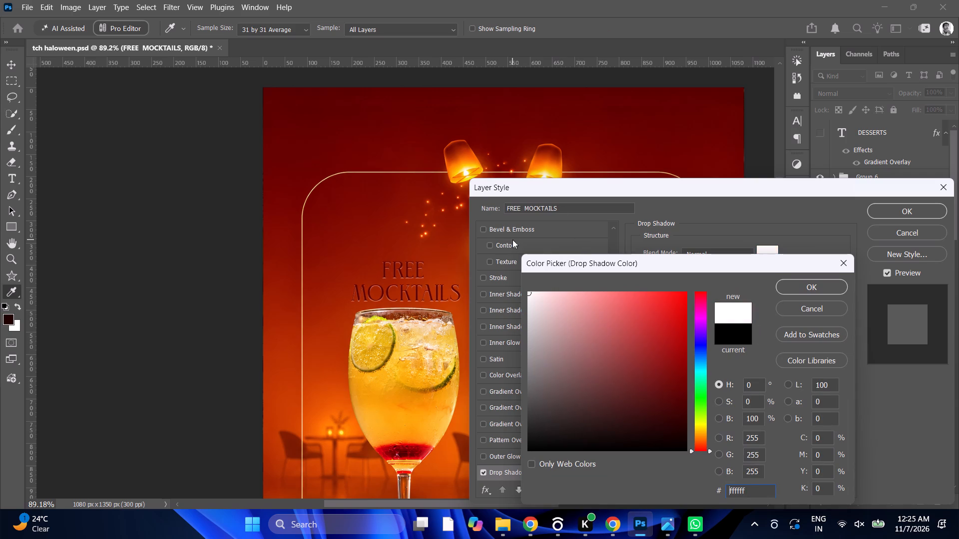
{"action": "left_click", "coordinate": [701, 435]}
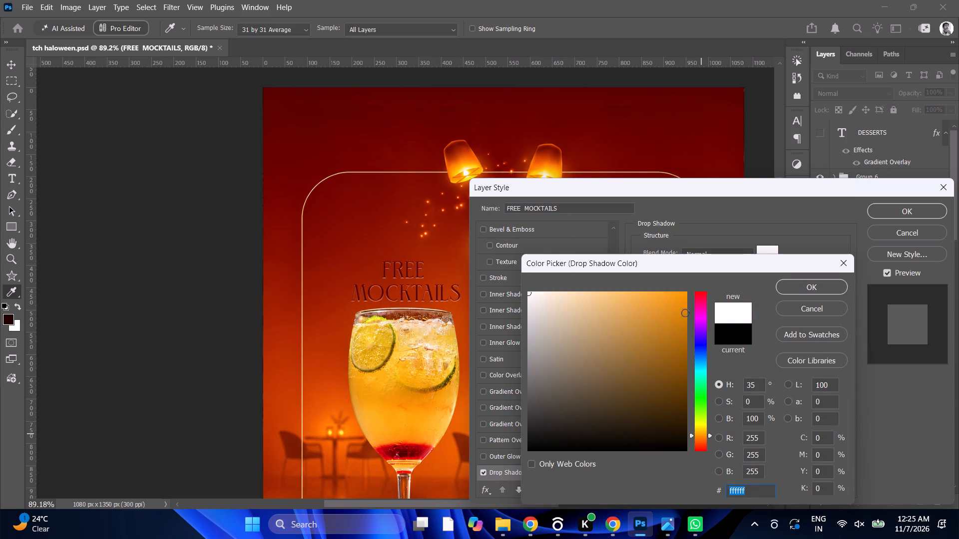
{"action": "left_click_drag", "start_coordinate": [555, 297], "coordinate": [542, 254]}
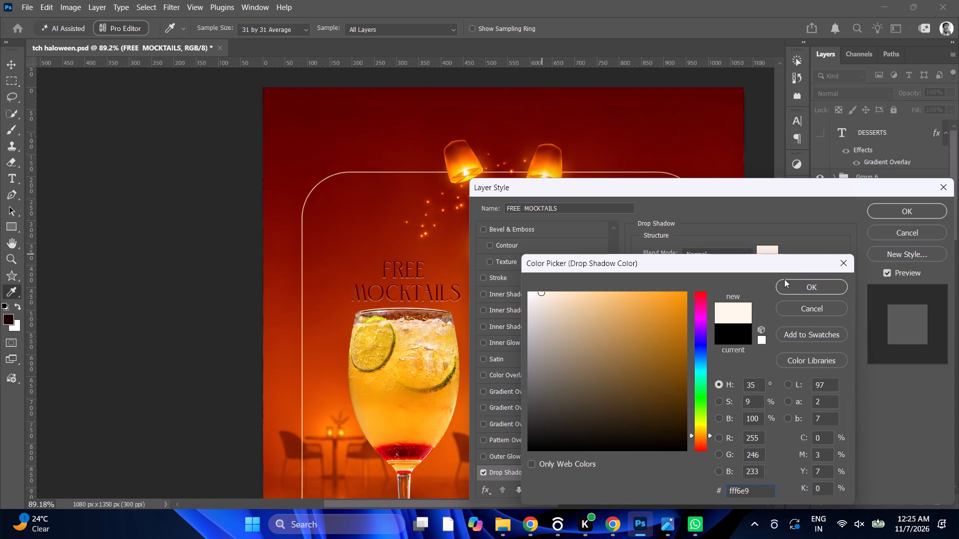
{"action": "left_click", "coordinate": [807, 285]}
{"action": "left_click", "coordinate": [917, 210]}
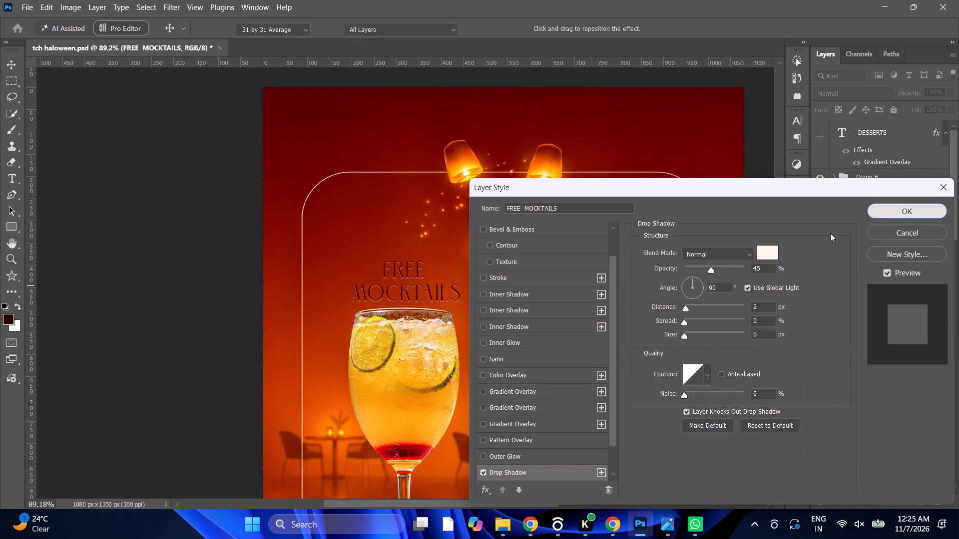
Examine the recoloured FREE MOCKTAILS text against the rest of the poster, both close up and at full view.
{"action": "scroll", "coordinate": [414, 286], "scroll_direction": "up", "scroll_amount": 9, "text": "alt"}
{"action": "scroll", "coordinate": [409, 268], "scroll_direction": "down", "scroll_amount": 5, "text": "alt"}
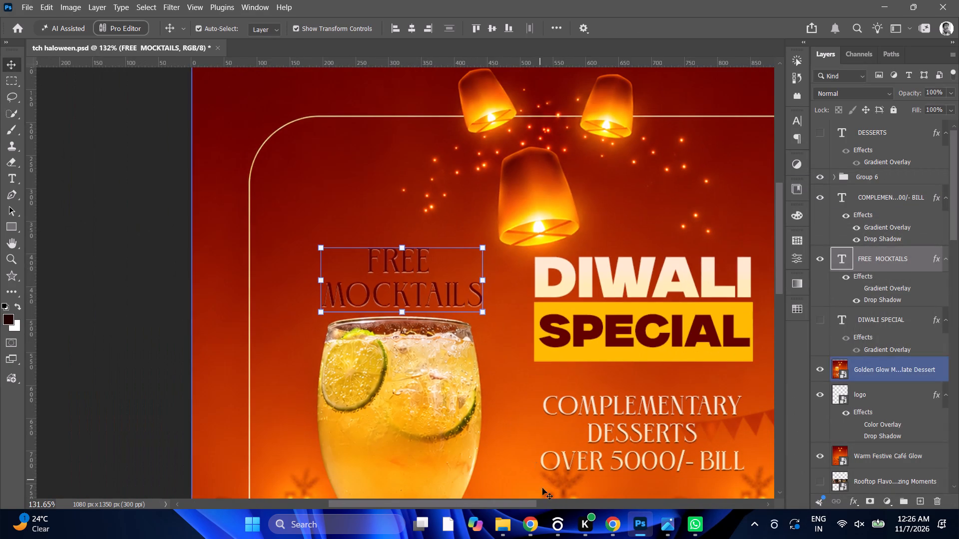
{"action": "left_click_drag", "start_coordinate": [531, 506], "coordinate": [599, 478]}
{"action": "scroll", "coordinate": [568, 419], "scroll_direction": "down", "scroll_amount": 13, "text": "alt"}
{"action": "scroll", "coordinate": [557, 391], "scroll_direction": "down", "scroll_amount": 5}
{"action": "scroll", "coordinate": [511, 312], "scroll_direction": "down", "scroll_amount": 4, "text": "alt"}
{"action": "scroll", "coordinate": [503, 312], "scroll_direction": "up", "scroll_amount": 2, "text": "alt"}
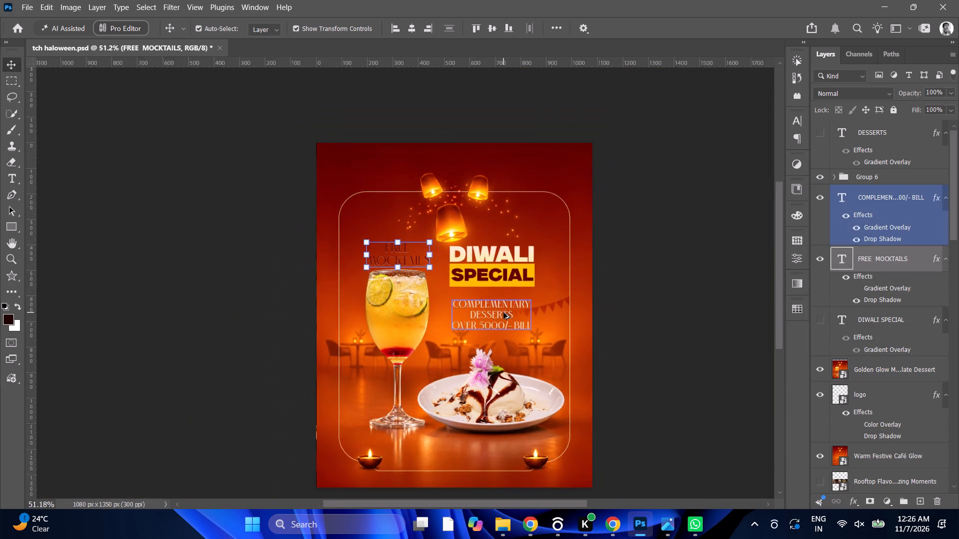
{"action": "scroll", "coordinate": [503, 312], "scroll_direction": "up", "scroll_amount": 3, "text": "alt"}
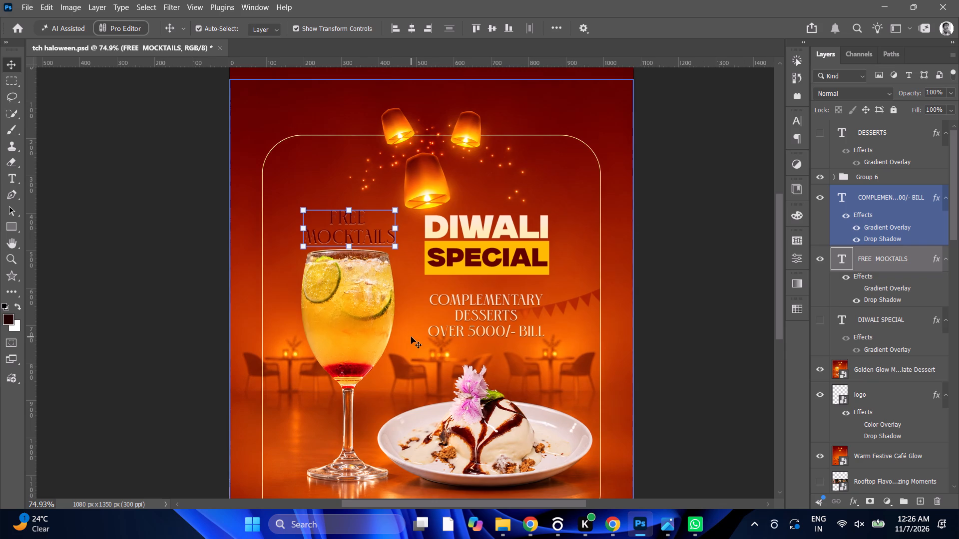
{"action": "scroll", "coordinate": [330, 317], "scroll_direction": "up", "scroll_amount": 4, "text": "alt"}
{"action": "right_click", "coordinate": [329, 315], "text": "alt"}
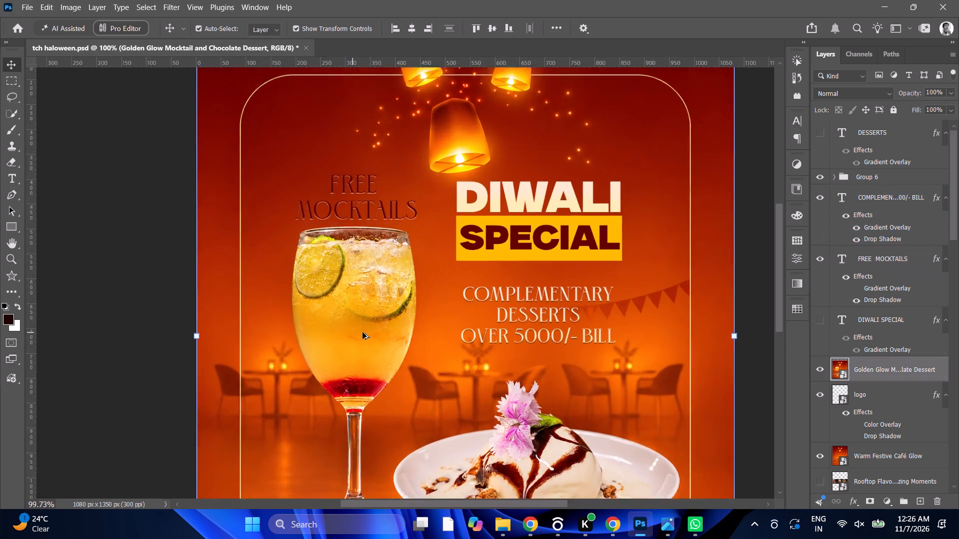
{"action": "scroll", "coordinate": [377, 329], "scroll_direction": "down", "scroll_amount": 12, "text": "alt"}
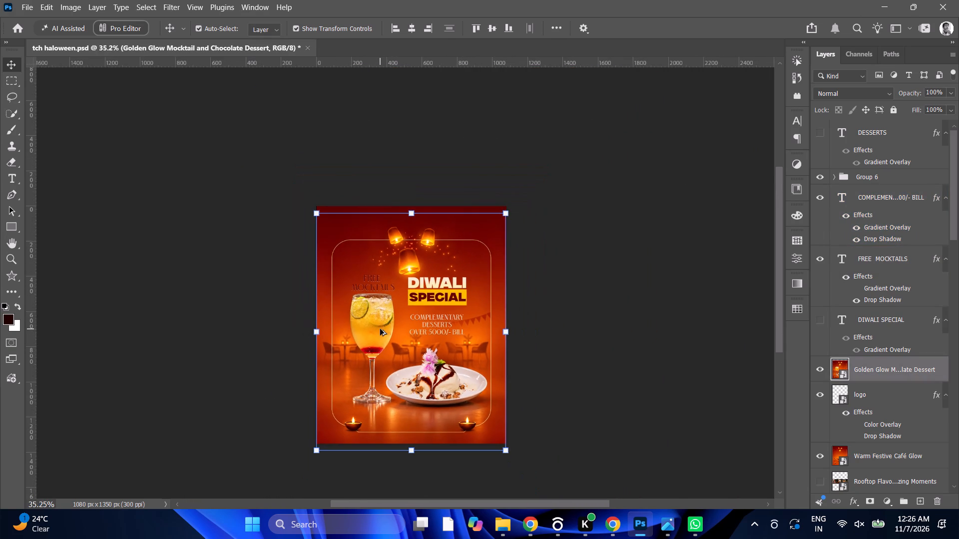
{"action": "scroll", "coordinate": [383, 327], "scroll_direction": "up", "scroll_amount": 4, "text": "alt"}
{"action": "scroll", "coordinate": [383, 327], "scroll_direction": "down", "scroll_amount": 4}
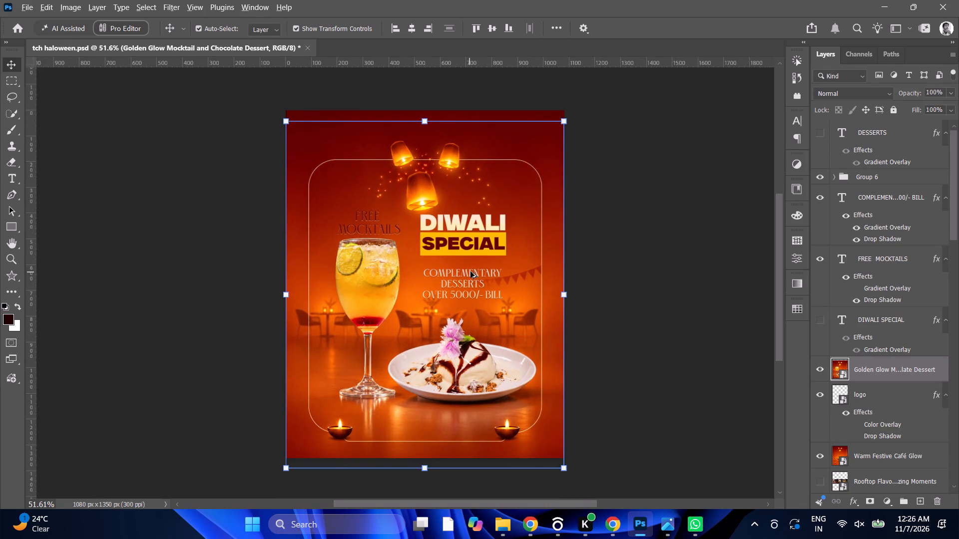
{"action": "scroll", "coordinate": [471, 271], "scroll_direction": "down", "scroll_amount": 3, "text": "alt"}
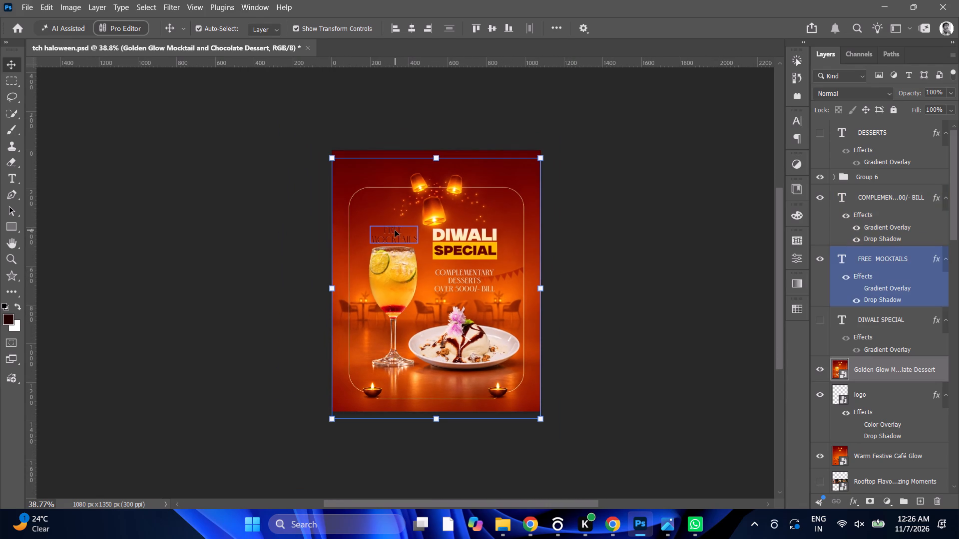
Change the font of the FREE MOCKTAILS text above the glass to Milker.
{"action": "left_click", "coordinate": [395, 230]}
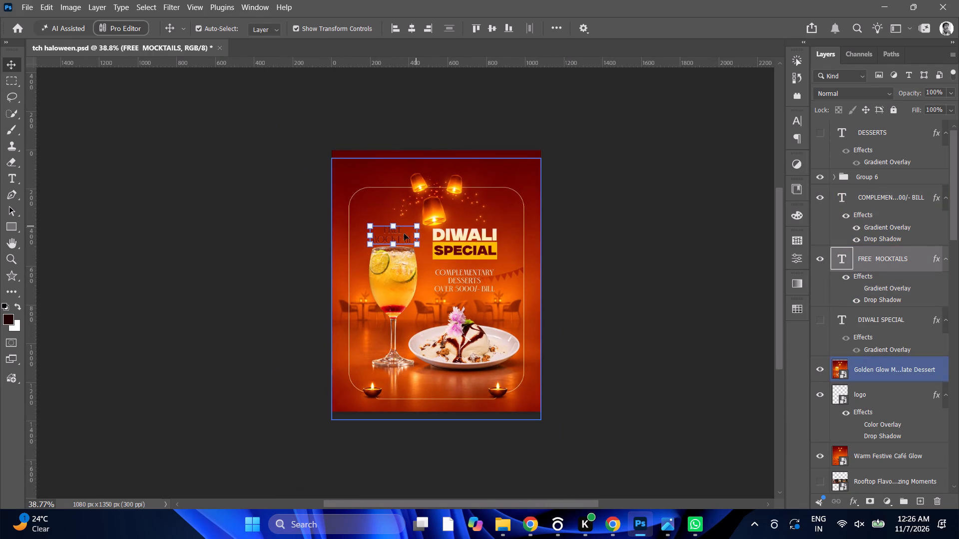
{"action": "triple_click", "coordinate": [387, 242]}
{"action": "left_click", "coordinate": [307, 23]}
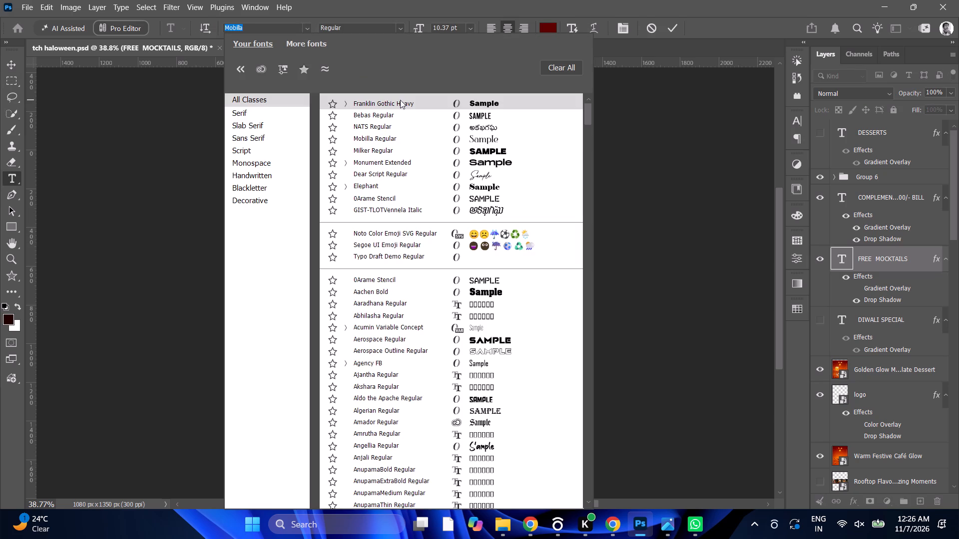
{"action": "left_click", "coordinate": [409, 153]}
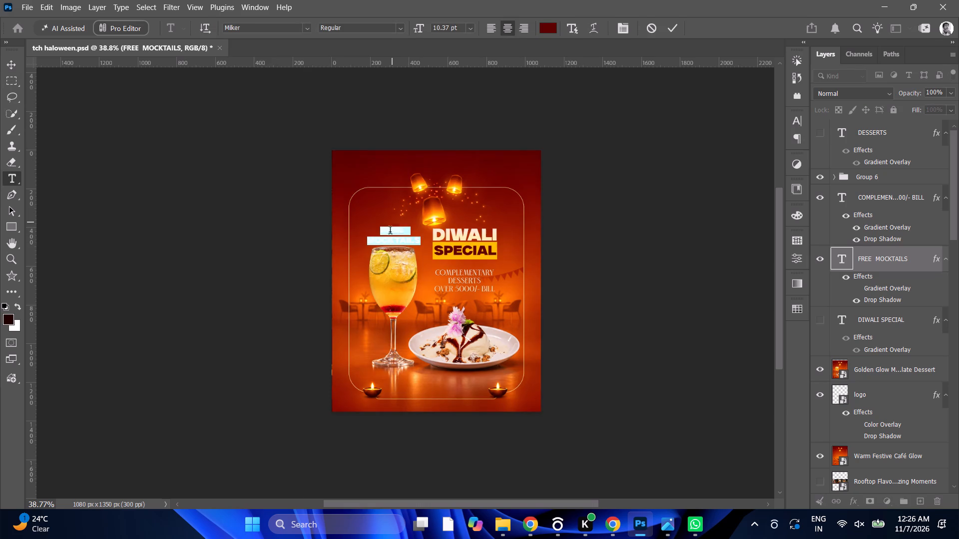
{"action": "left_click", "coordinate": [389, 237]}
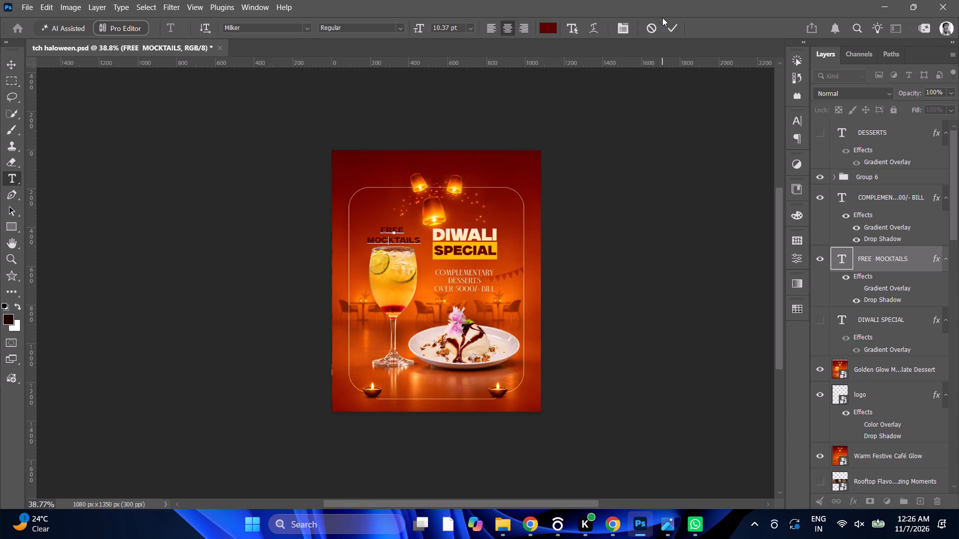
{"action": "left_click", "coordinate": [673, 32]}
Scale the FREE MOCKTAILS text to about 87% and move it up about 20 px, clear of the glass rim.
{"action": "scroll", "coordinate": [410, 248], "scroll_direction": "up", "scroll_amount": 4, "text": "alt"}
{"action": "left_click", "coordinate": [388, 211]}
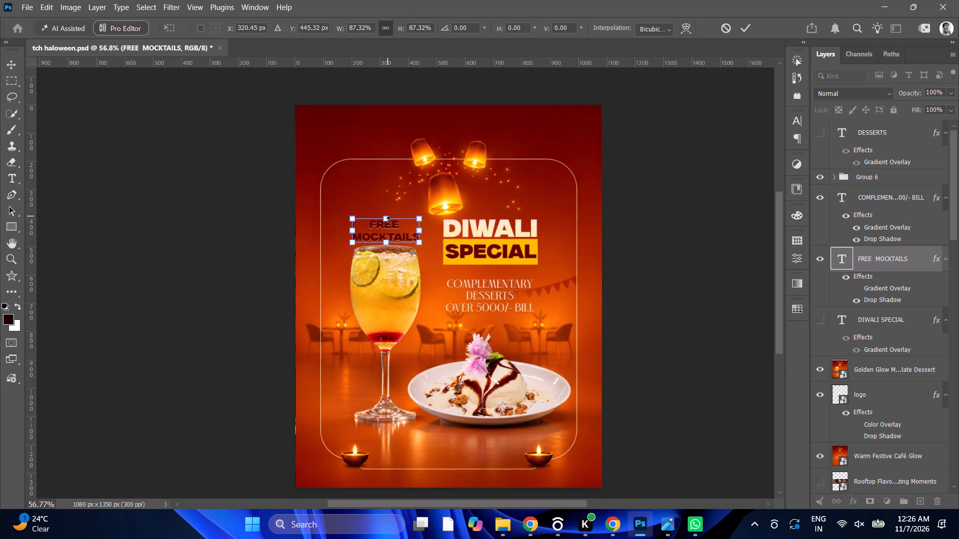
{"action": "left_click_drag", "start_coordinate": [392, 235], "coordinate": [392, 229]}
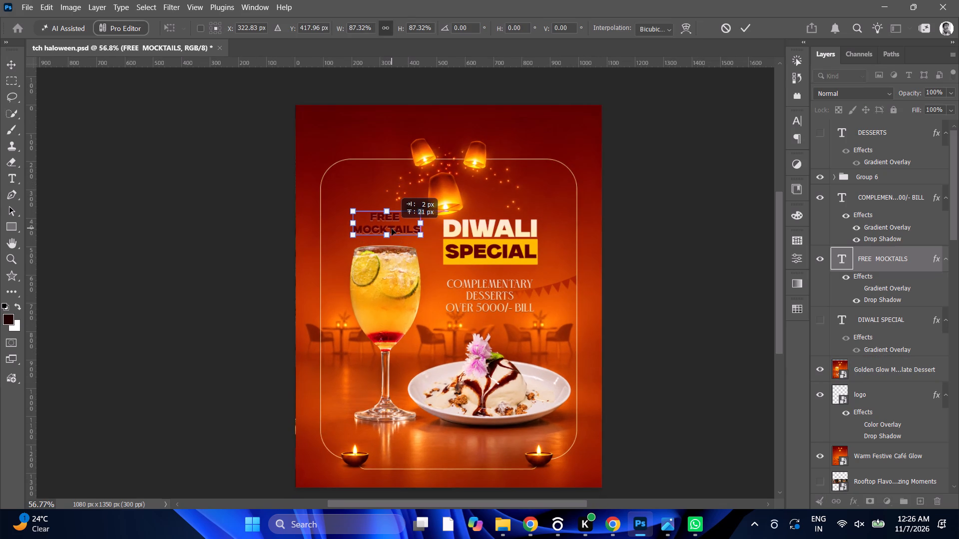
{"action": "left_click_drag", "start_coordinate": [392, 229], "coordinate": [392, 229]}
{"action": "triple_click", "coordinate": [392, 228]}
{"action": "triple_click", "coordinate": [392, 227]}
{"action": "triple_click", "coordinate": [392, 226]}
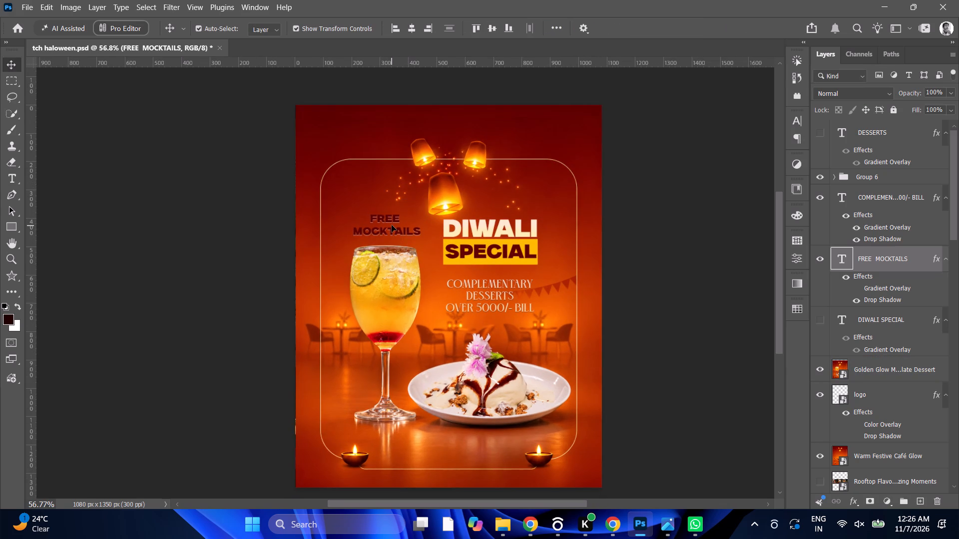
Recolour all of the FREE MOCKTAILS text white ffffff and show its Gradient Overlay effect.
{"action": "key", "text": "t"}
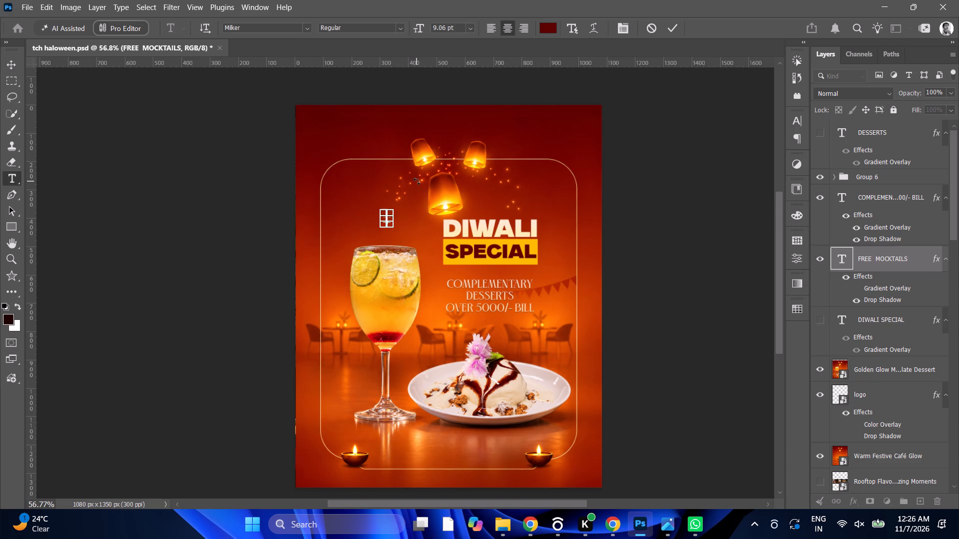
{"action": "key", "text": "ctrl+z"}
{"action": "left_click", "coordinate": [545, 27]}
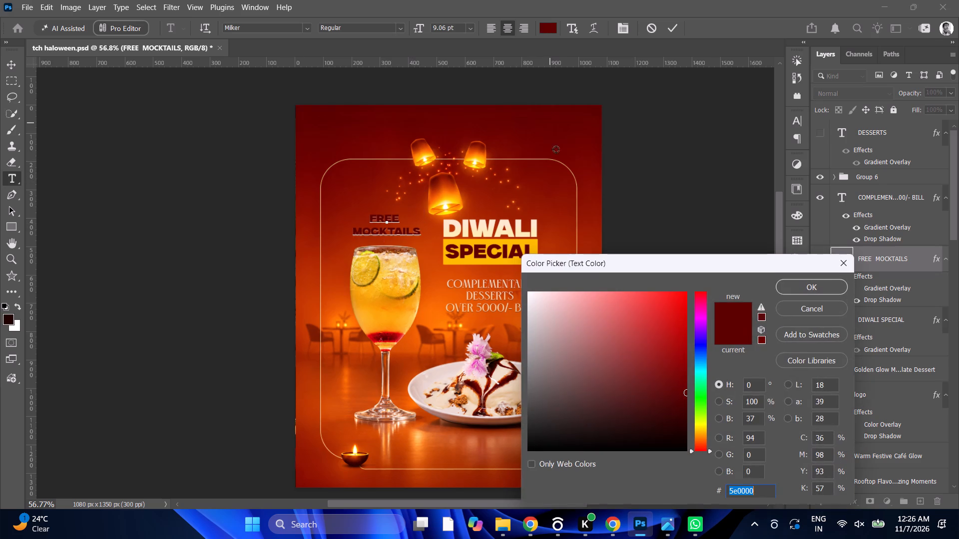
{"action": "left_click_drag", "start_coordinate": [557, 314], "coordinate": [520, 226]}
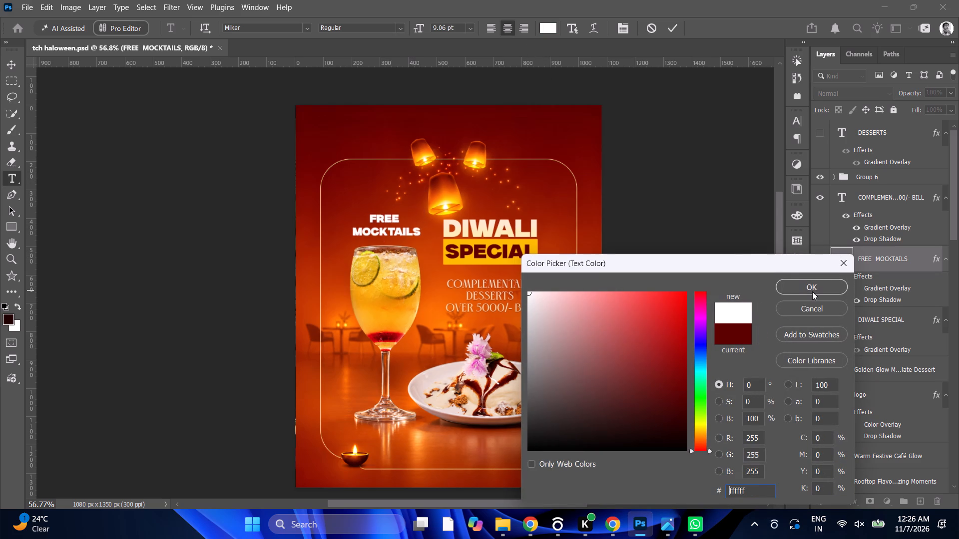
{"action": "left_click", "coordinate": [812, 291]}
{"action": "left_click", "coordinate": [858, 287]}
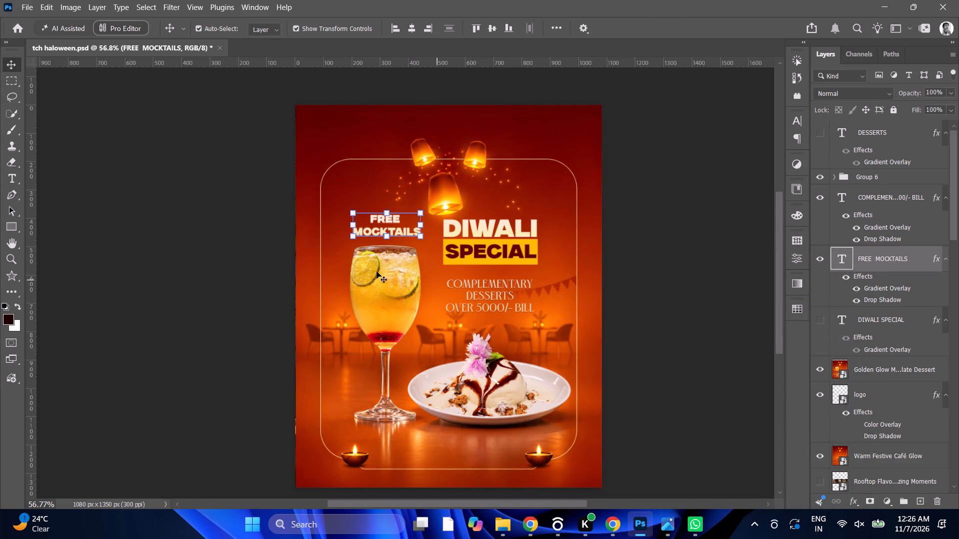
Reposition the FREE MOCKTAILS text slightly lower and centred over the cocktail glass.
{"action": "scroll", "coordinate": [375, 254], "scroll_direction": "up", "scroll_amount": 4, "text": "alt"}
{"action": "scroll", "coordinate": [434, 211], "scroll_direction": "up", "scroll_amount": 4, "text": "alt"}
{"action": "left_click_drag", "start_coordinate": [392, 212], "coordinate": [392, 213]}
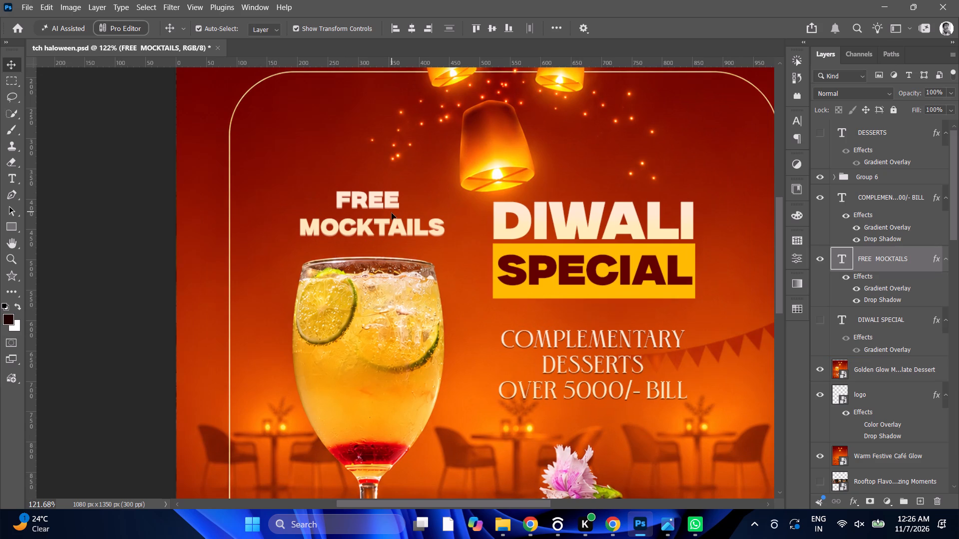
{"action": "left_click_drag", "start_coordinate": [392, 213], "coordinate": [382, 216]}
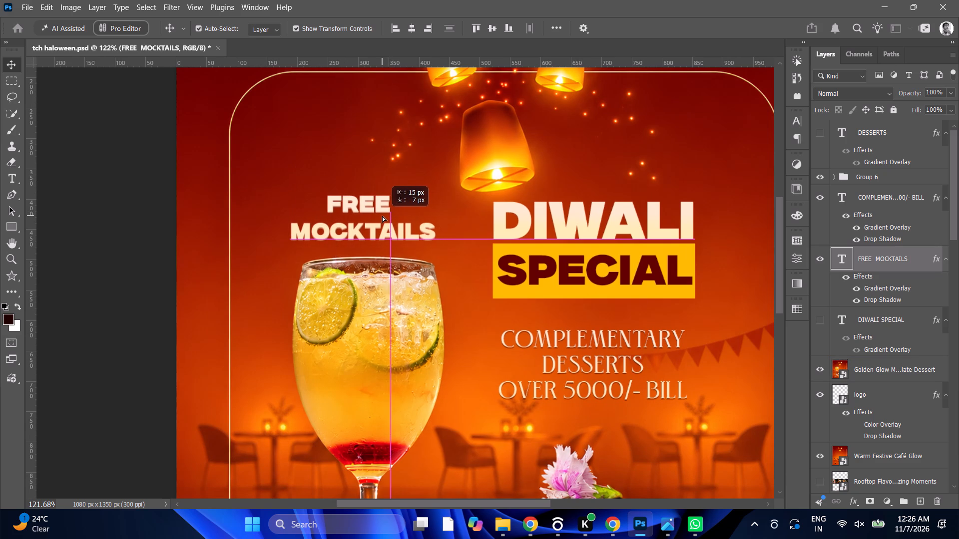
{"action": "left_click_drag", "start_coordinate": [382, 216], "coordinate": [385, 217]}
{"action": "scroll", "coordinate": [385, 217], "scroll_direction": "down", "scroll_amount": 11, "text": "alt"}
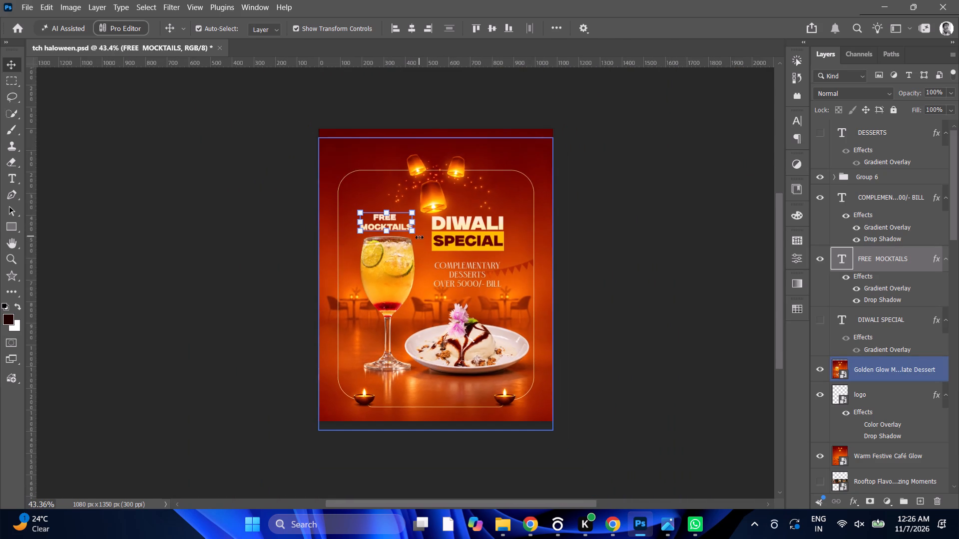
{"action": "scroll", "coordinate": [407, 238], "scroll_direction": "down", "scroll_amount": 2, "text": "alt"}
{"action": "scroll", "coordinate": [407, 238], "scroll_direction": "up", "scroll_amount": 5, "text": "alt"}
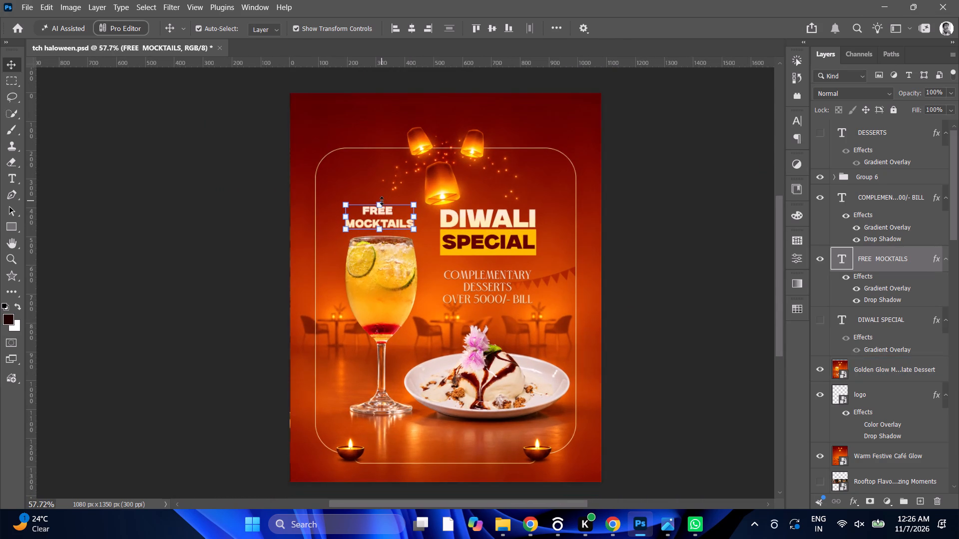
Scale the FREE MOCKTAILS text down to about 96%, keeping it just above the glass.
{"action": "left_click", "coordinate": [382, 201]}
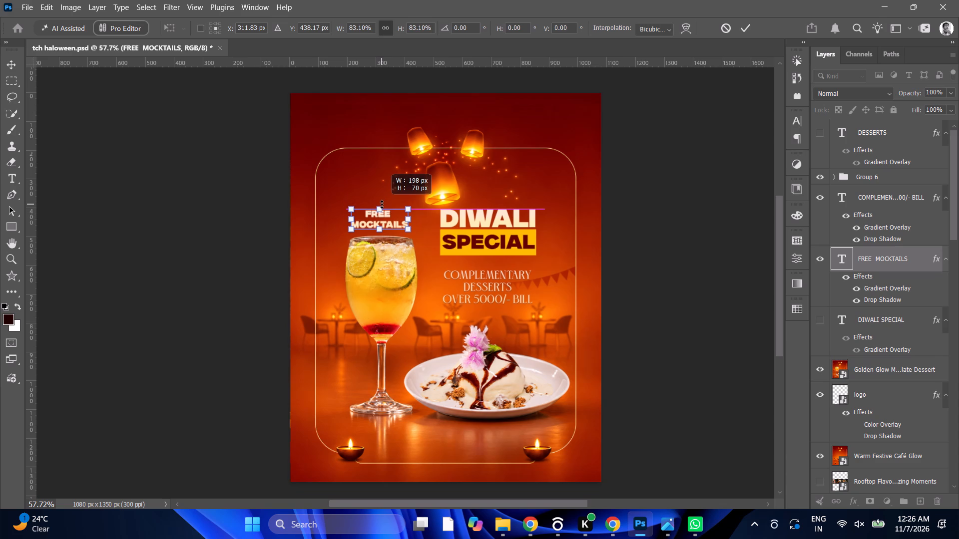
{"action": "left_click", "coordinate": [748, 21]}
{"action": "left_click", "coordinate": [418, 27]}
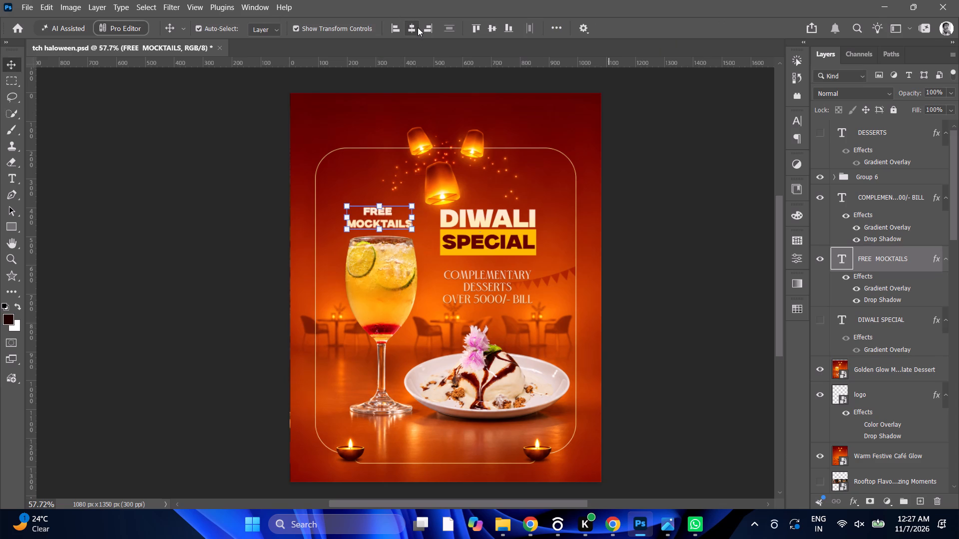
{"action": "key", "text": "ctrl+z"}
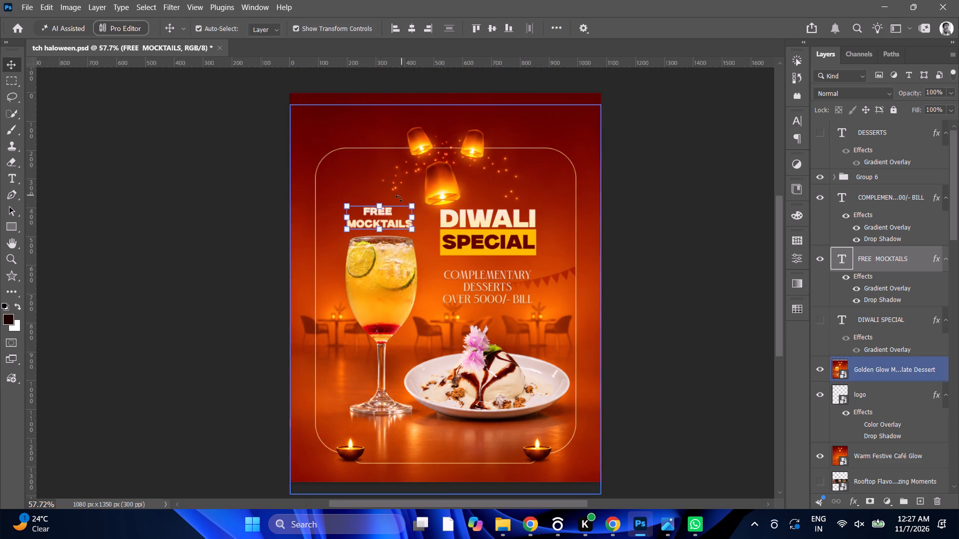
{"action": "left_click", "coordinate": [383, 221]}
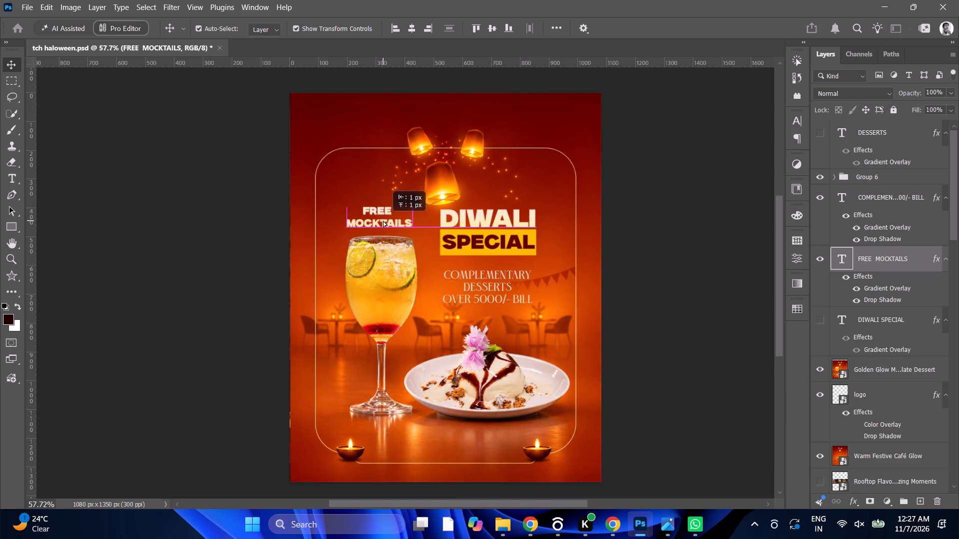
Cut the wording COMPLEMENTARY DESSERTS OVER 5000/- BILL out of its text layer and delete the emptied layer.
{"action": "triple_click", "coordinate": [508, 292]}
{"action": "key", "text": "ctrl+x"}
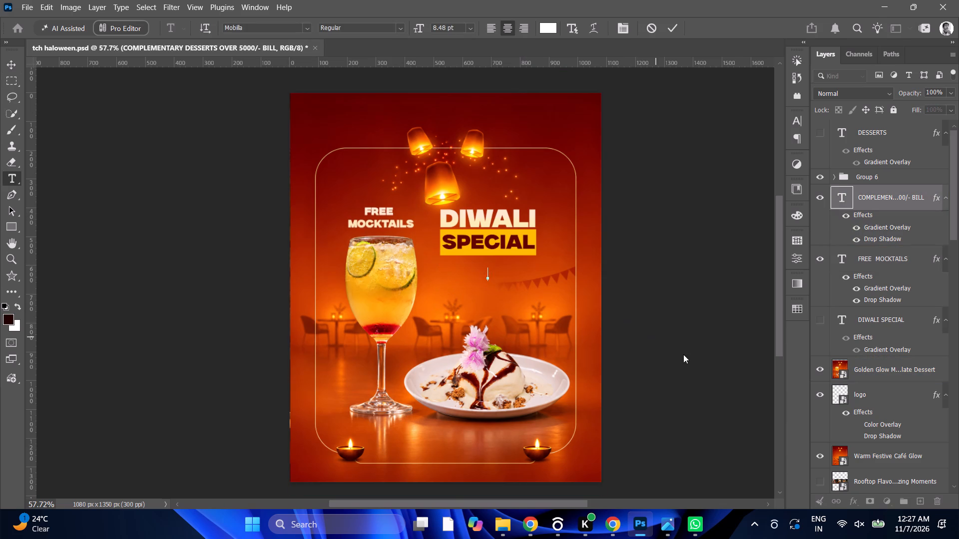
{"action": "left_click", "coordinate": [665, 25]}
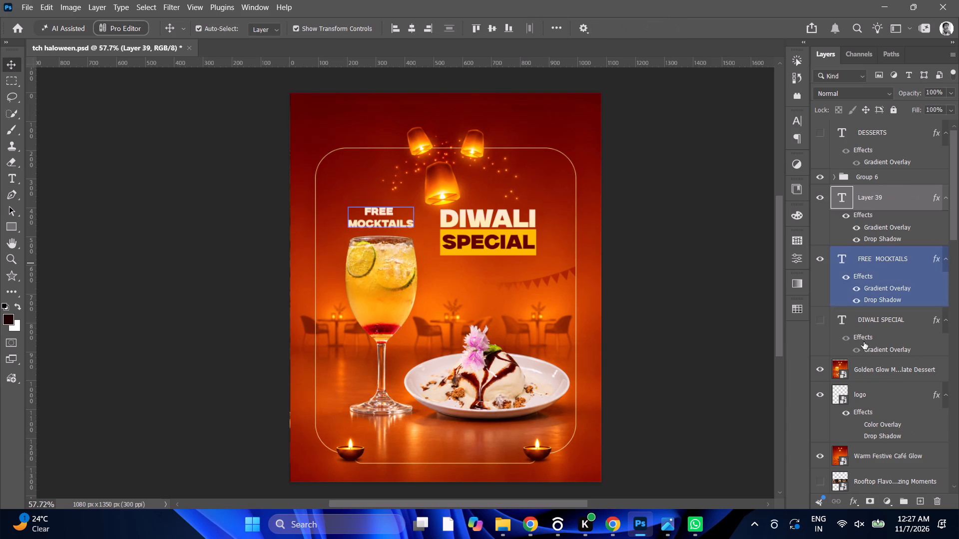
{"action": "left_click", "coordinate": [937, 498]}
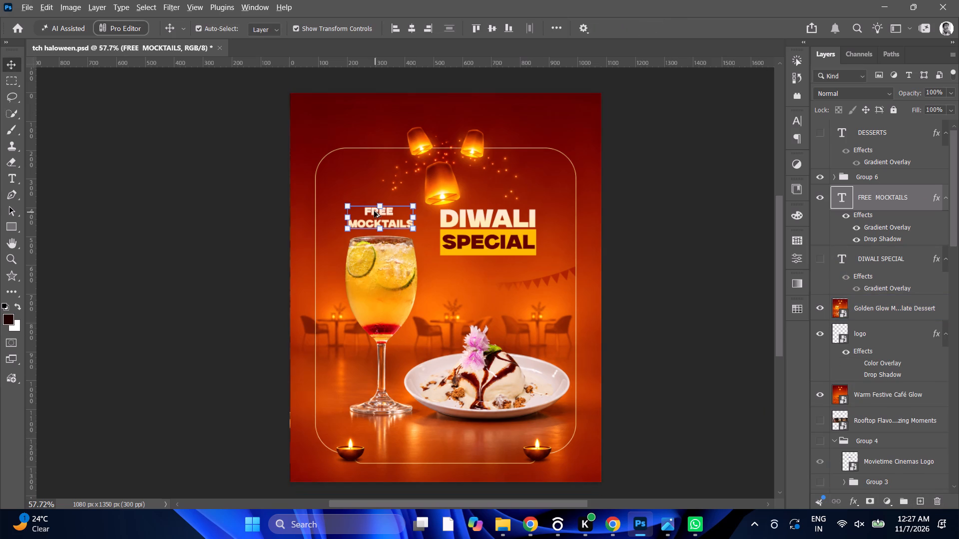
Duplicate the FREE MOCKTAILS text below the DIWALI SPECIAL heading and replace its wording with the cut COMPLEMENTARY DESSERTS OVER 5000/- BILL text.
{"action": "left_click_drag", "start_coordinate": [374, 211], "coordinate": [479, 292], "text": "alt"}
{"action": "triple_click", "coordinate": [483, 299]}
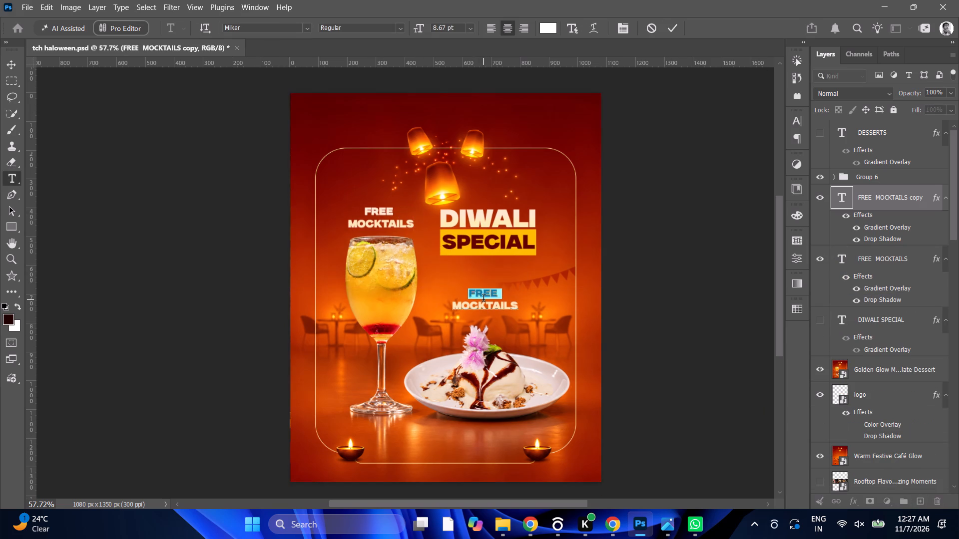
{"action": "key", "text": "ctrl+a"}
{"action": "key", "text": "ctrl+v"}
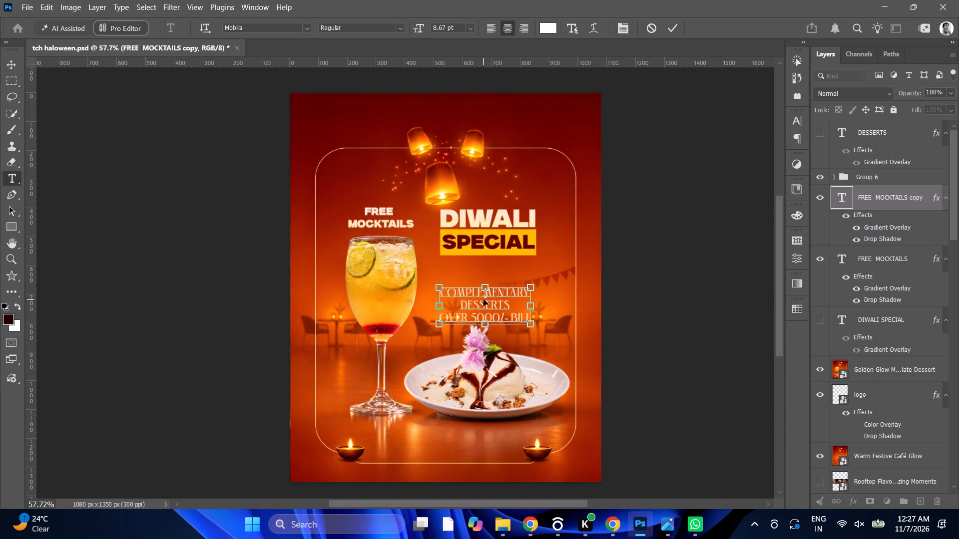
Change the font of all the COMPLEMENTARY DESSERTS OVER 5000/- BILL text to Milker.
{"action": "key", "text": "ctrl+a"}
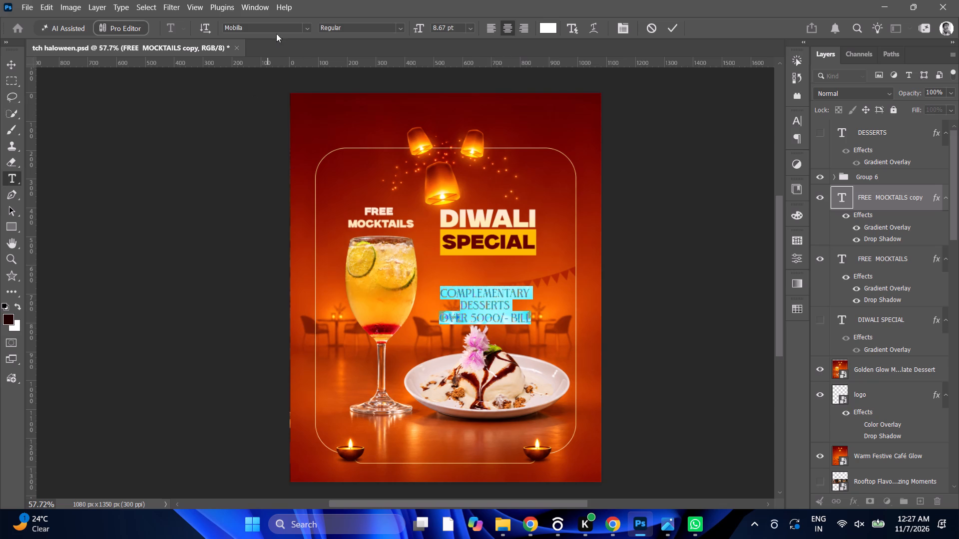
{"action": "left_click", "coordinate": [307, 28]}
{"action": "left_click", "coordinate": [401, 105]}
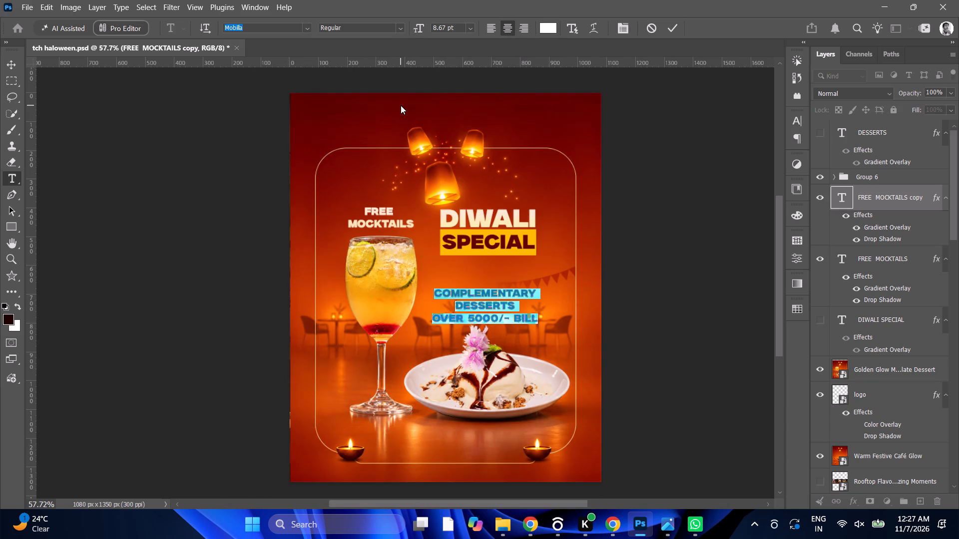
{"action": "left_click", "coordinate": [479, 298]}
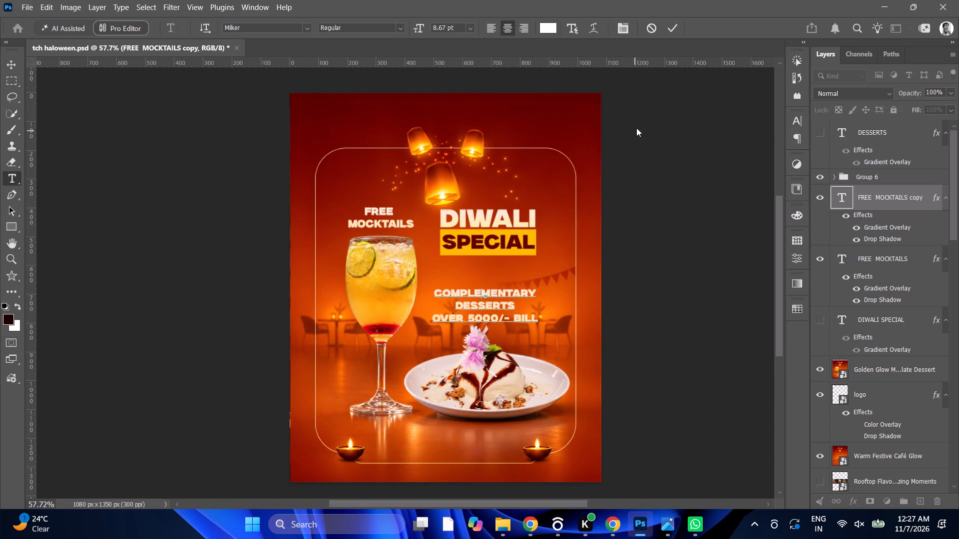
{"action": "left_click", "coordinate": [670, 25]}
Move the complementary desserts text up slightly, between the DIWALI SPECIAL heading and the dessert plate.
{"action": "left_click_drag", "start_coordinate": [509, 308], "coordinate": [508, 304]}
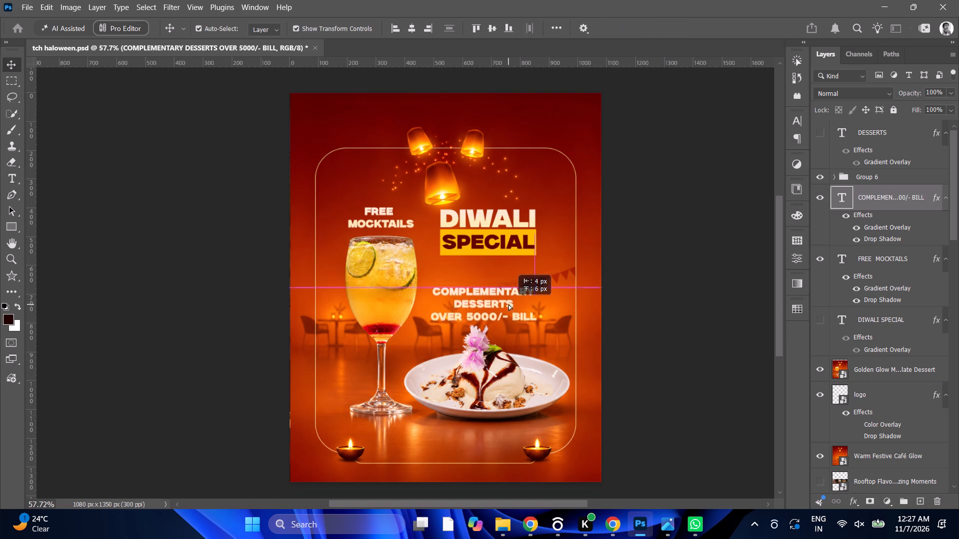
{"action": "left_click_drag", "start_coordinate": [508, 304], "coordinate": [508, 302]}
Join COMPLEMENTARY and DESSERTS onto one line with a space, leaving OVER 5000/- BILL on the second line.
{"action": "triple_click", "coordinate": [454, 296]}
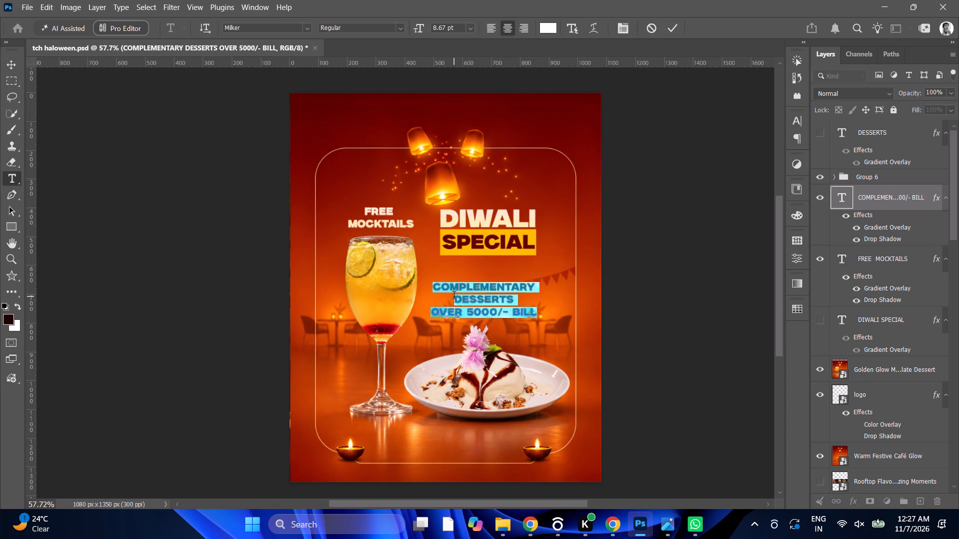
{"action": "left_click", "coordinate": [454, 296]}
{"action": "left_click", "coordinate": [454, 296]}
{"action": "key", "text": "BackSpace"}
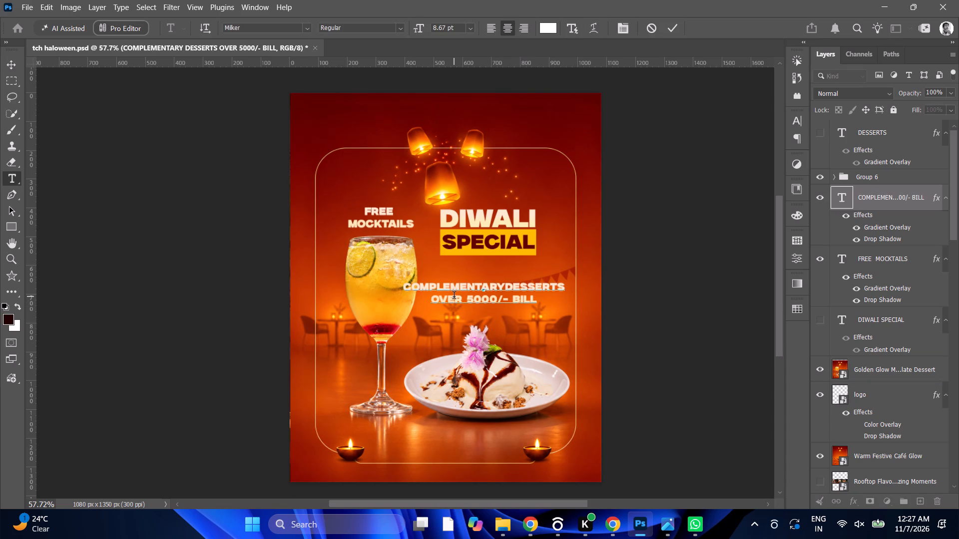
{"action": "key", "text": "space"}
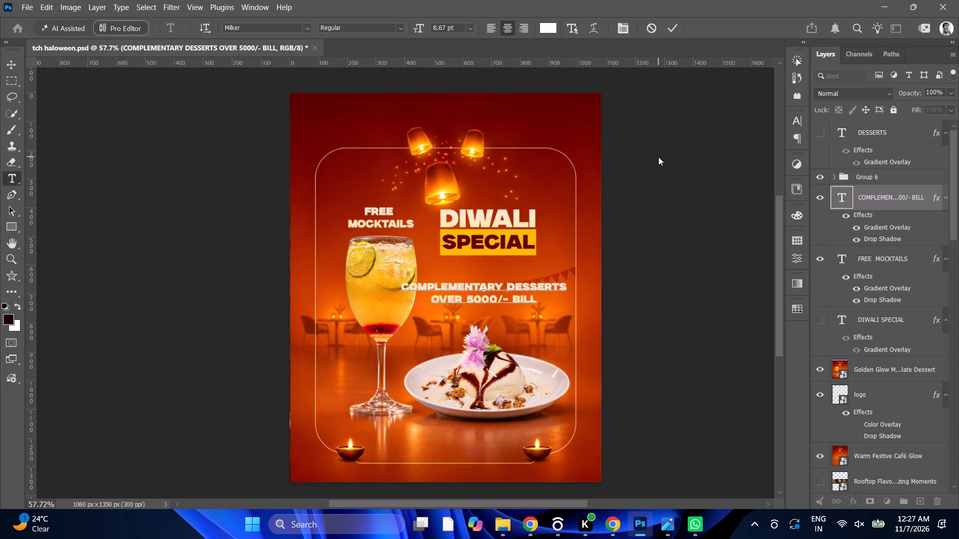
{"action": "left_click", "coordinate": [672, 27]}
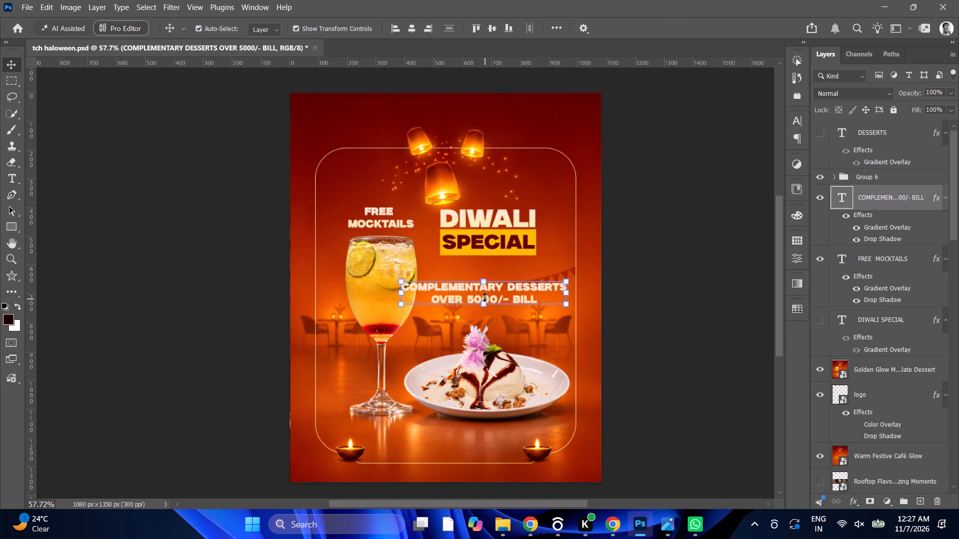
Scale the COMPLEMENTARY DESSERTS OVER 5000/- BILL text down to about 86% and position it just above the dessert, beside the glass.
{"action": "left_click_drag", "start_coordinate": [486, 276], "coordinate": [488, 281]}
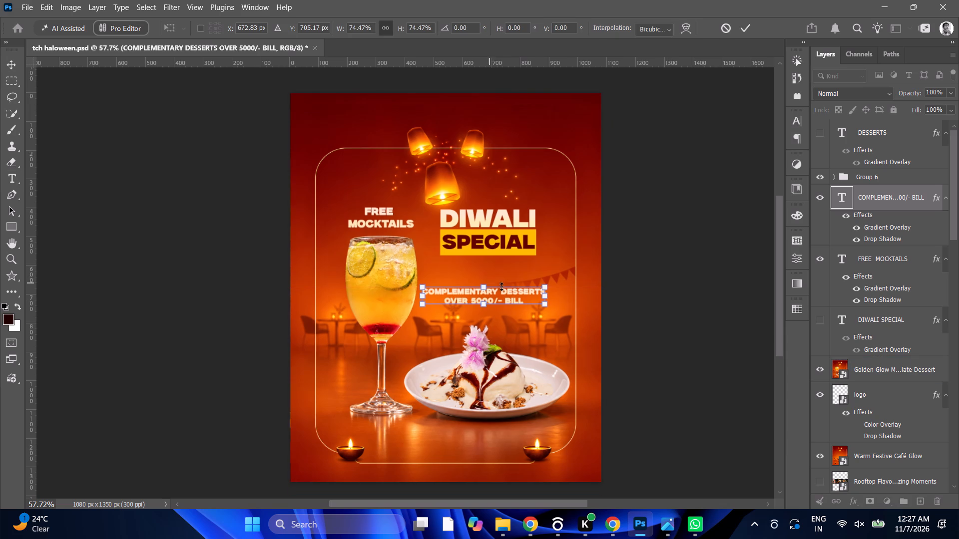
{"action": "left_click_drag", "start_coordinate": [516, 296], "coordinate": [532, 302]}
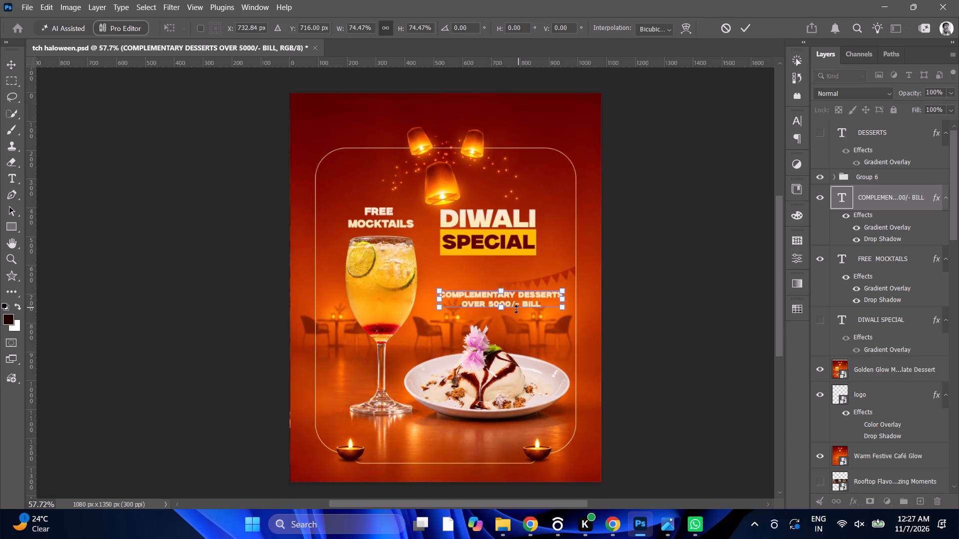
{"action": "left_click_drag", "start_coordinate": [438, 300], "coordinate": [433, 300]}
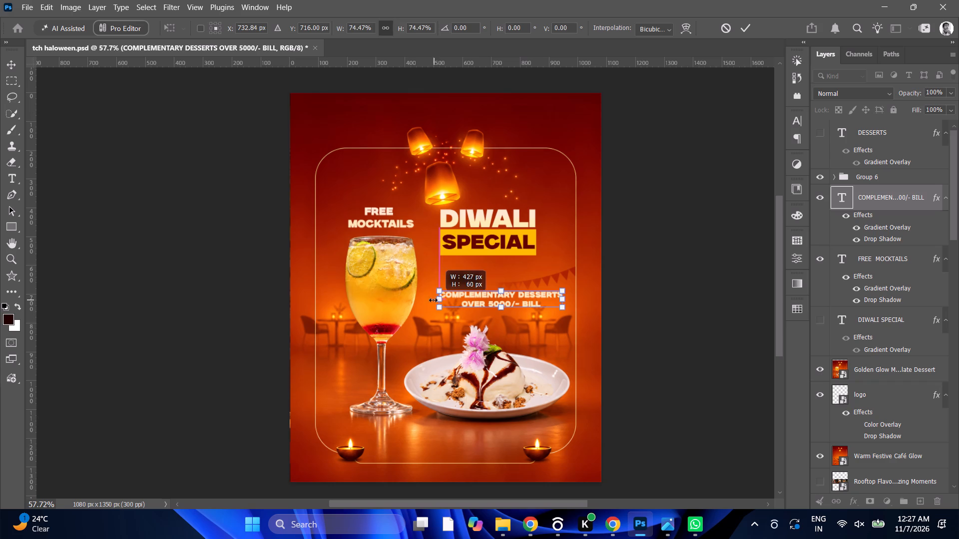
{"action": "left_click_drag", "start_coordinate": [433, 300], "coordinate": [425, 300]}
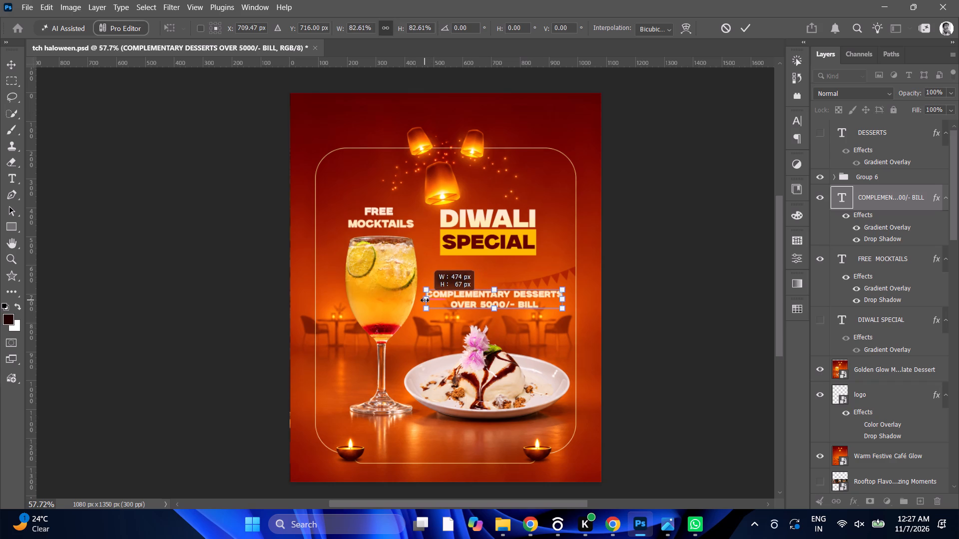
{"action": "left_click_drag", "start_coordinate": [425, 300], "coordinate": [422, 301]}
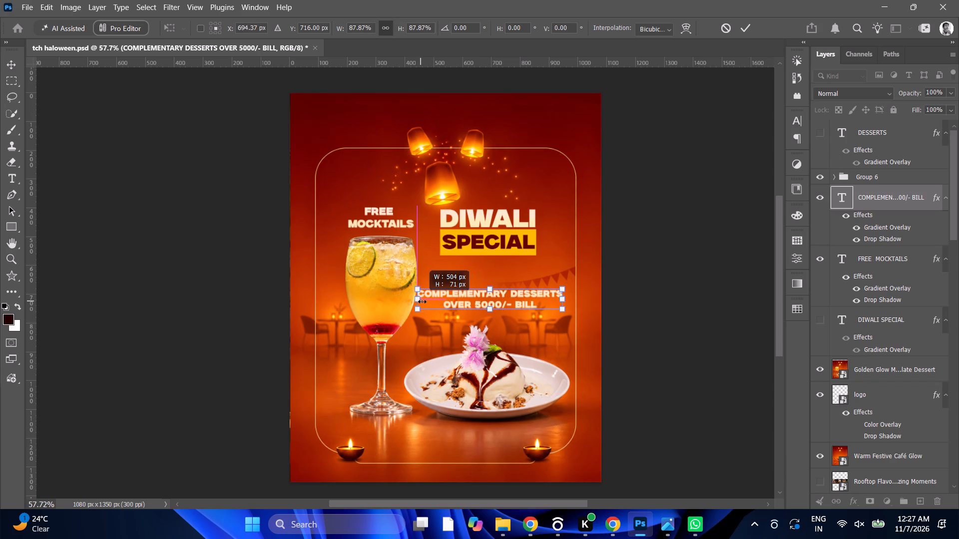
{"action": "left_click_drag", "start_coordinate": [422, 301], "coordinate": [423, 301]}
{"action": "left_click_drag", "start_coordinate": [520, 302], "coordinate": [518, 311]}
{"action": "scroll", "coordinate": [514, 303], "scroll_direction": "up", "scroll_amount": 5, "text": "alt"}
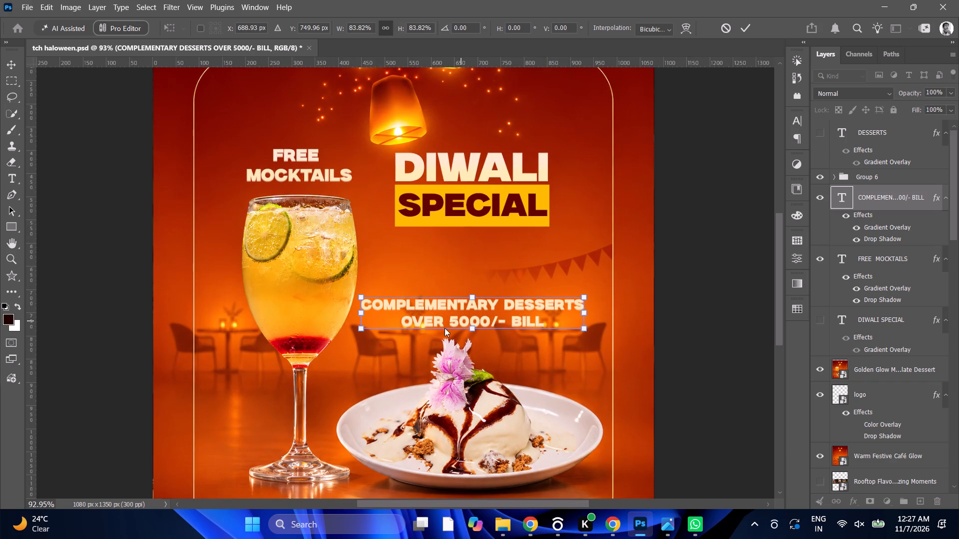
{"action": "left_click_drag", "start_coordinate": [360, 327], "coordinate": [360, 334]}
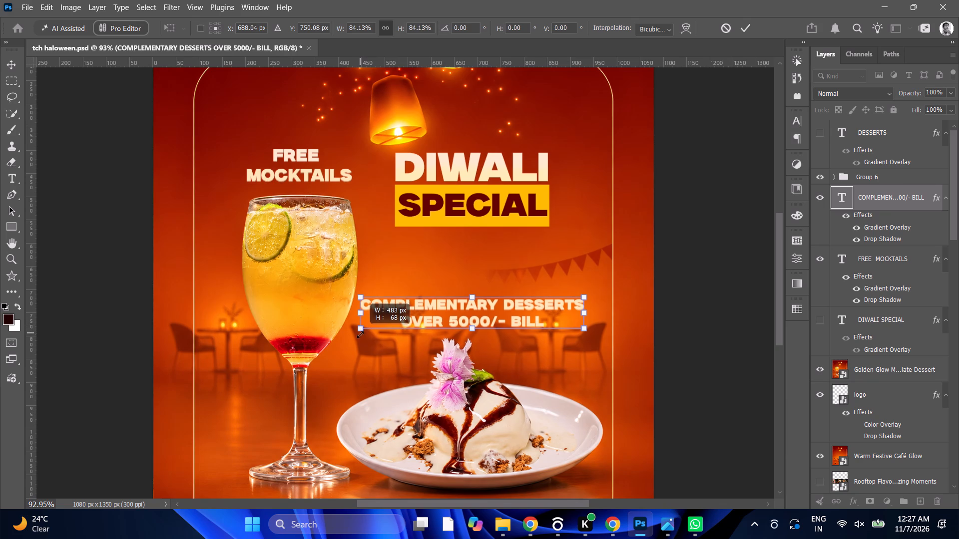
{"action": "left_click_drag", "start_coordinate": [360, 334], "coordinate": [358, 348]}
{"action": "left_click", "coordinate": [747, 31]}
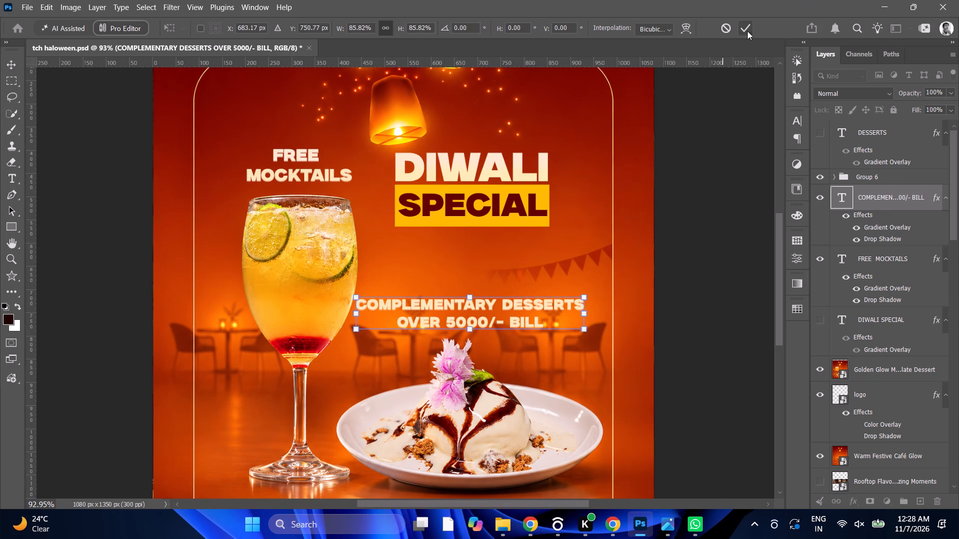
Change the complementary desserts text's drop shadow colour to dark maroon #320000 and adjust the shadow's opacity.
{"action": "scroll", "coordinate": [418, 257], "scroll_direction": "up", "scroll_amount": 4, "text": "alt"}
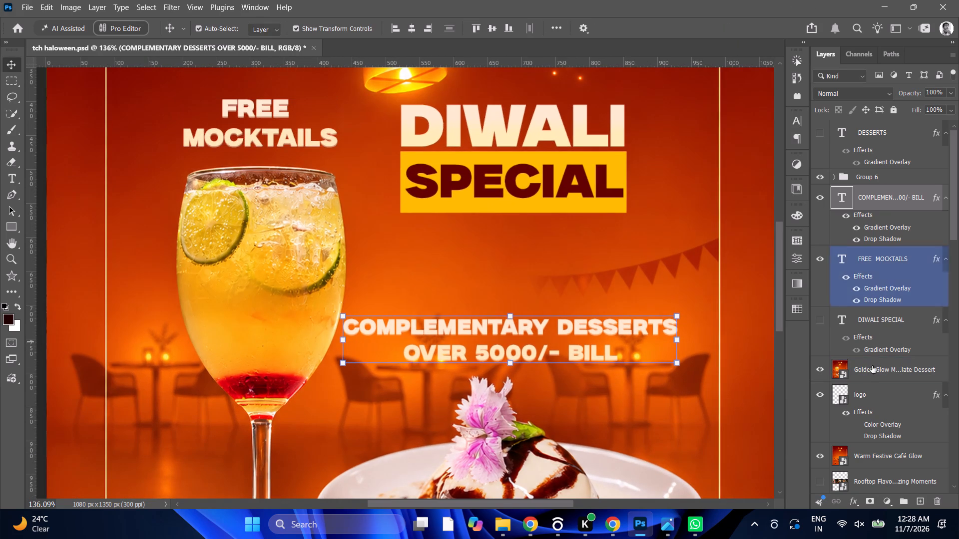
{"action": "left_click", "coordinate": [858, 241]}
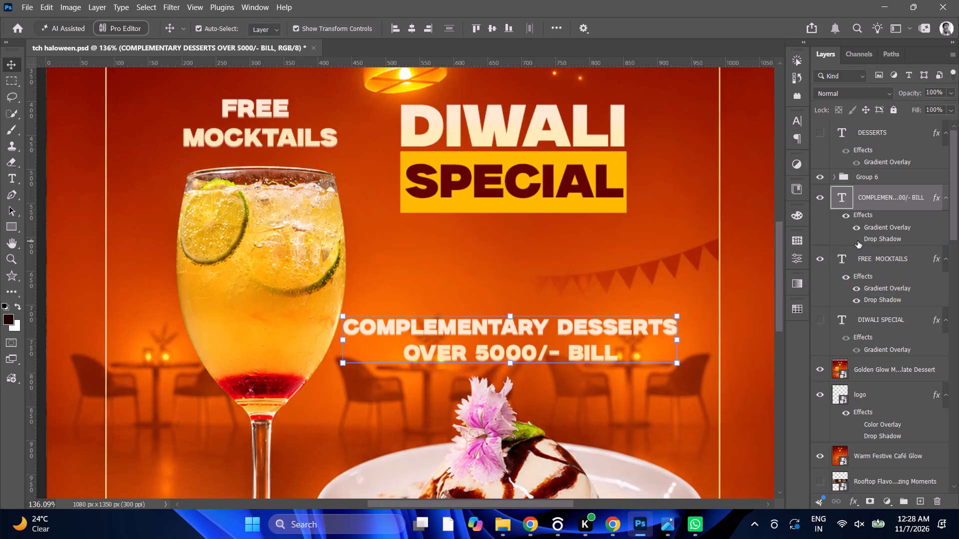
{"action": "left_click", "coordinate": [858, 240]}
{"action": "double_click", "coordinate": [874, 238]}
{"action": "left_click", "coordinate": [763, 246]}
{"action": "left_click_drag", "start_coordinate": [649, 340], "coordinate": [776, 424]}
{"action": "left_click_drag", "start_coordinate": [703, 437], "coordinate": [704, 446]}
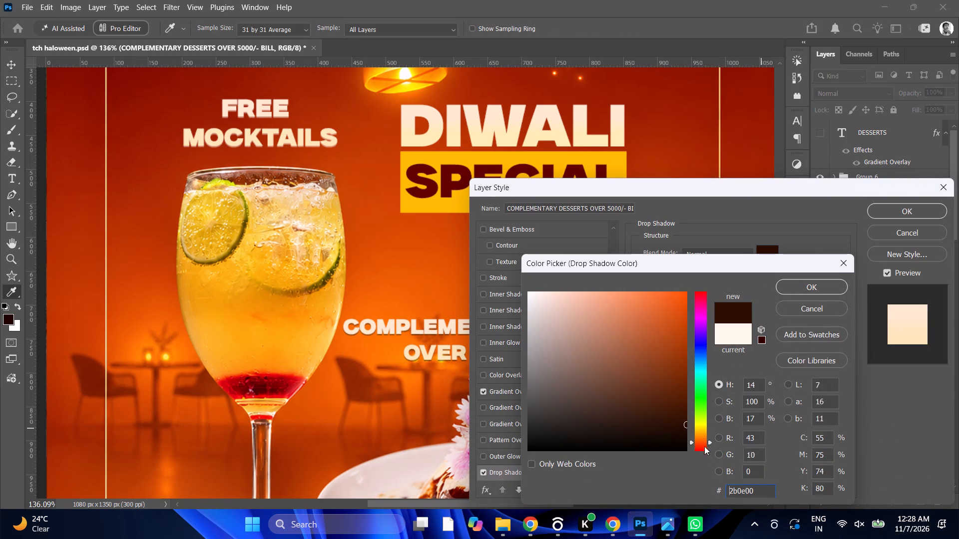
{"action": "left_click_drag", "start_coordinate": [704, 446], "coordinate": [708, 457]}
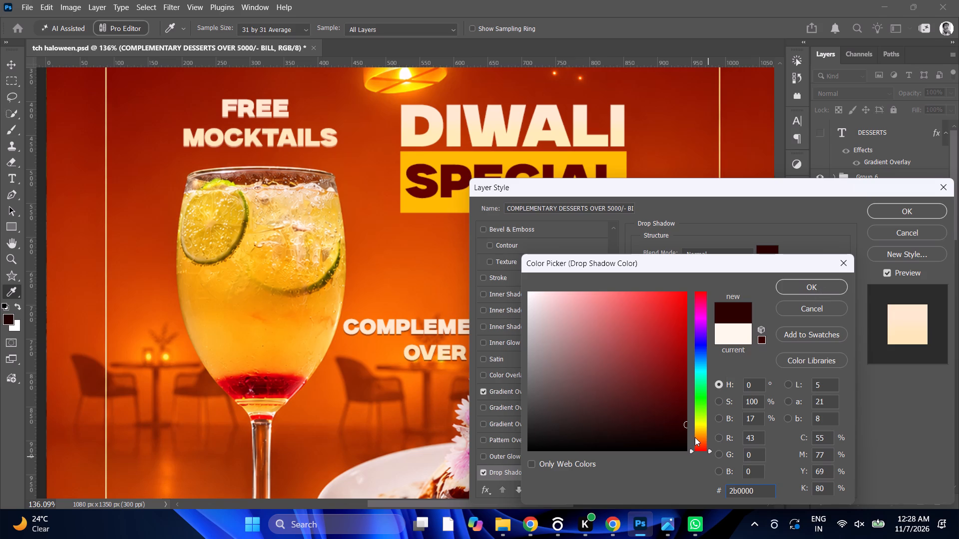
{"action": "left_click_drag", "start_coordinate": [699, 436], "coordinate": [704, 459]}
{"action": "left_click_drag", "start_coordinate": [682, 419], "coordinate": [698, 420]}
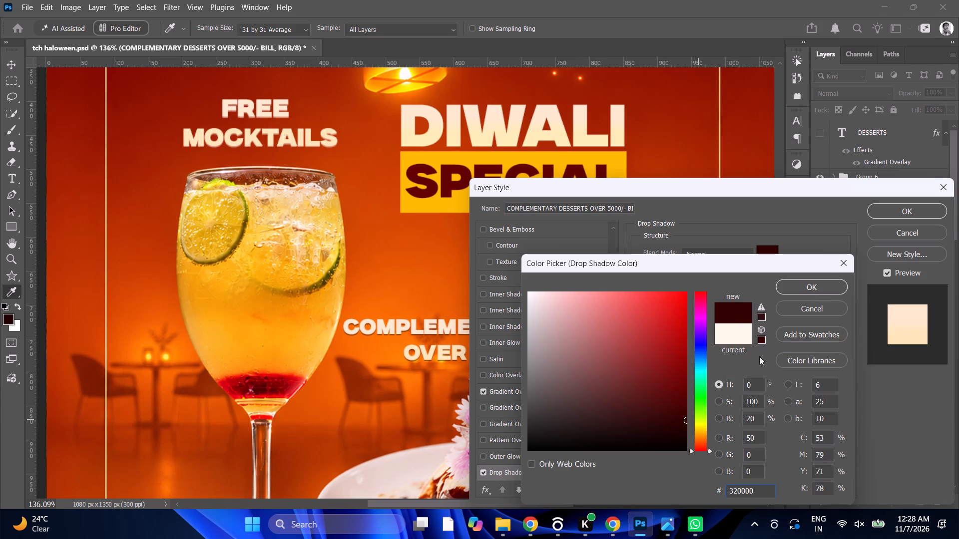
{"action": "left_click", "coordinate": [820, 277]}
{"action": "left_click", "coordinate": [816, 286]}
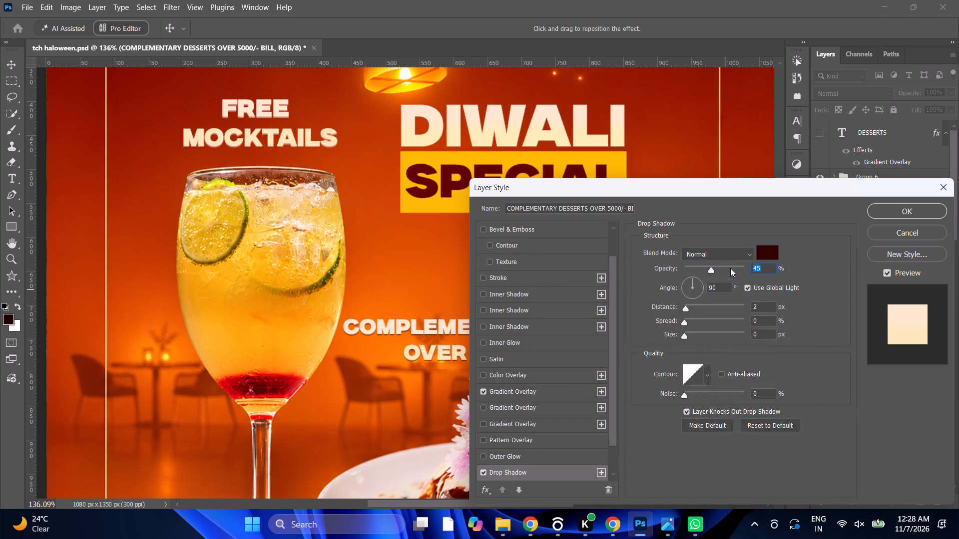
{"action": "left_click", "coordinate": [730, 267]}
{"action": "left_click", "coordinate": [716, 267]}
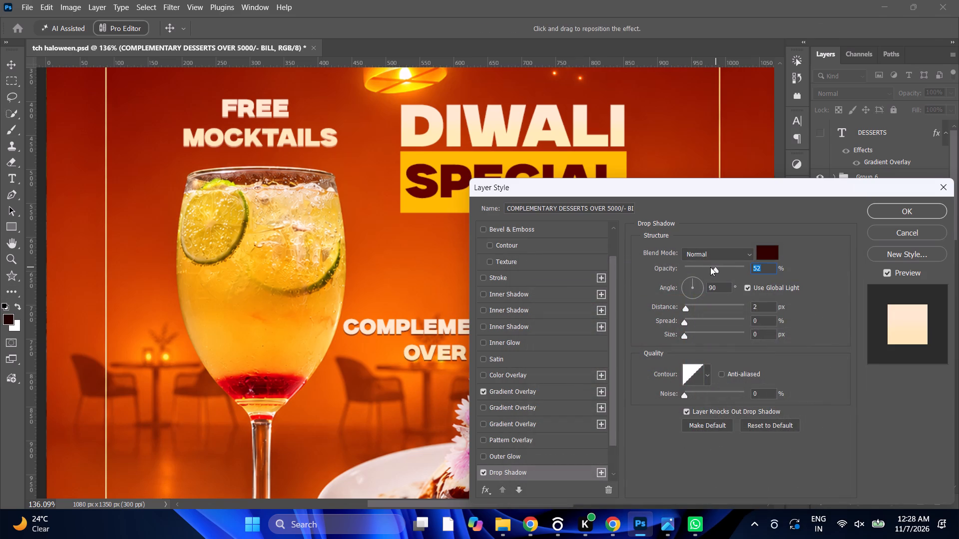
{"action": "left_click", "coordinate": [710, 267]}
{"action": "left_click", "coordinate": [884, 213]}
Examine the complementary desserts text and its shadow against the whole poster, both close up and at full view.
{"action": "scroll", "coordinate": [701, 254], "scroll_direction": "down", "scroll_amount": 4, "text": "alt"}
{"action": "scroll", "coordinate": [466, 251], "scroll_direction": "down", "scroll_amount": 7, "text": "alt"}
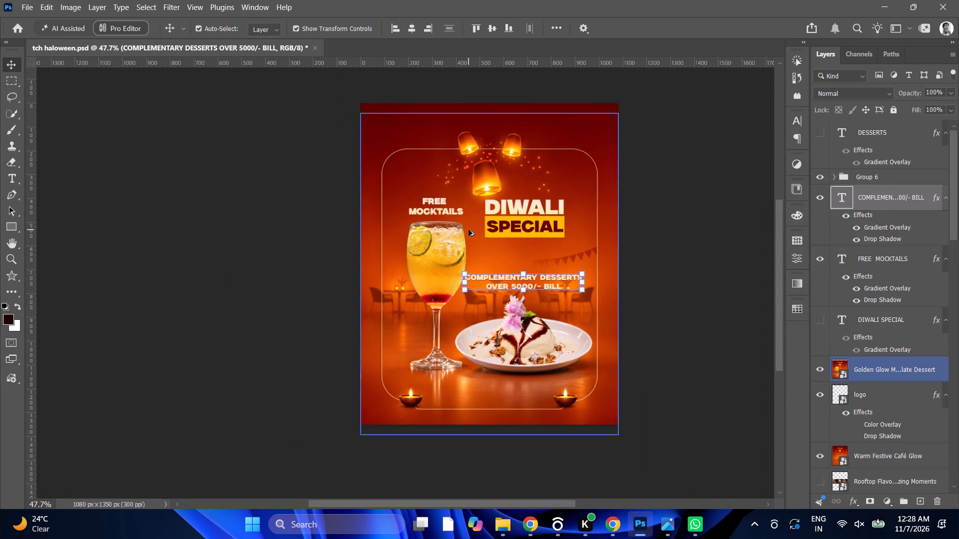
{"action": "scroll", "coordinate": [470, 226], "scroll_direction": "down", "scroll_amount": 4}
{"action": "scroll", "coordinate": [492, 218], "scroll_direction": "up", "scroll_amount": 9, "text": "alt"}
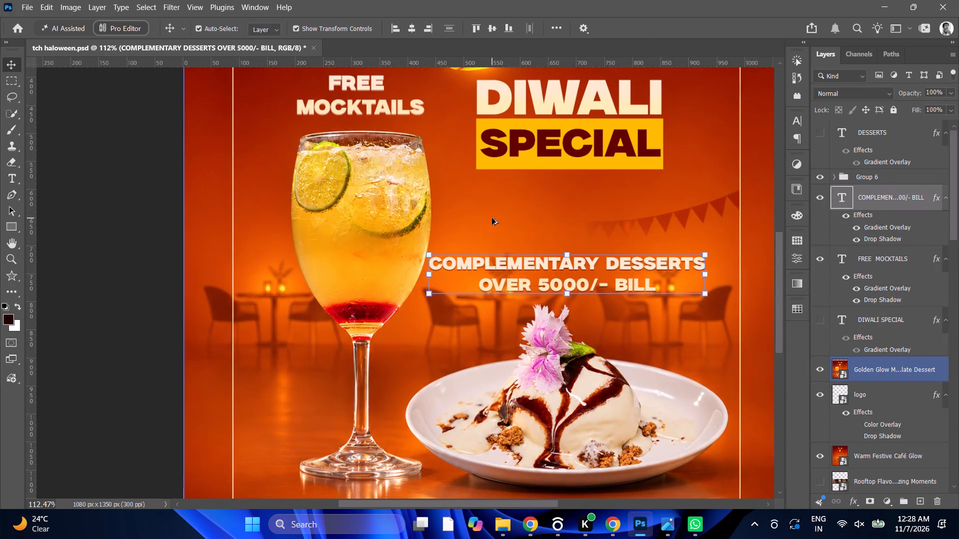
{"action": "scroll", "coordinate": [481, 221], "scroll_direction": "down", "scroll_amount": 7, "text": "alt"}
{"action": "scroll", "coordinate": [539, 208], "scroll_direction": "up", "scroll_amount": 6}
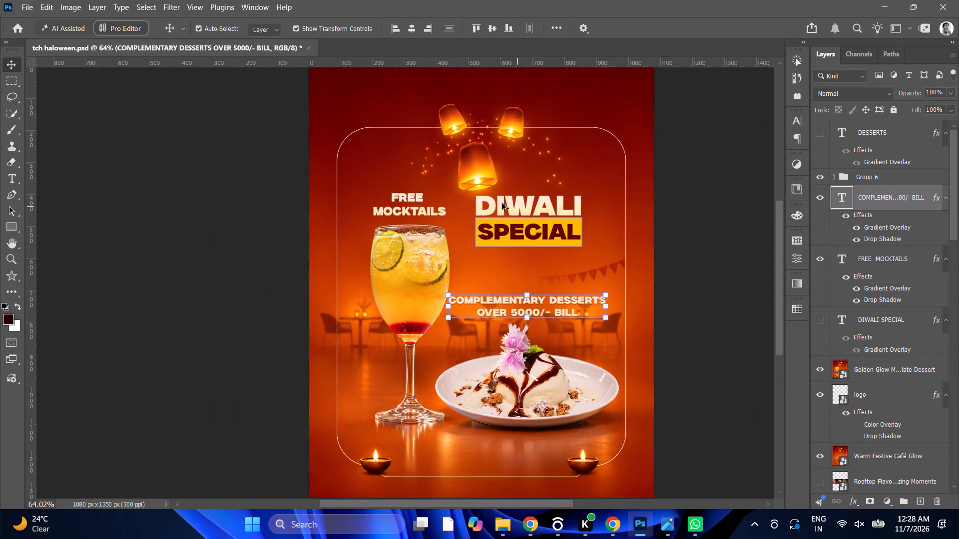
{"action": "scroll", "coordinate": [502, 203], "scroll_direction": "up", "scroll_amount": 1}
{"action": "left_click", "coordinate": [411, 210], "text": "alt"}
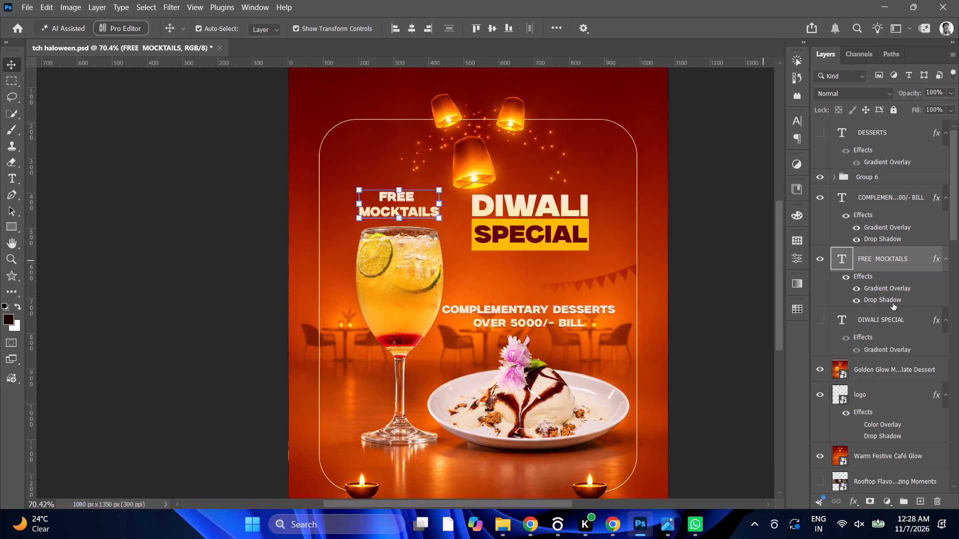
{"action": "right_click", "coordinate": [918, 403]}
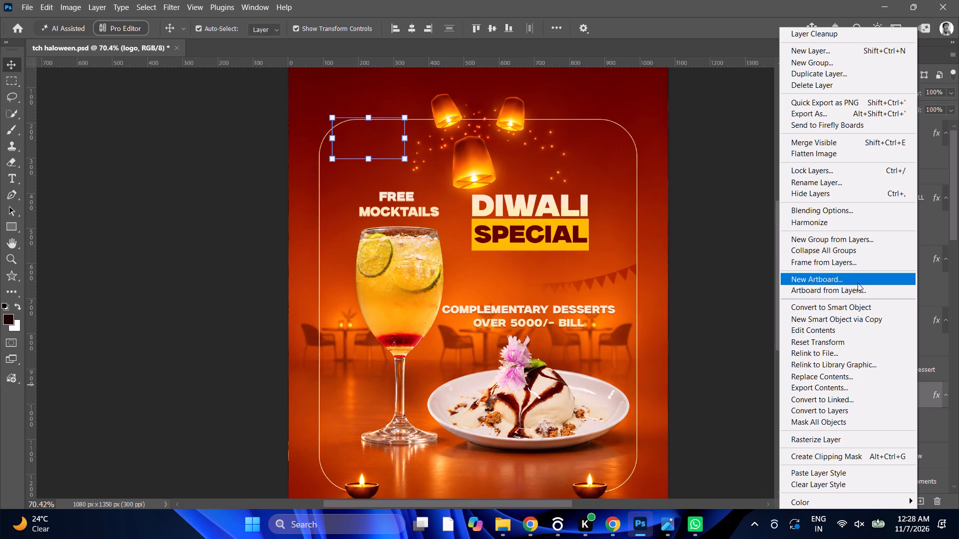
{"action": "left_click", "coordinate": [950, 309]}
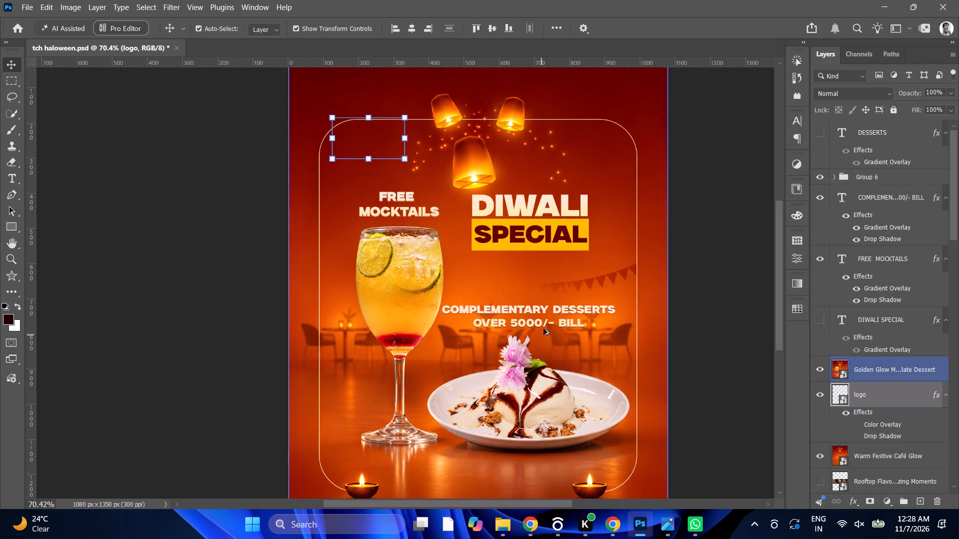
Copy the layer style of the complementary desserts text and paste it onto the FREE MOCKTAILS text.
{"action": "left_click", "coordinate": [551, 315], "text": "alt"}
{"action": "right_click", "coordinate": [888, 191]}
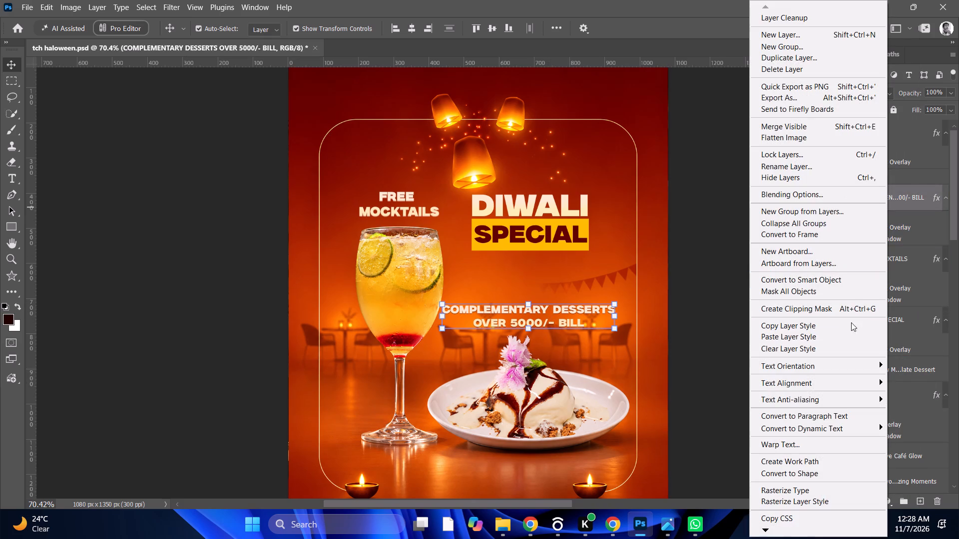
{"action": "left_click", "coordinate": [834, 321]}
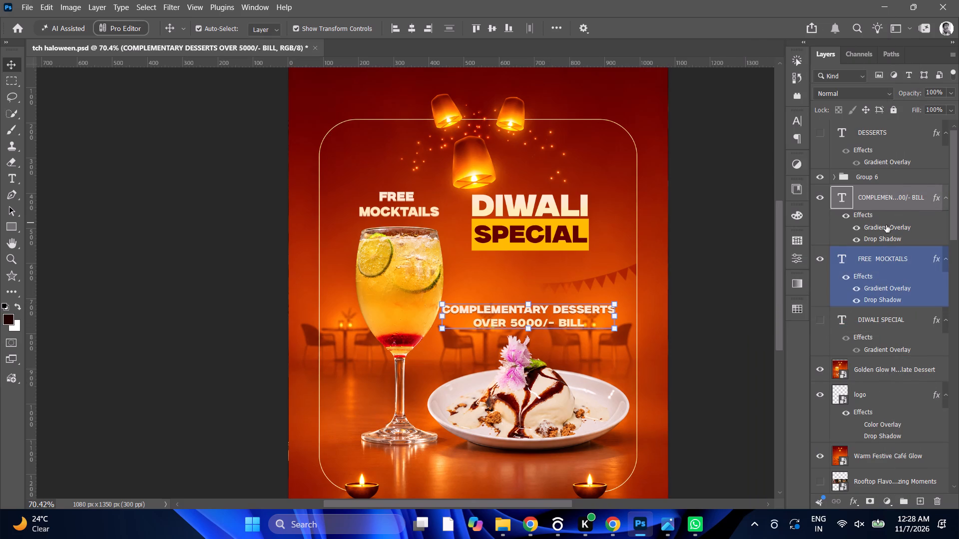
{"action": "left_click", "coordinate": [876, 263]}
{"action": "right_click", "coordinate": [876, 263]}
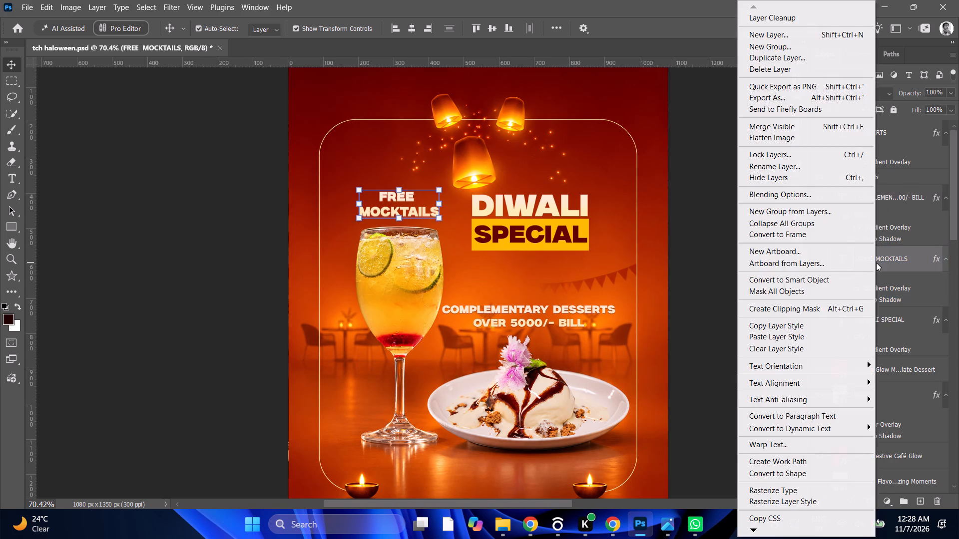
{"action": "left_click", "coordinate": [773, 333]}
Move the DIWALI SPECIAL heading group about 64 px down, closer to the dessert text, and enlarge it to about 105%.
{"action": "scroll", "coordinate": [431, 253], "scroll_direction": "down", "scroll_amount": 4, "text": "alt"}
{"action": "scroll", "coordinate": [430, 253], "scroll_direction": "up", "scroll_amount": 4, "text": "alt"}
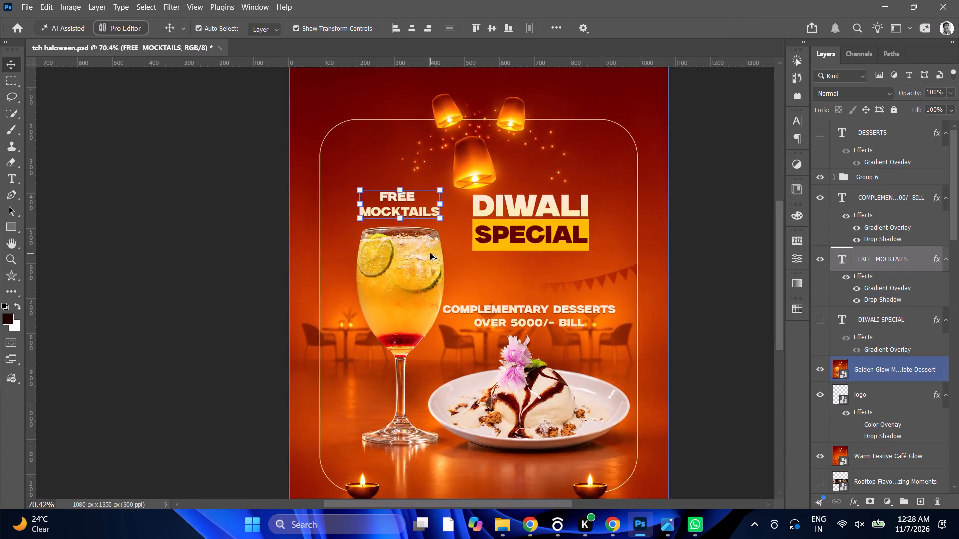
{"action": "scroll", "coordinate": [430, 253], "scroll_direction": "down", "scroll_amount": 4, "text": "alt"}
{"action": "scroll", "coordinate": [430, 253], "scroll_direction": "down", "scroll_amount": 8}
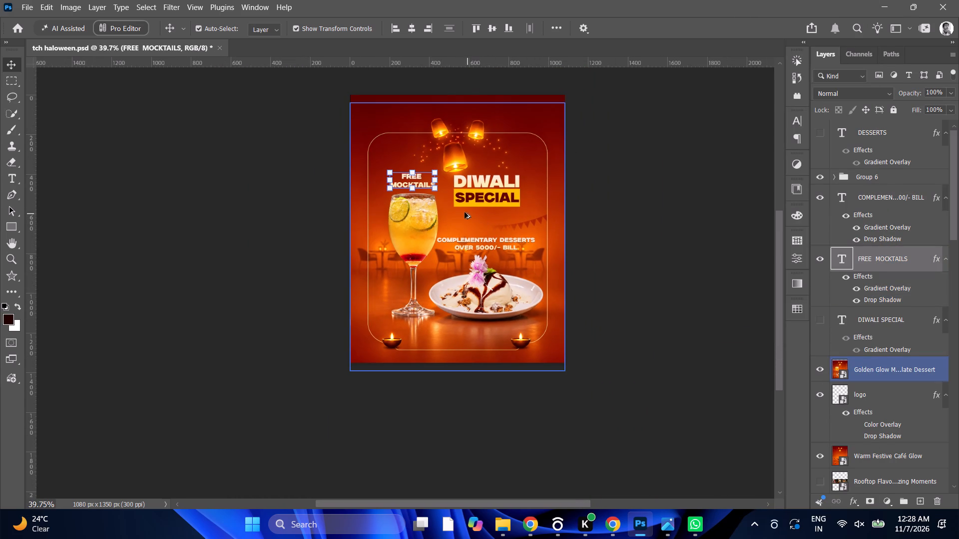
{"action": "left_click", "coordinate": [419, 182]}
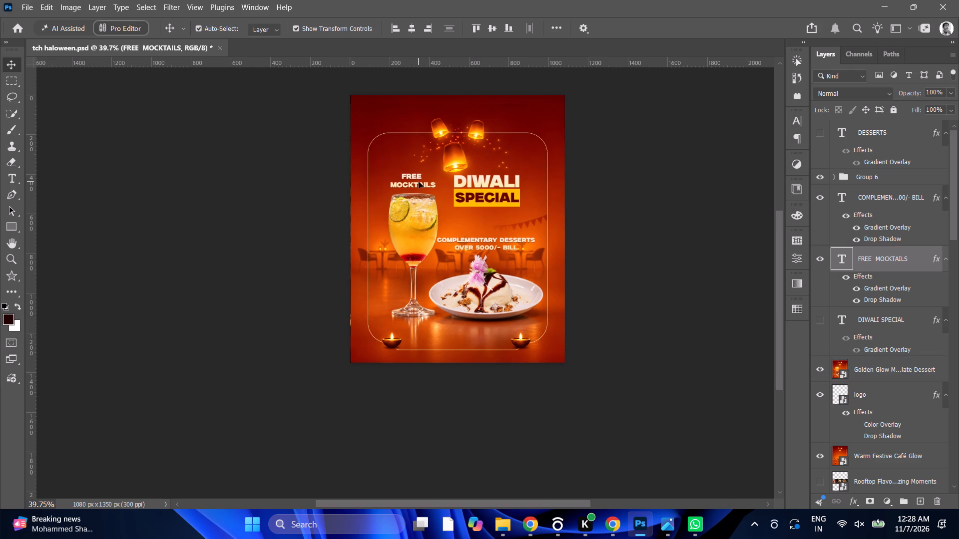
{"action": "left_click", "coordinate": [506, 193], "text": "alt"}
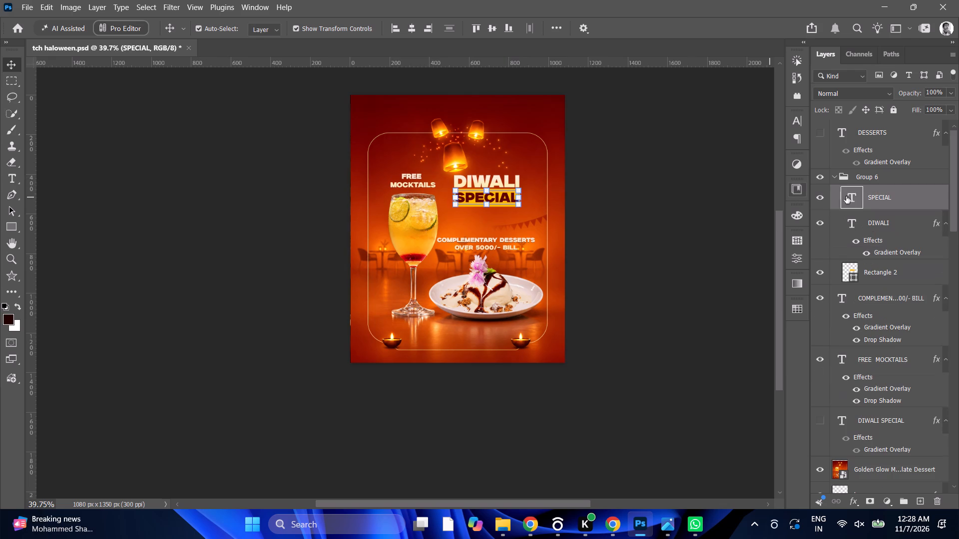
{"action": "left_click", "coordinate": [867, 183]}
{"action": "left_click", "coordinate": [504, 200]}
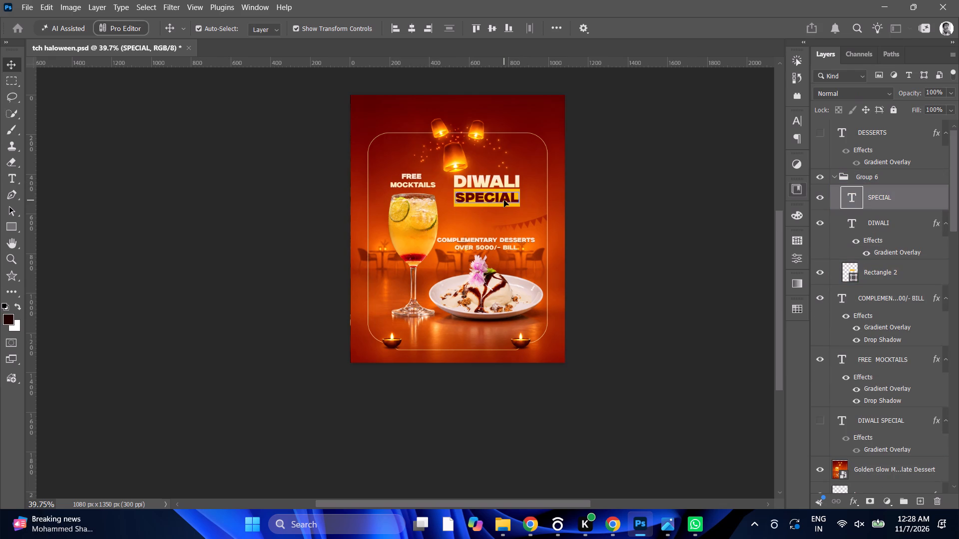
{"action": "left_click_drag", "start_coordinate": [862, 181], "coordinate": [852, 181]}
{"action": "left_click", "coordinate": [483, 175]}
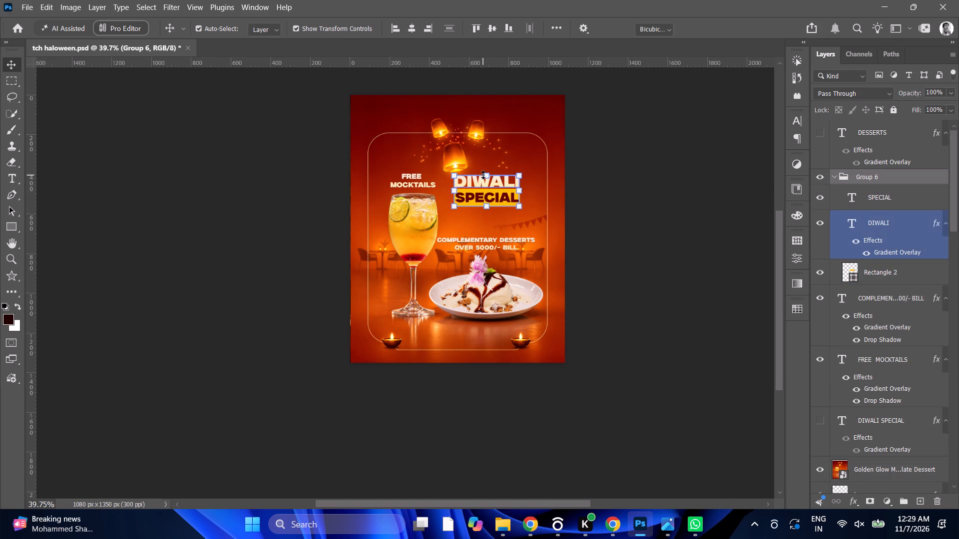
{"action": "left_click_drag", "start_coordinate": [476, 190], "coordinate": [479, 203]}
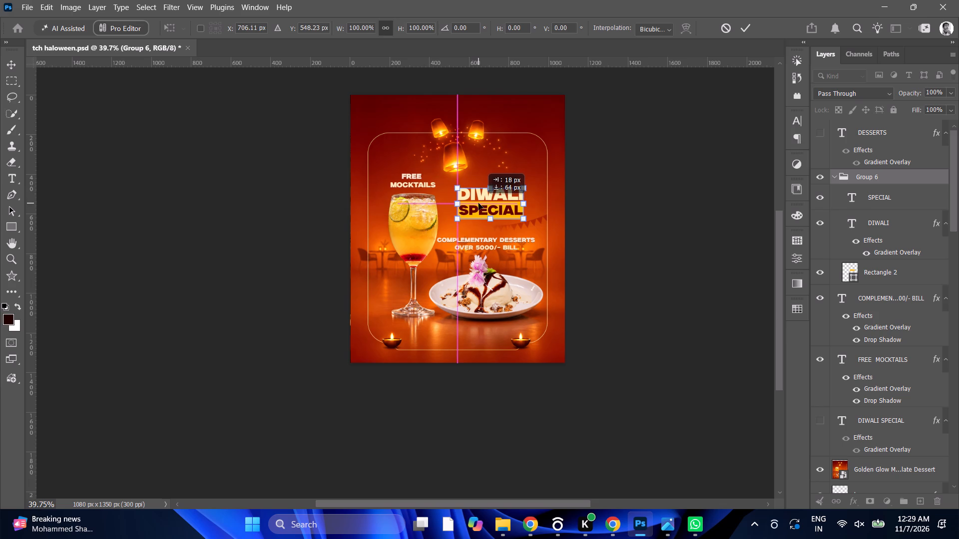
{"action": "left_click_drag", "start_coordinate": [479, 203], "coordinate": [478, 203]}
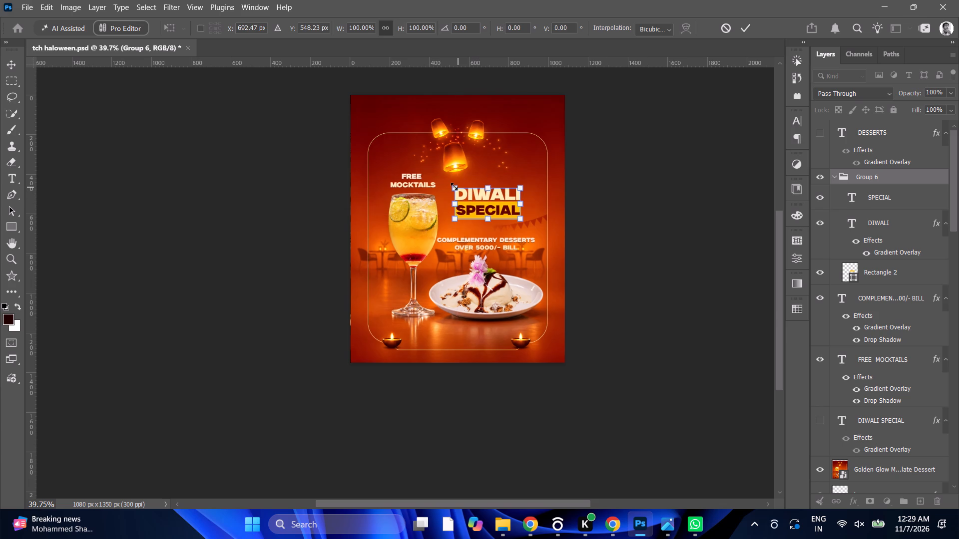
{"action": "left_click", "coordinate": [454, 186]}
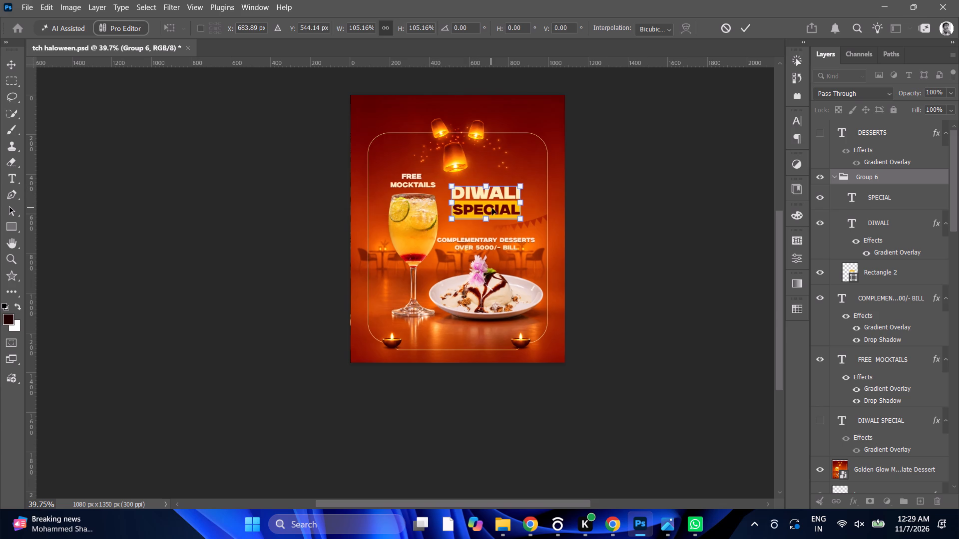
{"action": "left_click", "coordinate": [492, 208]}
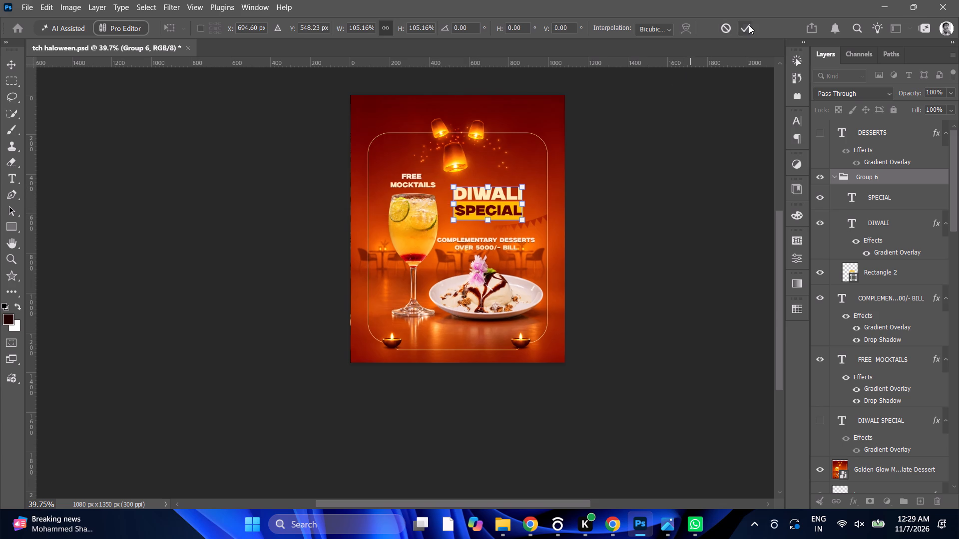
{"action": "left_click", "coordinate": [749, 25]}
Collapse the DIWALI SPECIAL heading's group, Group 6, in the layer stack.
{"action": "left_click", "coordinate": [490, 199]}
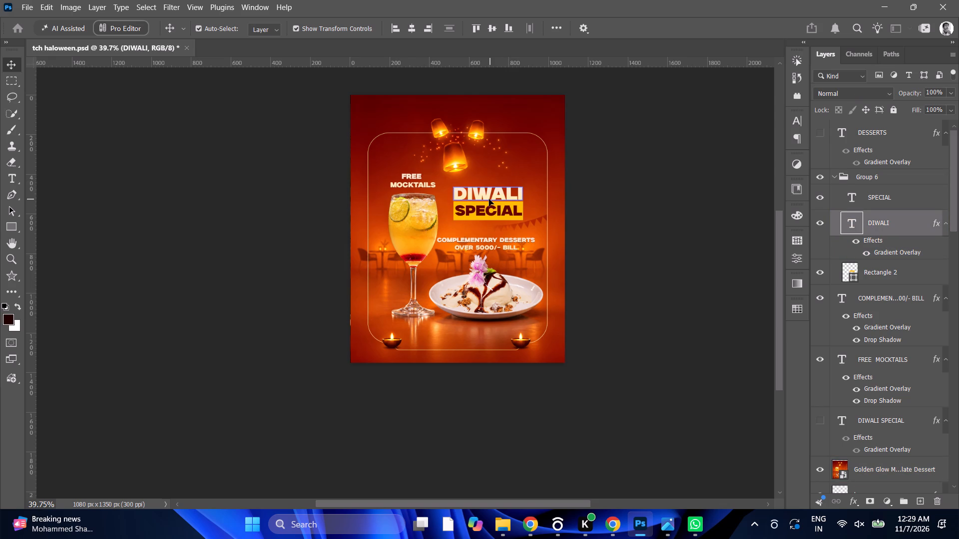
{"action": "scroll", "coordinate": [489, 199], "scroll_direction": "down", "scroll_amount": 5, "text": "alt"}
{"action": "scroll", "coordinate": [489, 199], "scroll_direction": "up", "scroll_amount": 5, "text": "alt"}
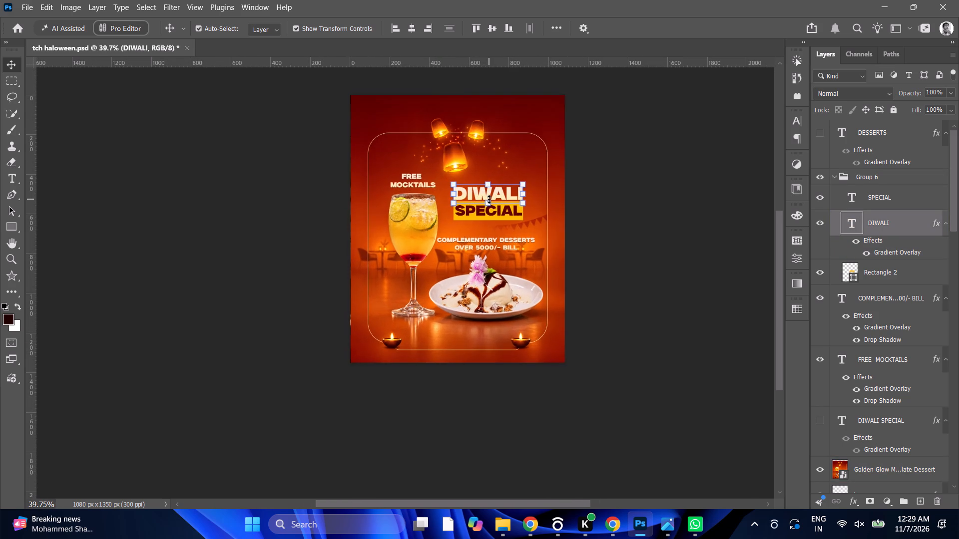
{"action": "scroll", "coordinate": [864, 187], "scroll_direction": "up", "scroll_amount": 4}
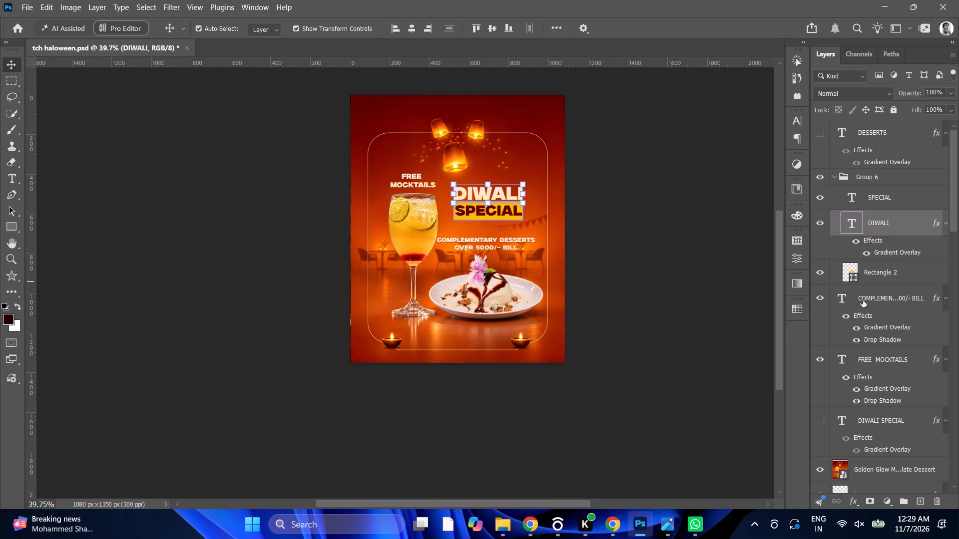
{"action": "scroll", "coordinate": [856, 384], "scroll_direction": "up", "scroll_amount": 4}
{"action": "scroll", "coordinate": [856, 382], "scroll_direction": "down", "scroll_amount": 4}
{"action": "scroll", "coordinate": [856, 382], "scroll_direction": "up", "scroll_amount": 4}
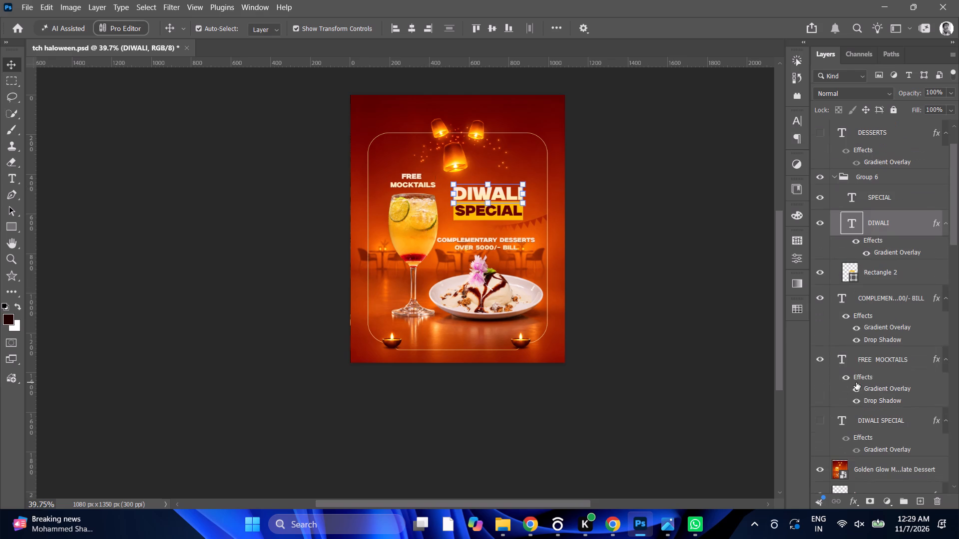
{"action": "left_click", "coordinate": [836, 176]}
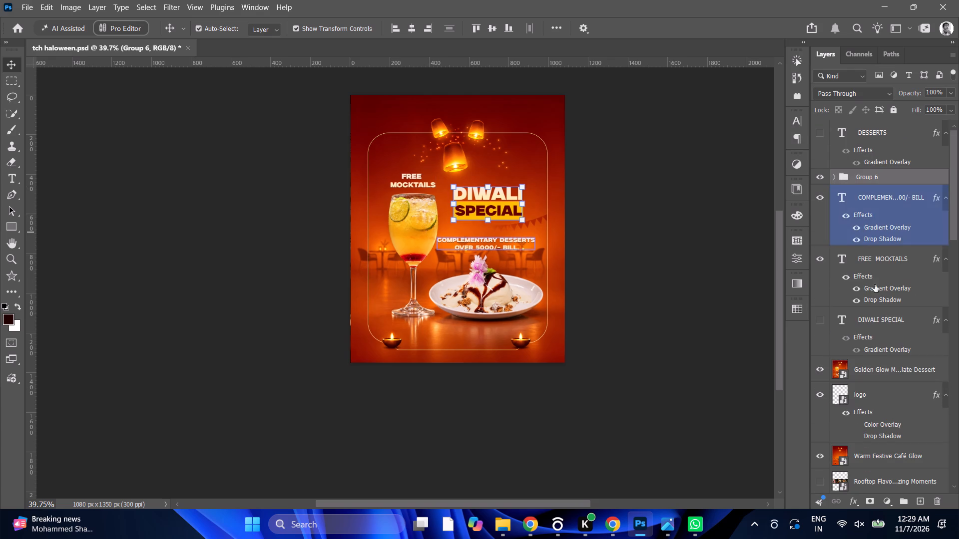
Look through the whole layer stack for the logo and the contact-details layers.
{"action": "scroll", "coordinate": [864, 343], "scroll_direction": "down", "scroll_amount": 4}
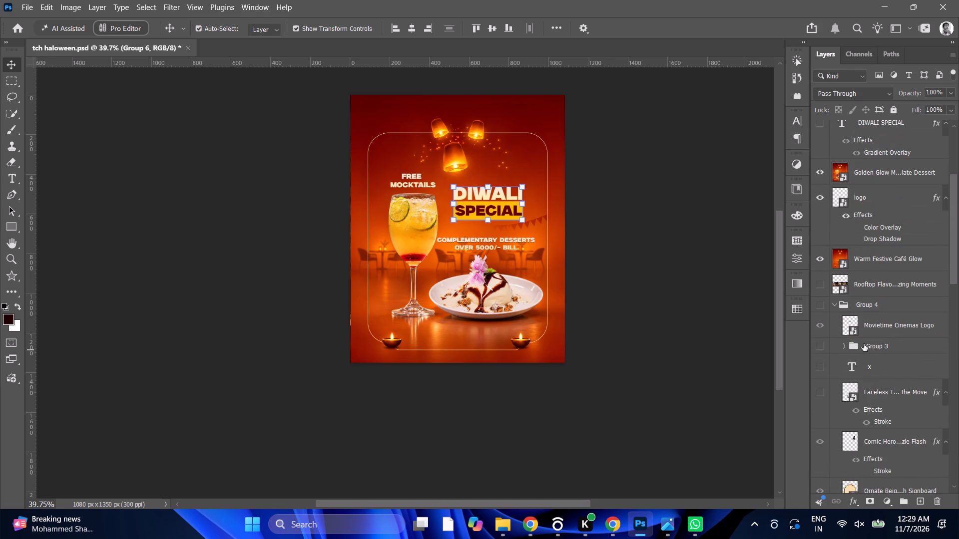
{"action": "scroll", "coordinate": [864, 344], "scroll_direction": "down", "scroll_amount": 9}
{"action": "scroll", "coordinate": [864, 345], "scroll_direction": "up", "scroll_amount": 2}
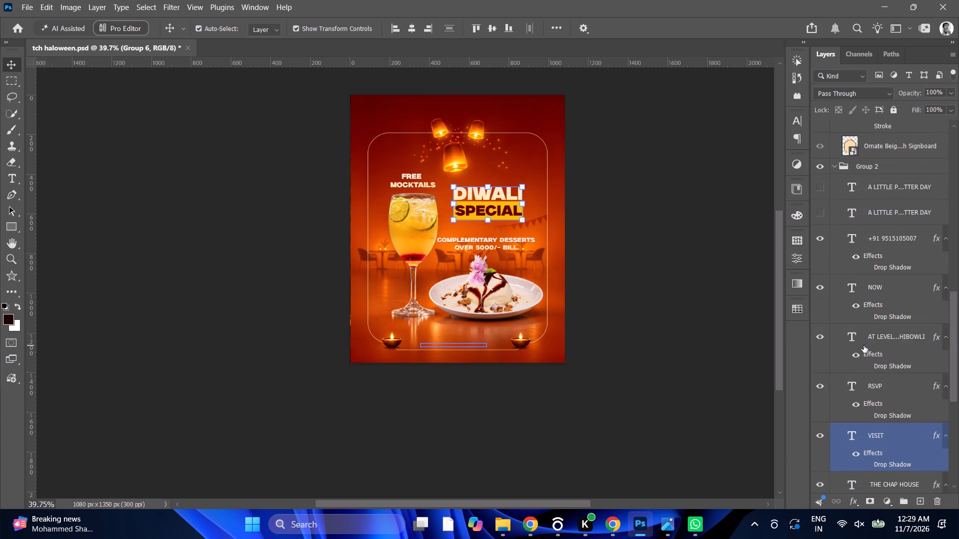
{"action": "scroll", "coordinate": [864, 345], "scroll_direction": "up", "scroll_amount": 17}
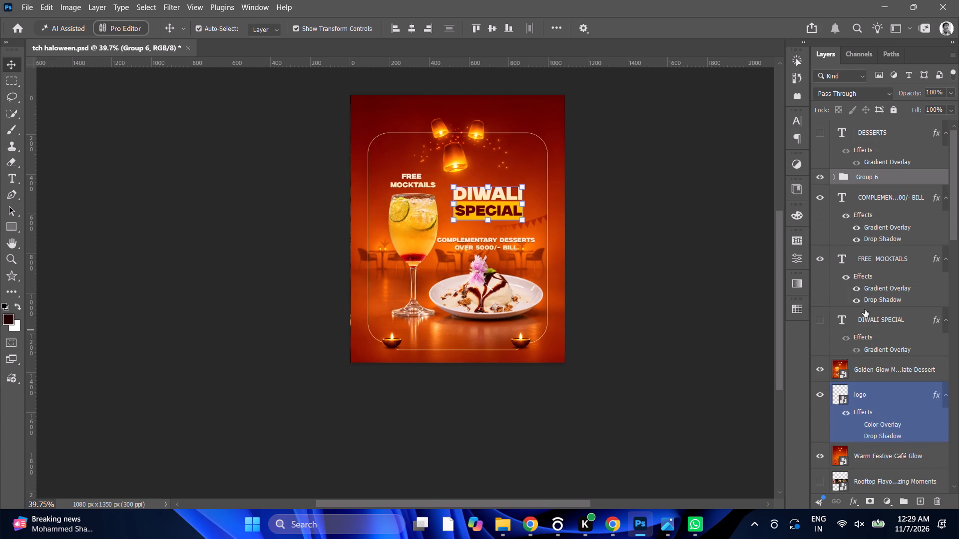
{"action": "scroll", "coordinate": [958, 301], "scroll_direction": "down", "scroll_amount": 5}
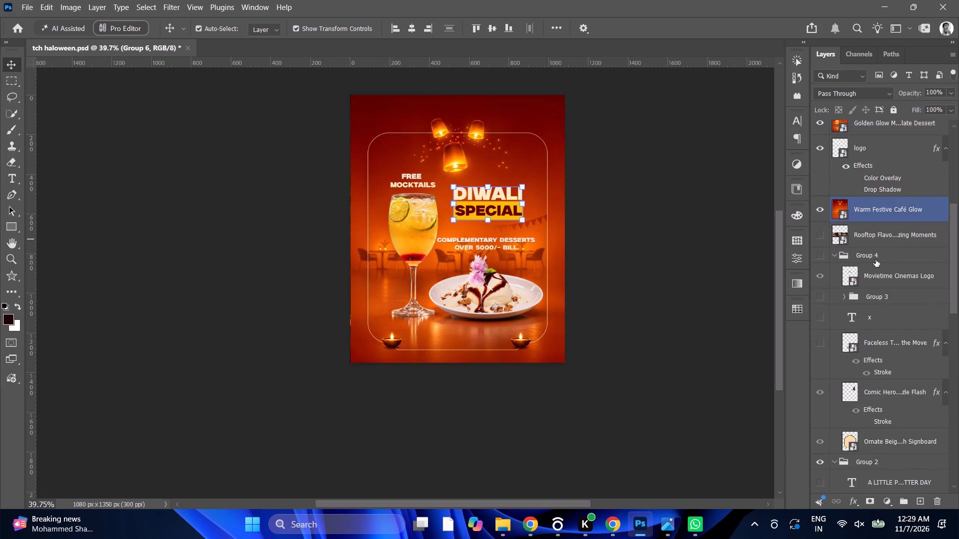
{"action": "scroll", "coordinate": [874, 262], "scroll_direction": "down", "scroll_amount": 10}
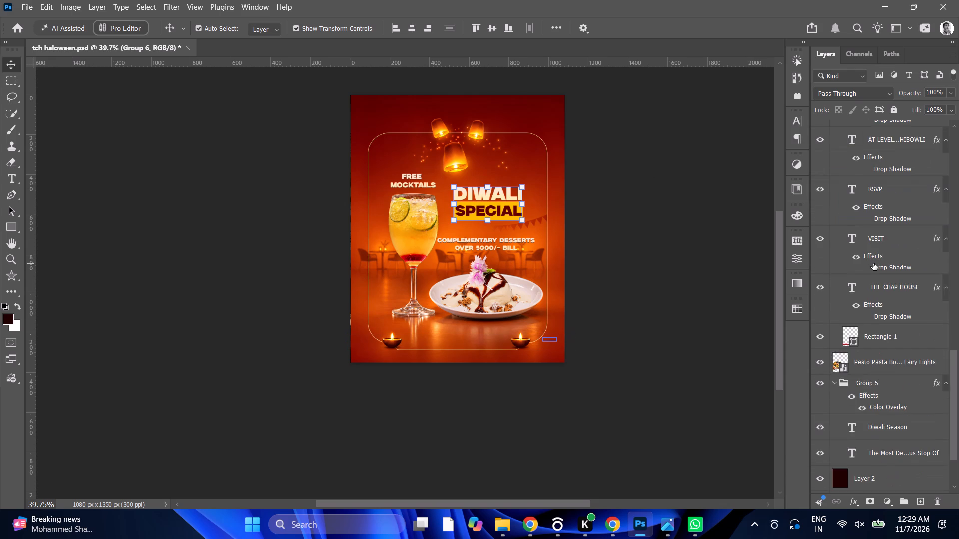
{"action": "scroll", "coordinate": [873, 263], "scroll_direction": "down", "scroll_amount": 6}
{"action": "scroll", "coordinate": [873, 266], "scroll_direction": "up", "scroll_amount": 3}
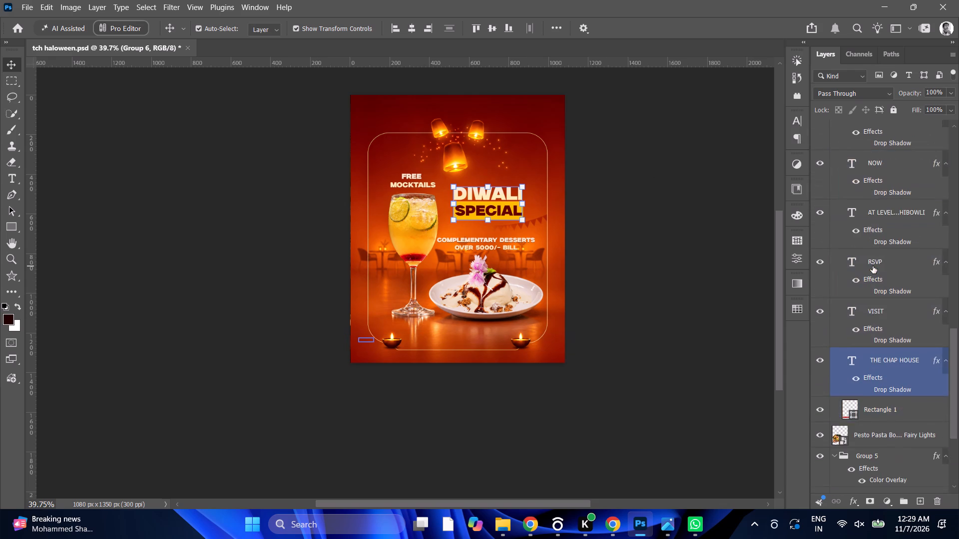
{"action": "scroll", "coordinate": [873, 266], "scroll_direction": "up", "scroll_amount": 5}
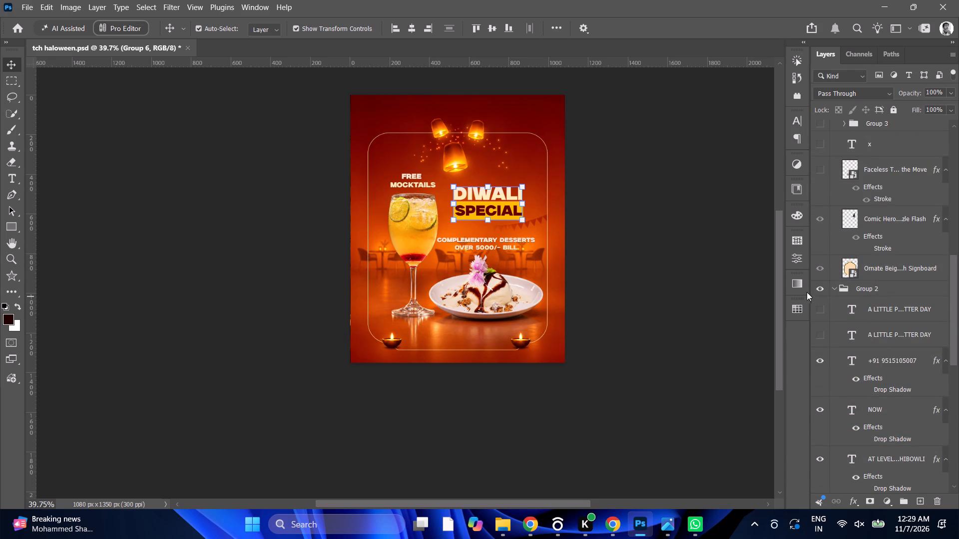
Check Group 2 with the contact details by switching its visibility off and on, and collapse the group.
{"action": "left_click", "coordinate": [820, 291]}
{"action": "left_click", "coordinate": [820, 291]}
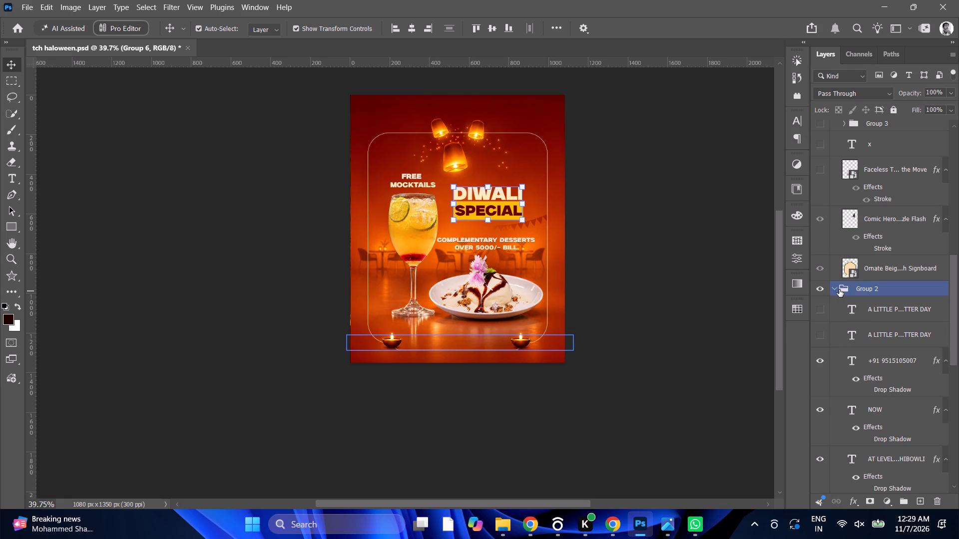
{"action": "left_click", "coordinate": [839, 289]}
{"action": "left_click", "coordinate": [836, 291]}
Check Group 3 inside Group 4 by toggling its visibility and looking at its contents.
{"action": "scroll", "coordinate": [842, 280], "scroll_direction": "up", "scroll_amount": 2}
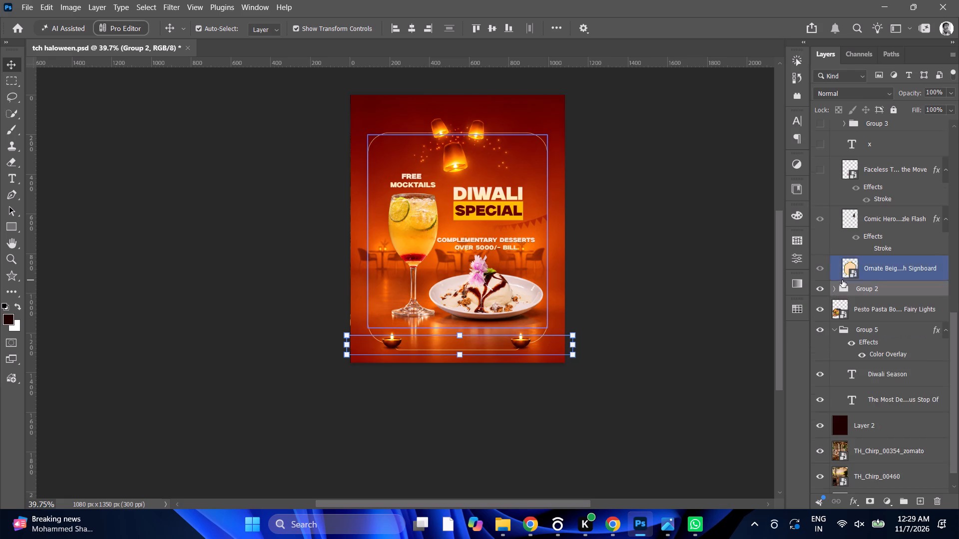
{"action": "scroll", "coordinate": [842, 280], "scroll_direction": "up", "scroll_amount": 2}
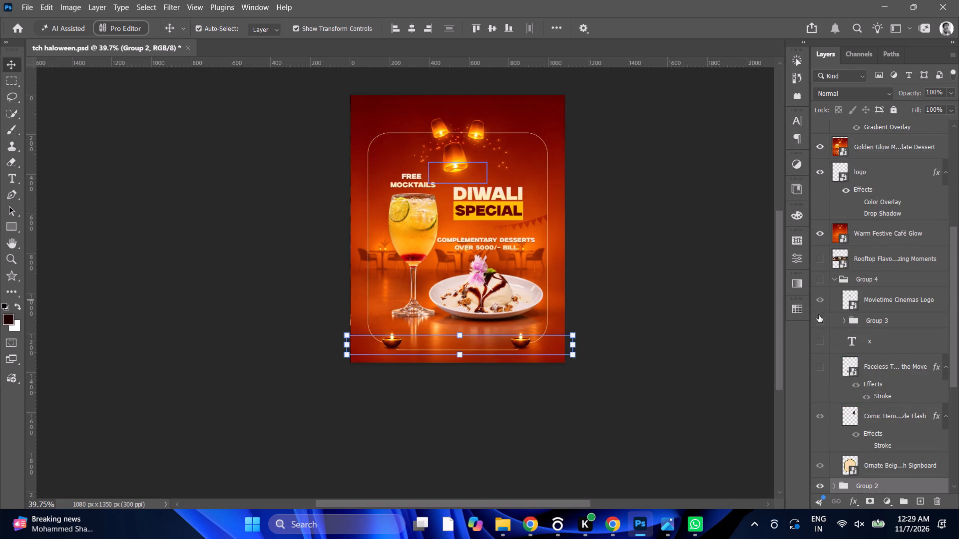
{"action": "left_click", "coordinate": [821, 321]}
{"action": "left_click", "coordinate": [821, 321]}
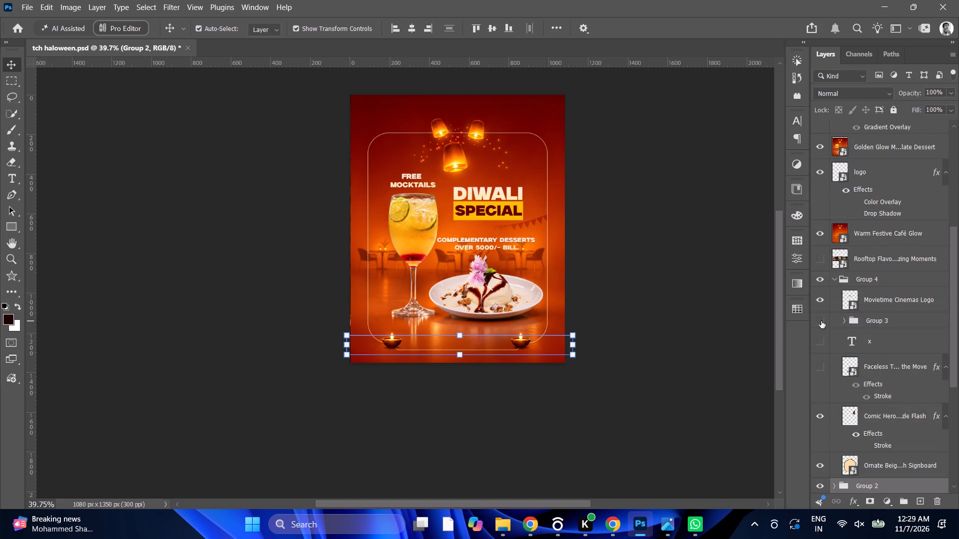
{"action": "left_click", "coordinate": [843, 320]}
{"action": "left_click", "coordinate": [844, 320]}
Move the logo layer above the Golden Glow image layer in the layer stack.
{"action": "scroll", "coordinate": [848, 287], "scroll_direction": "up", "scroll_amount": 1}
{"action": "left_click", "coordinate": [881, 218]}
{"action": "left_click_drag", "start_coordinate": [875, 227], "coordinate": [876, 225]}
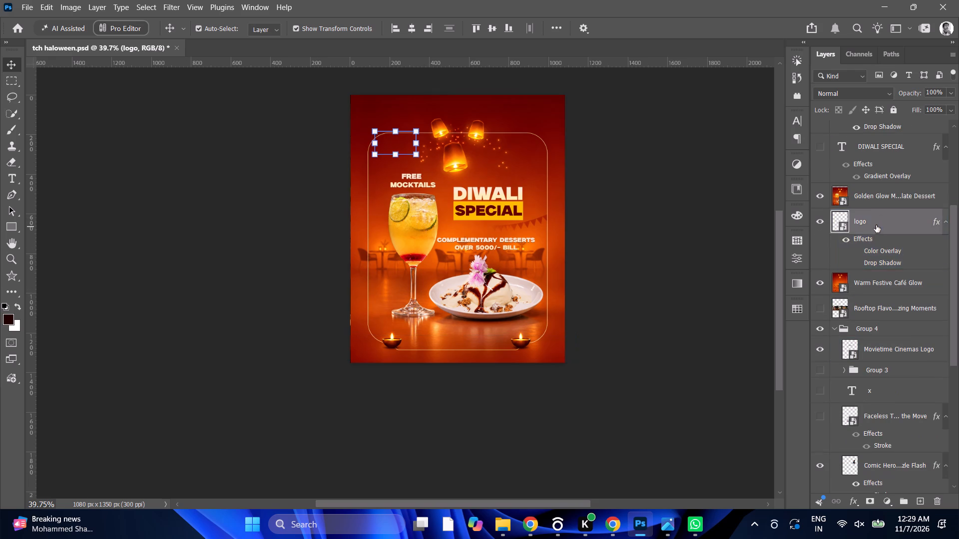
{"action": "left_click_drag", "start_coordinate": [876, 225], "coordinate": [891, 190]}
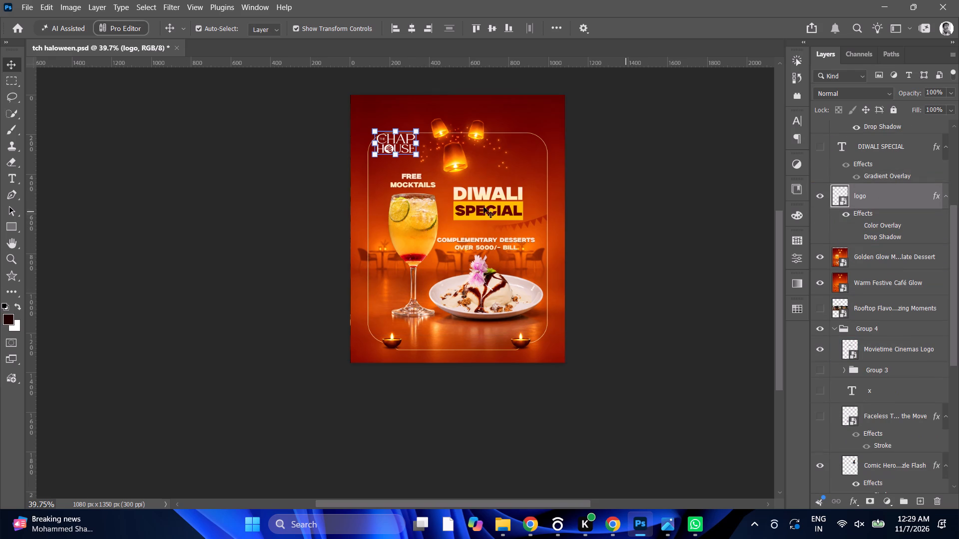
Nudge the THE CHAP HOUSE logo slightly down within the frame's upper corner, above the FREE MOCKTAILS text.
{"action": "scroll", "coordinate": [404, 139], "scroll_direction": "up", "scroll_amount": 4, "text": "alt"}
{"action": "left_click", "coordinate": [390, 163]}
{"action": "left_click_drag", "start_coordinate": [402, 154], "coordinate": [401, 159]}
{"action": "scroll", "coordinate": [402, 159], "scroll_direction": "up", "scroll_amount": 2, "text": "alt"}
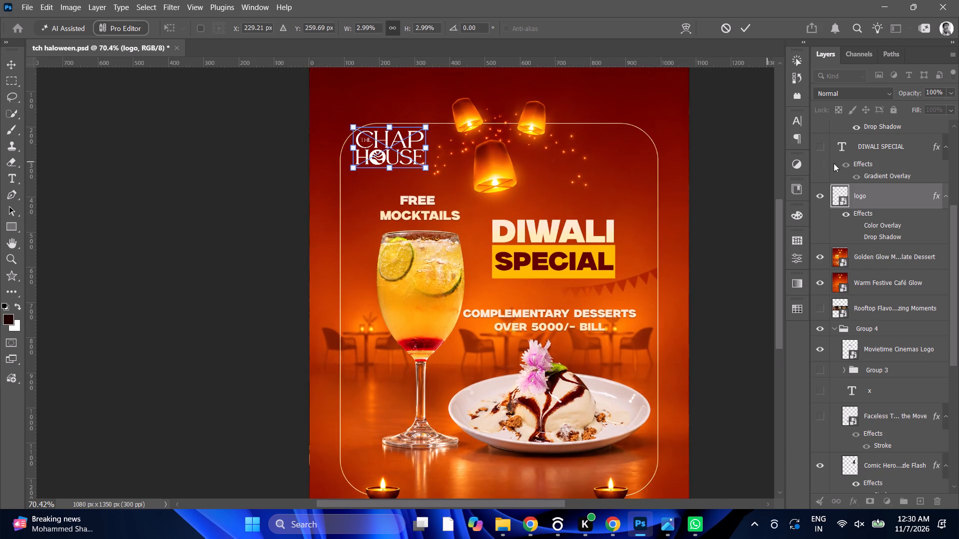
Add a Gradient Overlay to the logo layer using the pale peach Orange_01 preset from the Oranges set.
{"action": "right_click", "coordinate": [913, 199]}
{"action": "right_click", "coordinate": [905, 202]}
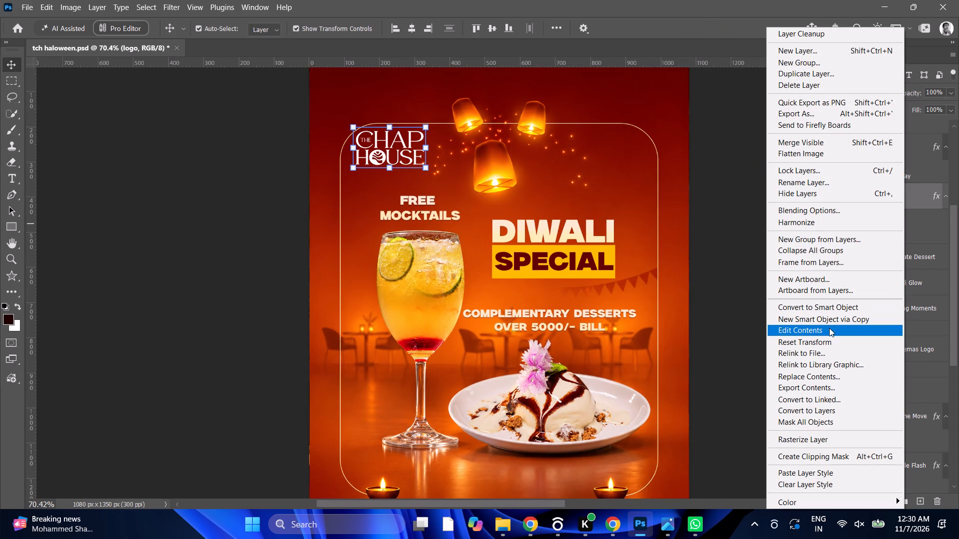
{"action": "left_click", "coordinate": [924, 197]}
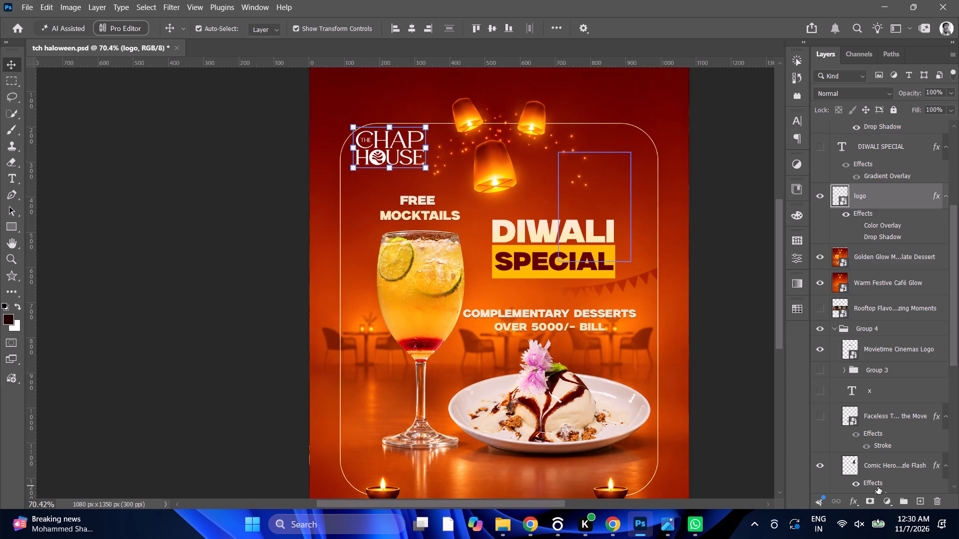
{"action": "left_click", "coordinate": [854, 501]}
{"action": "left_click", "coordinate": [862, 463]}
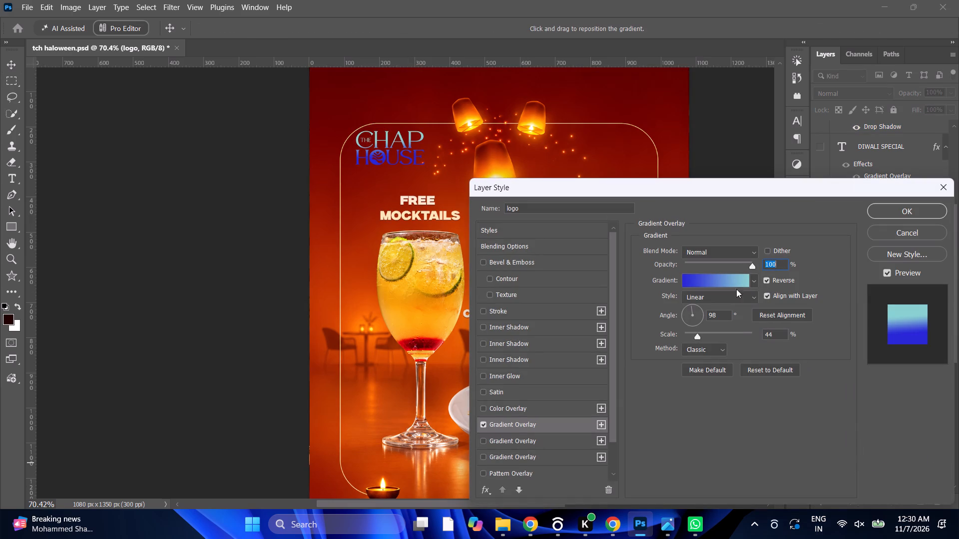
{"action": "left_click", "coordinate": [754, 277]}
{"action": "left_click", "coordinate": [666, 323]}
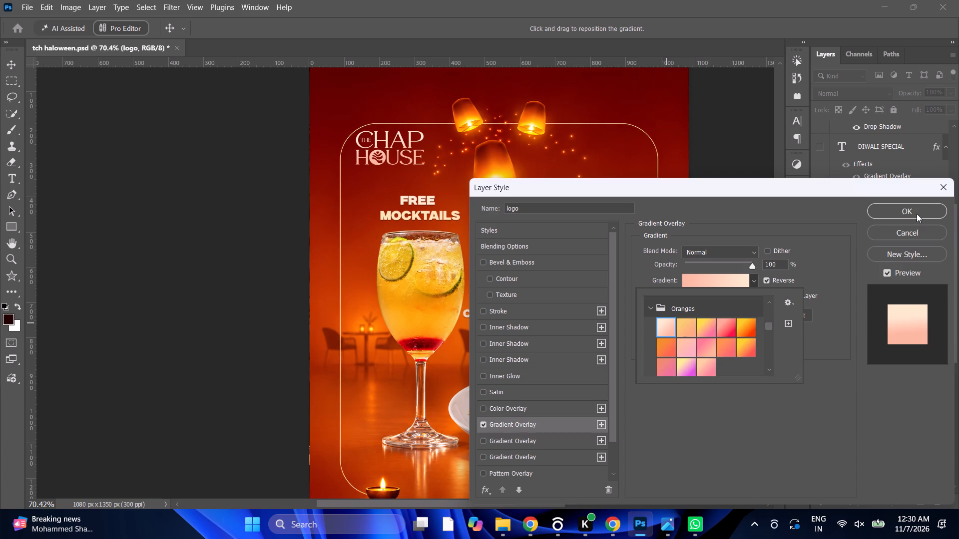
Recolour the gradient's pink end stop by sampling the poster artwork, settling on the glowing lantern's golden f8b125.
{"action": "left_click", "coordinate": [743, 281]}
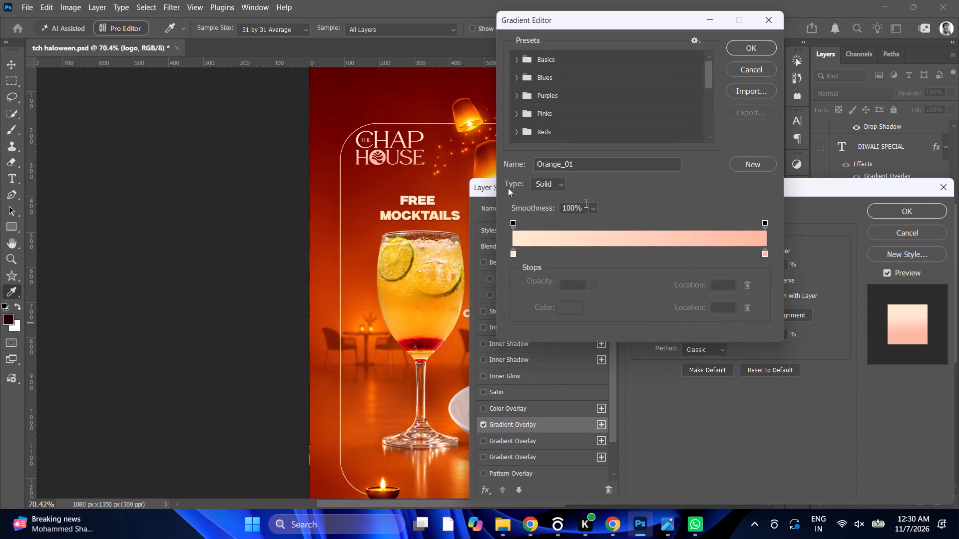
{"action": "left_click", "coordinate": [763, 256]}
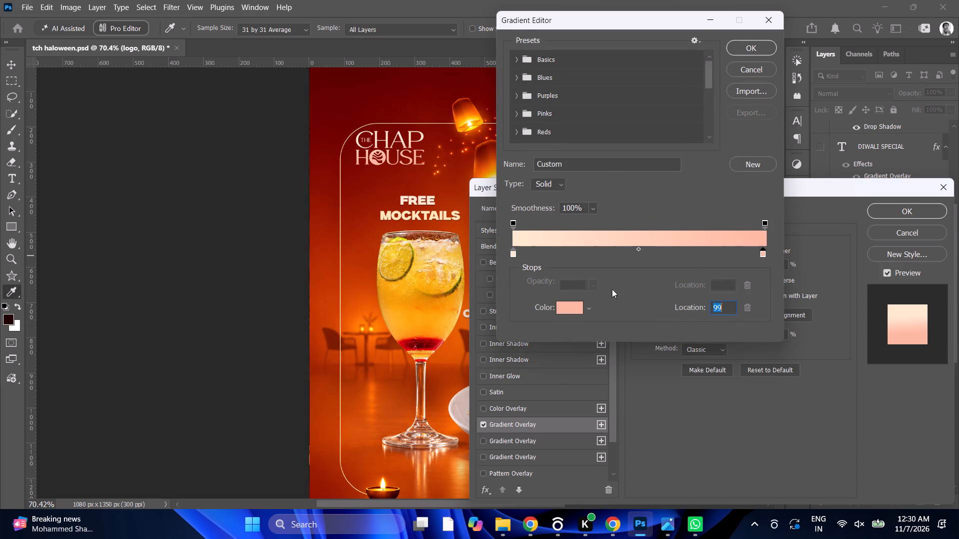
{"action": "left_click", "coordinate": [571, 304]}
{"action": "left_click", "coordinate": [443, 251]}
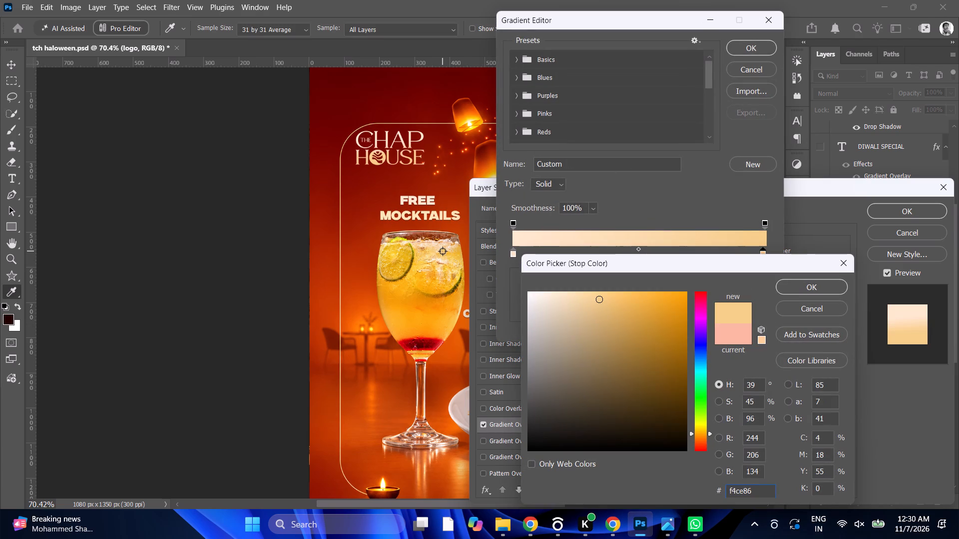
{"action": "left_click", "coordinate": [439, 249]}
{"action": "left_click", "coordinate": [437, 239]}
{"action": "left_click", "coordinate": [430, 242]}
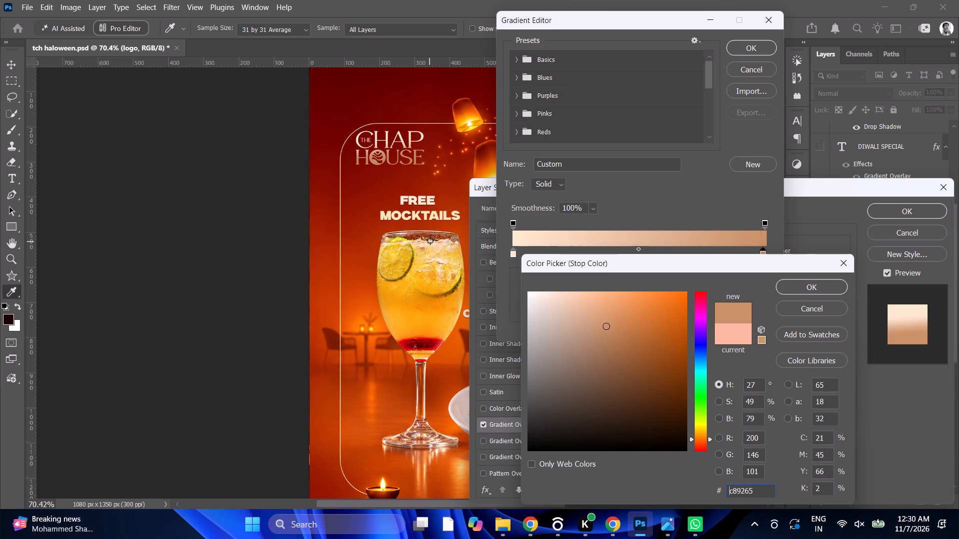
{"action": "left_click", "coordinate": [445, 227]}
{"action": "left_click", "coordinate": [433, 211]}
{"action": "left_click", "coordinate": [430, 164]}
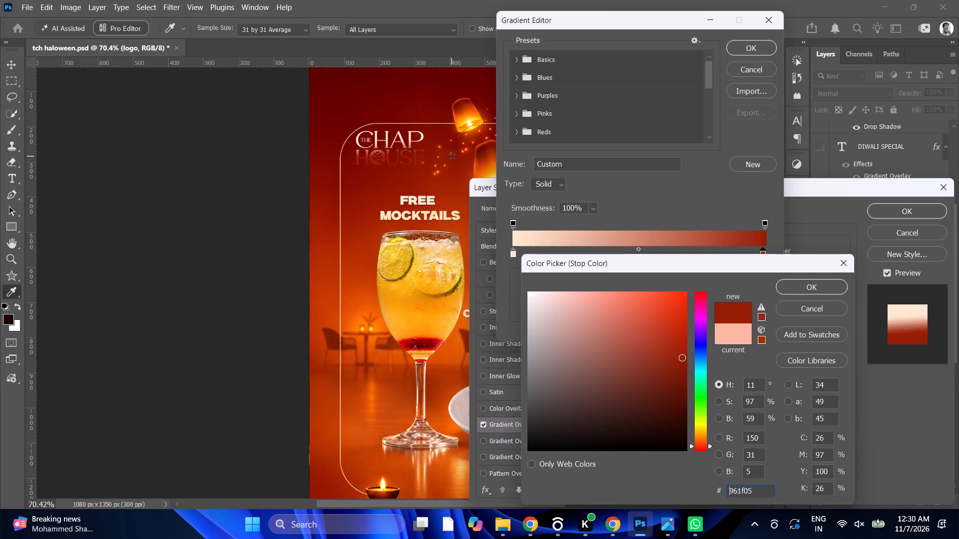
{"action": "left_click", "coordinate": [471, 124]}
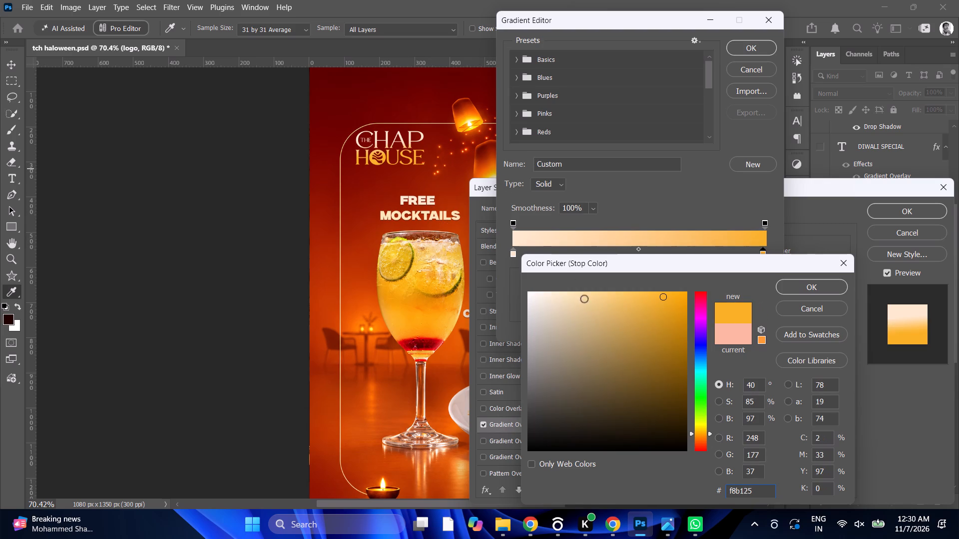
Lighten the gradient's end stop to pale cream ffeac1 and apply the Gradient Overlay to the logo.
{"action": "left_click_drag", "start_coordinate": [611, 308], "coordinate": [601, 272]}
{"action": "left_click_drag", "start_coordinate": [587, 309], "coordinate": [569, 263]}
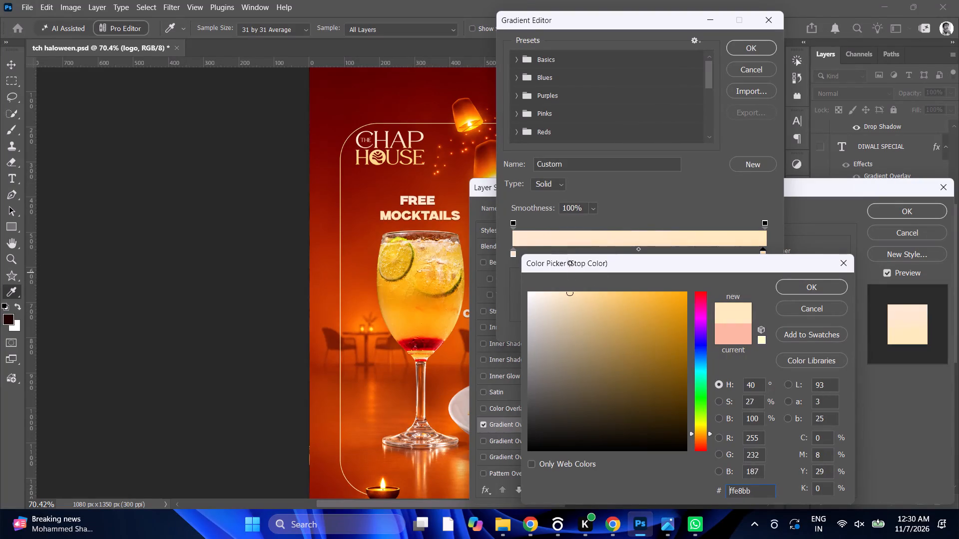
{"action": "left_click_drag", "start_coordinate": [569, 263], "coordinate": [568, 252]}
{"action": "left_click_drag", "start_coordinate": [568, 315], "coordinate": [539, 271]}
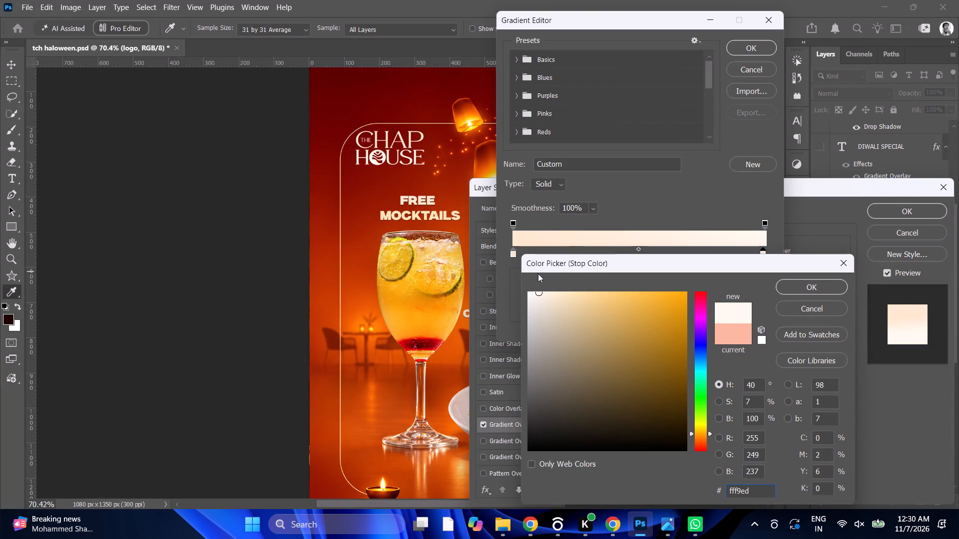
{"action": "left_click_drag", "start_coordinate": [558, 296], "coordinate": [566, 281]}
{"action": "left_click", "coordinate": [798, 284]}
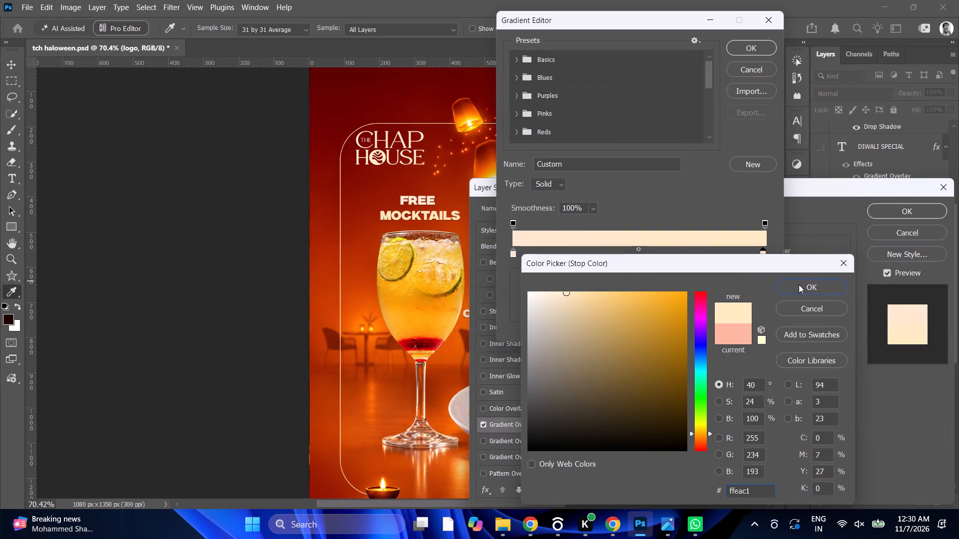
{"action": "left_click", "coordinate": [753, 38]}
{"action": "left_click", "coordinate": [750, 45]}
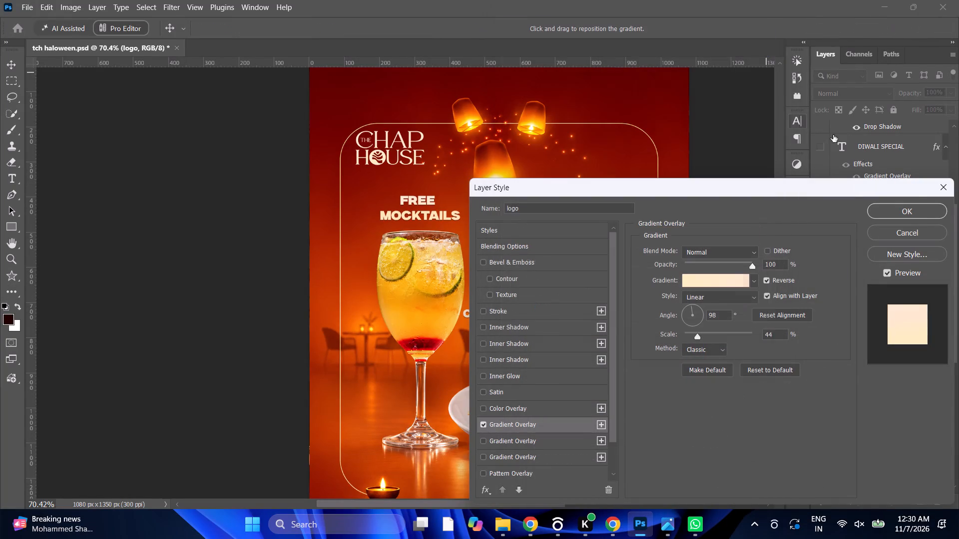
{"action": "left_click", "coordinate": [923, 217]}
Move the THE CHAP HOUSE logo about 13 px down within the frame's upper corner, keeping its horizontal position.
{"action": "scroll", "coordinate": [618, 218], "scroll_direction": "down", "scroll_amount": 4, "text": "alt"}
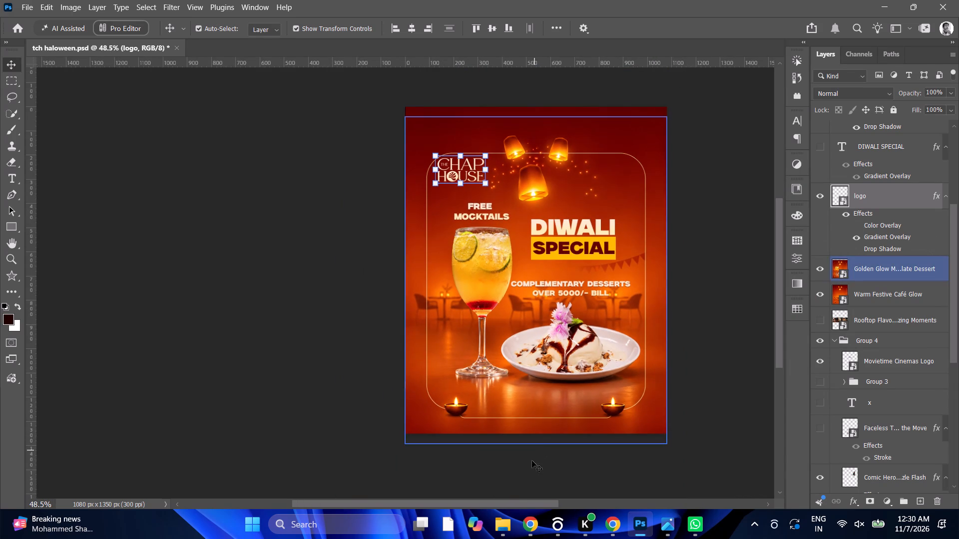
{"action": "left_click_drag", "start_coordinate": [516, 503], "coordinate": [573, 484]}
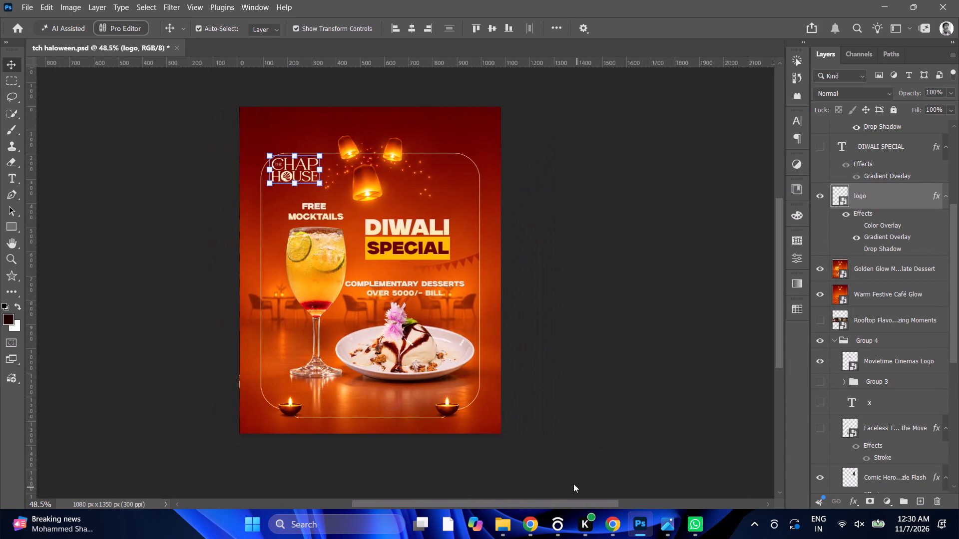
{"action": "left_click_drag", "start_coordinate": [573, 484], "coordinate": [568, 477]}
{"action": "scroll", "coordinate": [434, 251], "scroll_direction": "up", "scroll_amount": 3, "text": "alt"}
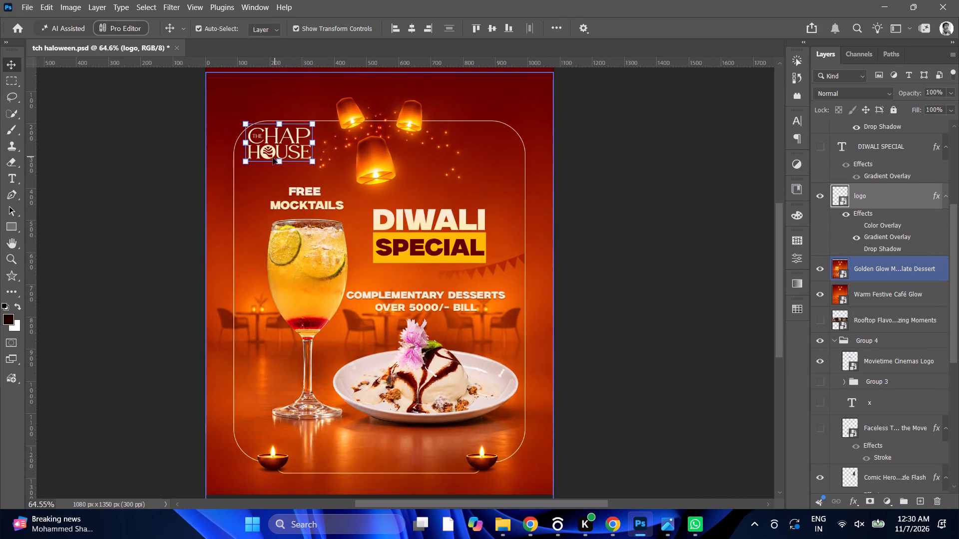
{"action": "left_click", "coordinate": [274, 161]}
{"action": "left_click_drag", "start_coordinate": [281, 143], "coordinate": [279, 148]}
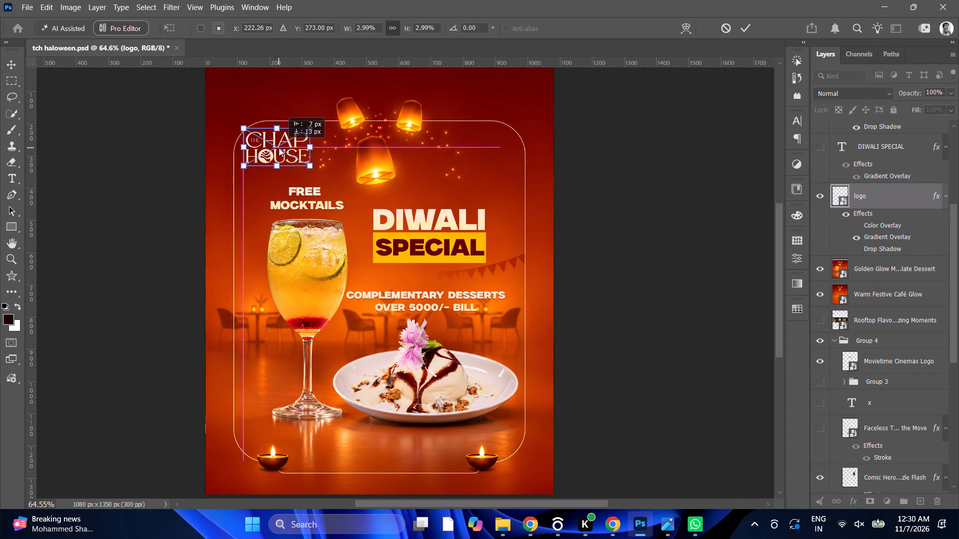
{"action": "left_click_drag", "start_coordinate": [279, 148], "coordinate": [283, 148]}
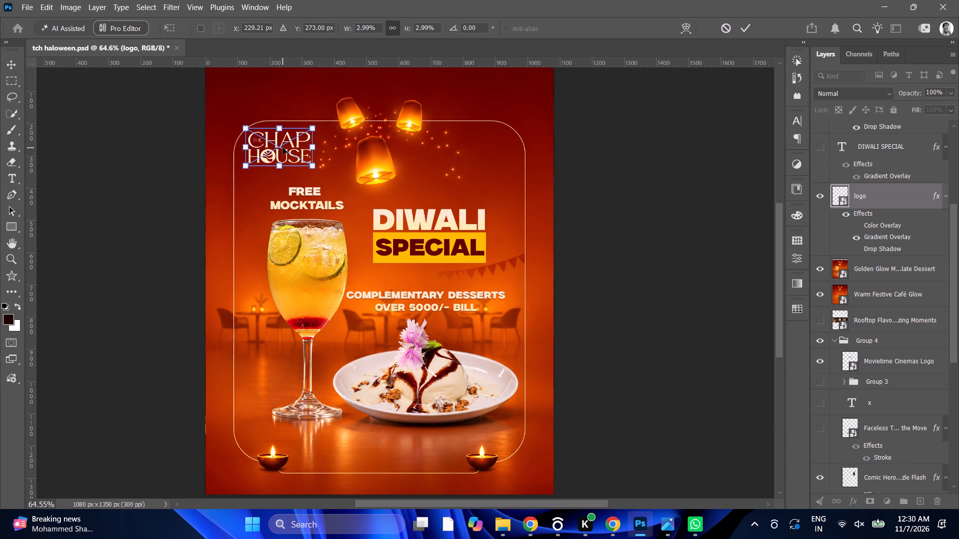
{"action": "scroll", "coordinate": [283, 148], "scroll_direction": "down", "scroll_amount": 4, "text": "alt"}
{"action": "scroll", "coordinate": [301, 140], "scroll_direction": "up", "scroll_amount": 3}
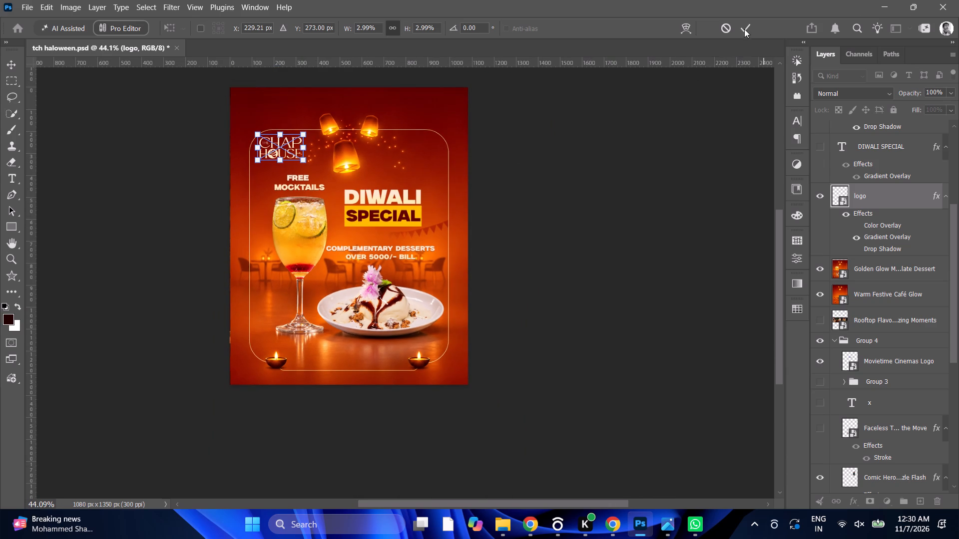
{"action": "left_click", "coordinate": [749, 26]}
Move Group 2 with the contact details out from below Group 4 to above the Golden Glow image layer.
{"action": "scroll", "coordinate": [340, 197], "scroll_direction": "up", "scroll_amount": 4, "text": "alt"}
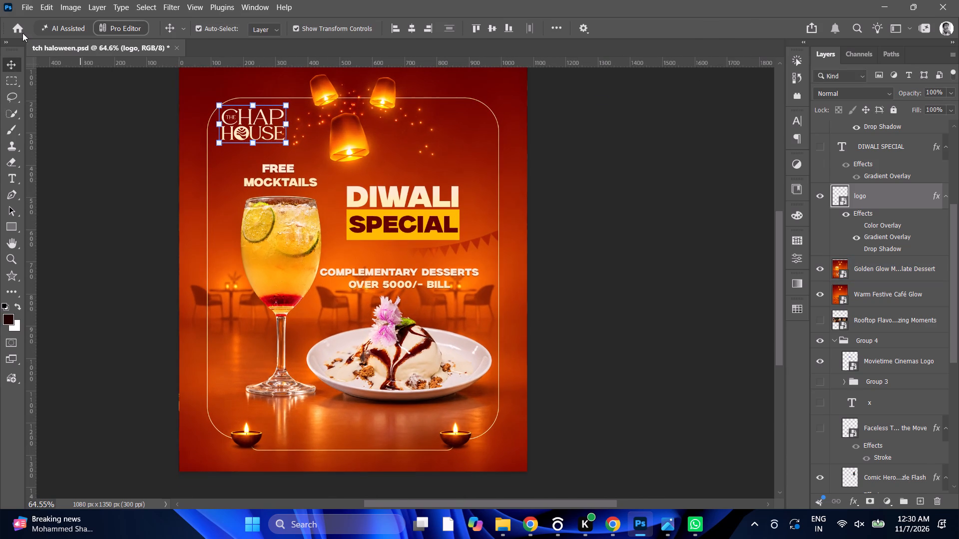
{"action": "scroll", "coordinate": [861, 345], "scroll_direction": "up", "scroll_amount": 3}
{"action": "scroll", "coordinate": [861, 345], "scroll_direction": "down", "scroll_amount": 5}
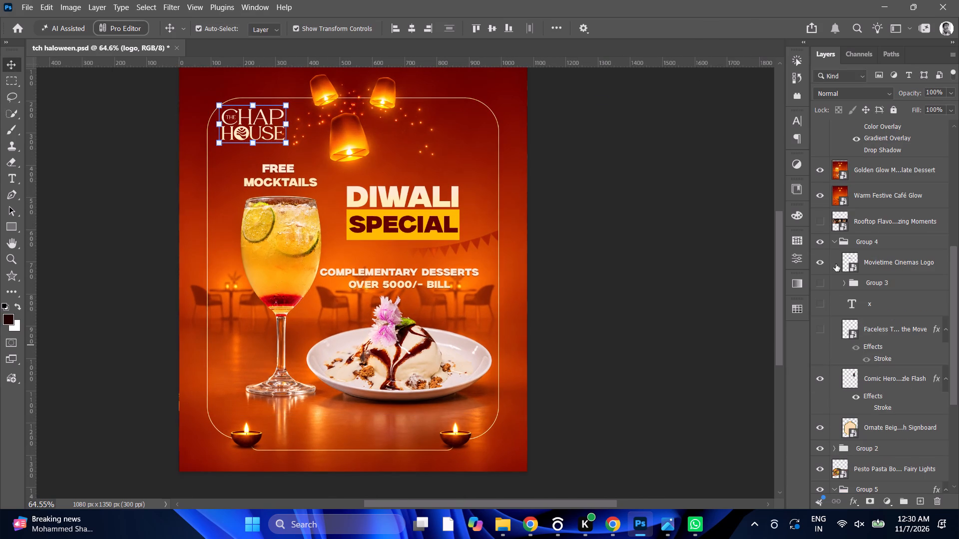
{"action": "left_click", "coordinate": [831, 242]}
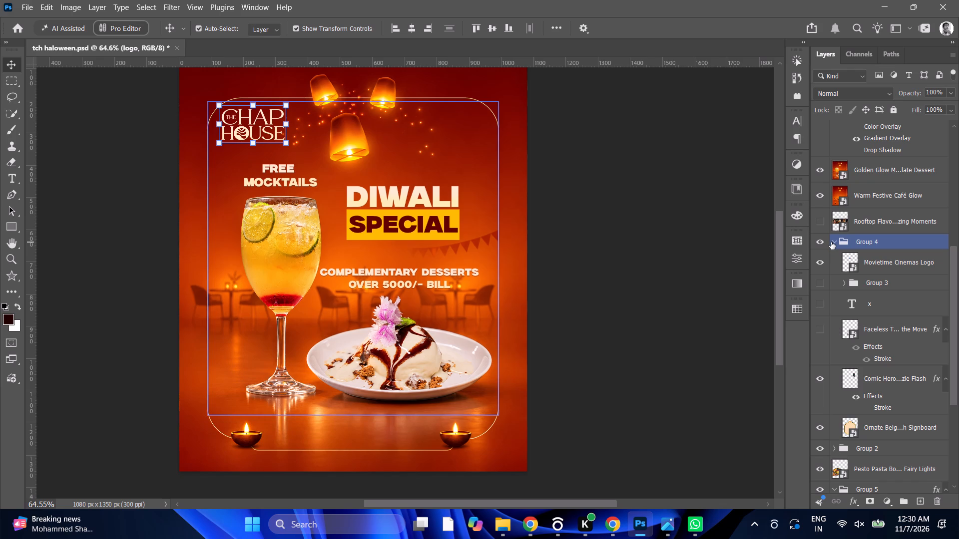
{"action": "left_click", "coordinate": [874, 452]}
{"action": "left_click_drag", "start_coordinate": [880, 449], "coordinate": [908, 171]}
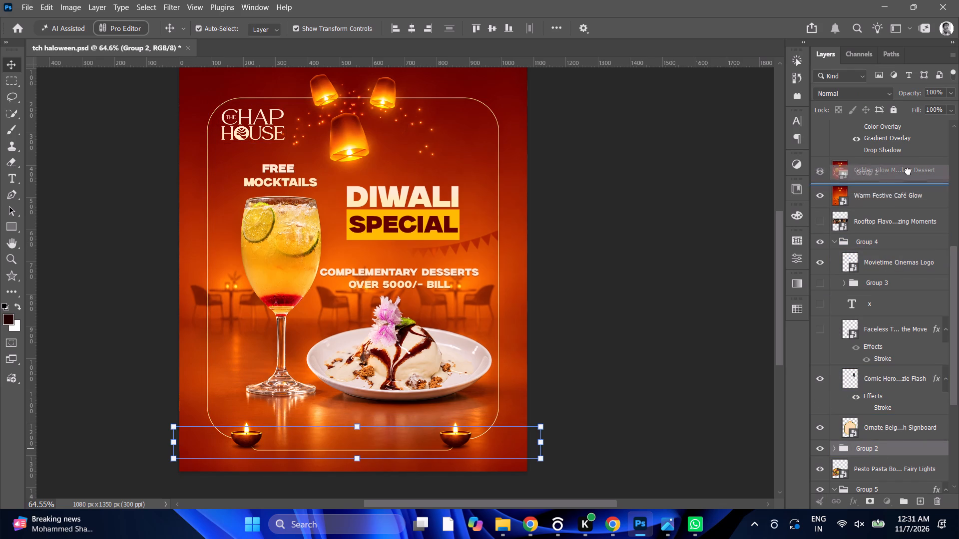
{"action": "left_click_drag", "start_coordinate": [908, 171], "coordinate": [910, 166]}
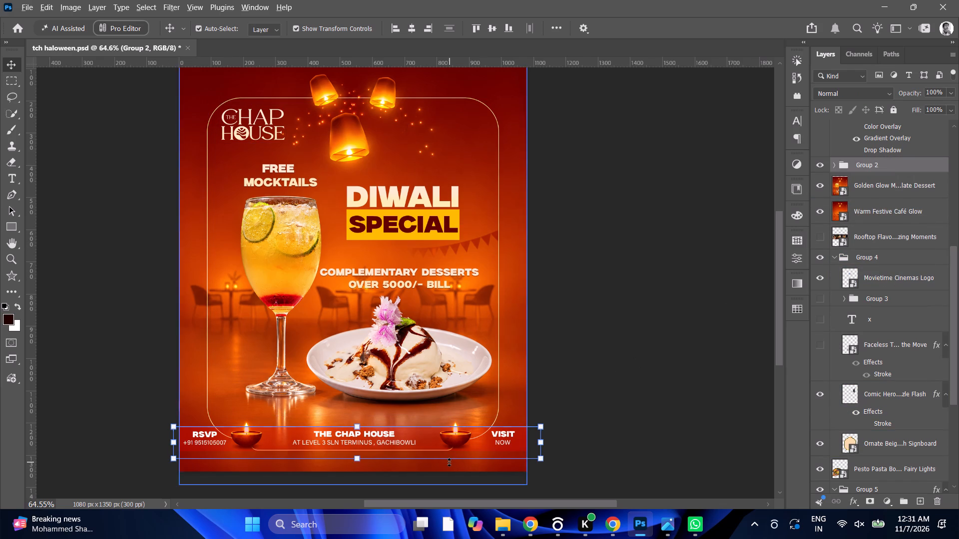
Expand Group 2 and hide its Rectangle 1 strip behind the contact details.
{"action": "scroll", "coordinate": [449, 462], "scroll_direction": "up", "scroll_amount": 4, "text": "alt"}
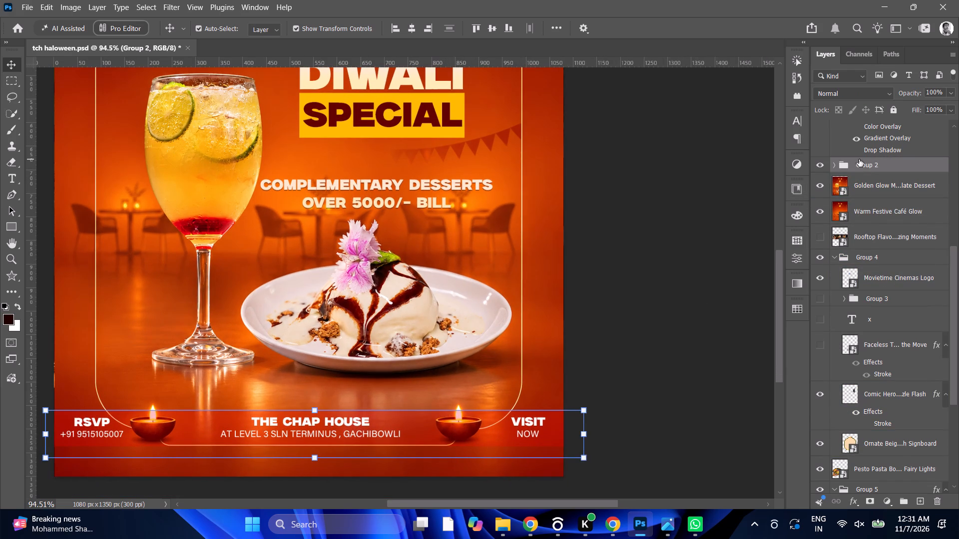
{"action": "left_click", "coordinate": [832, 166]}
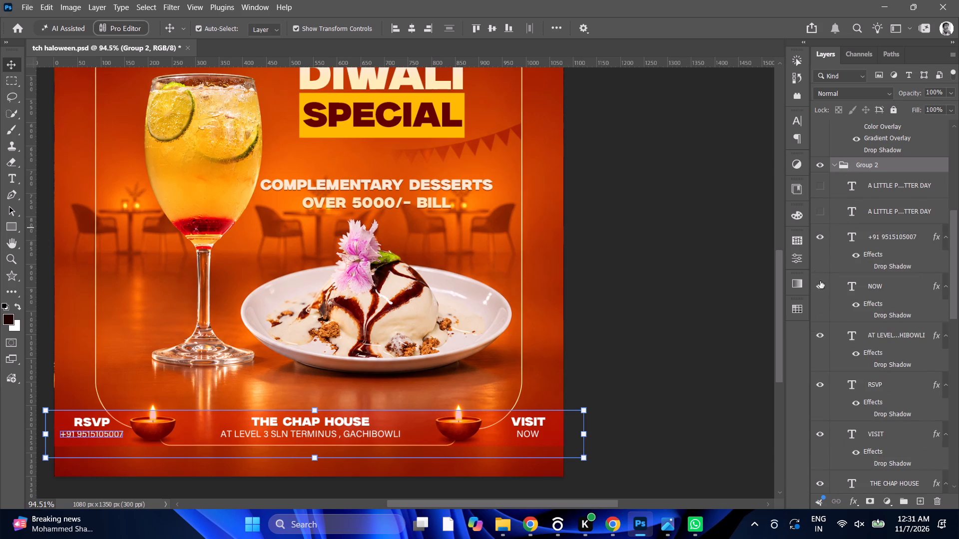
{"action": "left_click", "coordinate": [428, 433], "text": "alt"}
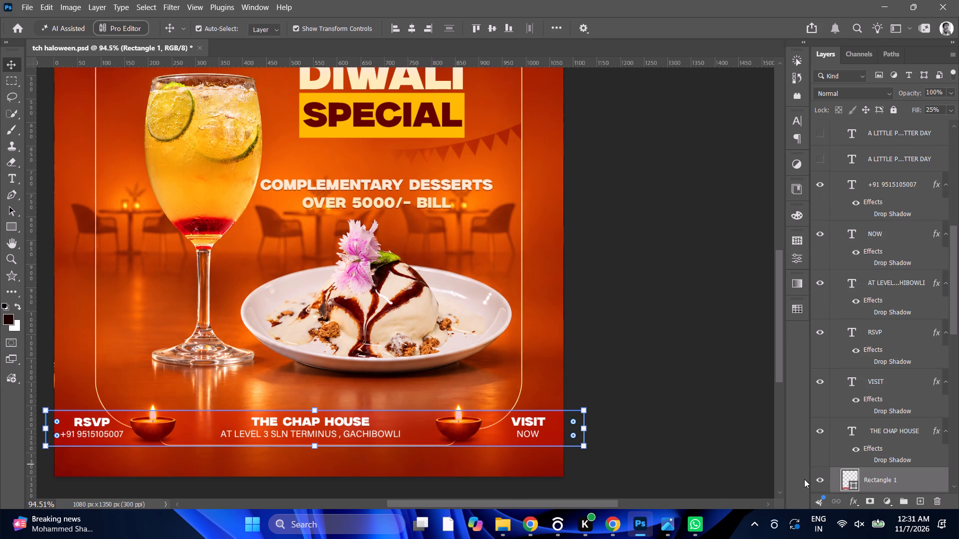
{"action": "left_click", "coordinate": [823, 481]}
Move Group 2 with the contact details down towards the poster's bottom edge, to about X 570 px, Y 1319 px.
{"action": "scroll", "coordinate": [522, 406], "scroll_direction": "down", "scroll_amount": 3, "text": "alt"}
{"action": "scroll", "coordinate": [447, 419], "scroll_direction": "down", "scroll_amount": 5, "text": "alt"}
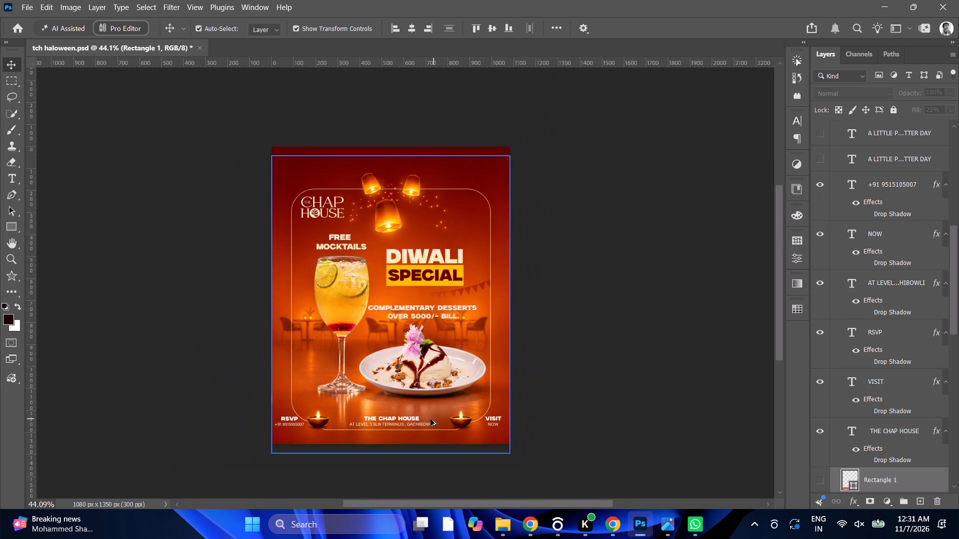
{"action": "scroll", "coordinate": [392, 436], "scroll_direction": "up", "scroll_amount": 3, "text": "alt"}
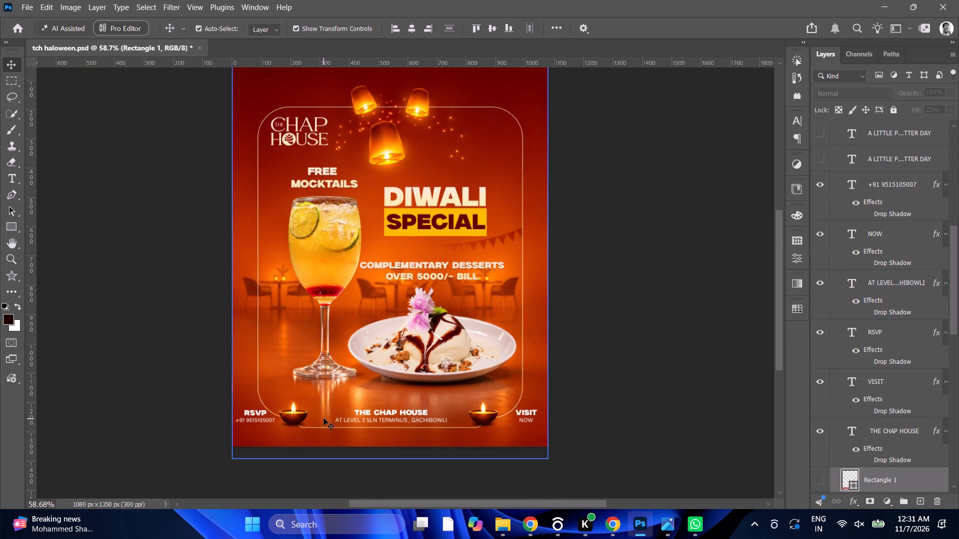
{"action": "left_click", "coordinate": [527, 414], "text": "alt"}
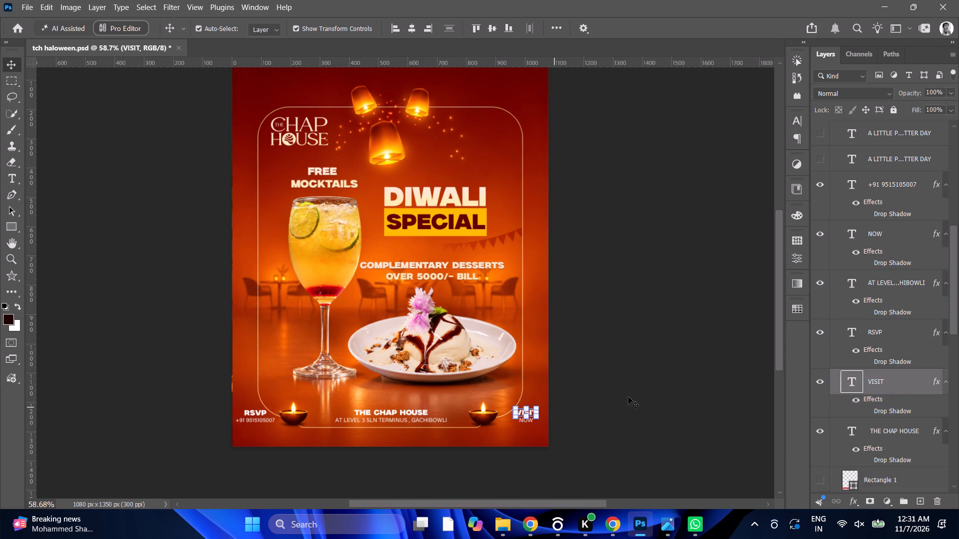
{"action": "scroll", "coordinate": [879, 284], "scroll_direction": "up", "scroll_amount": 3}
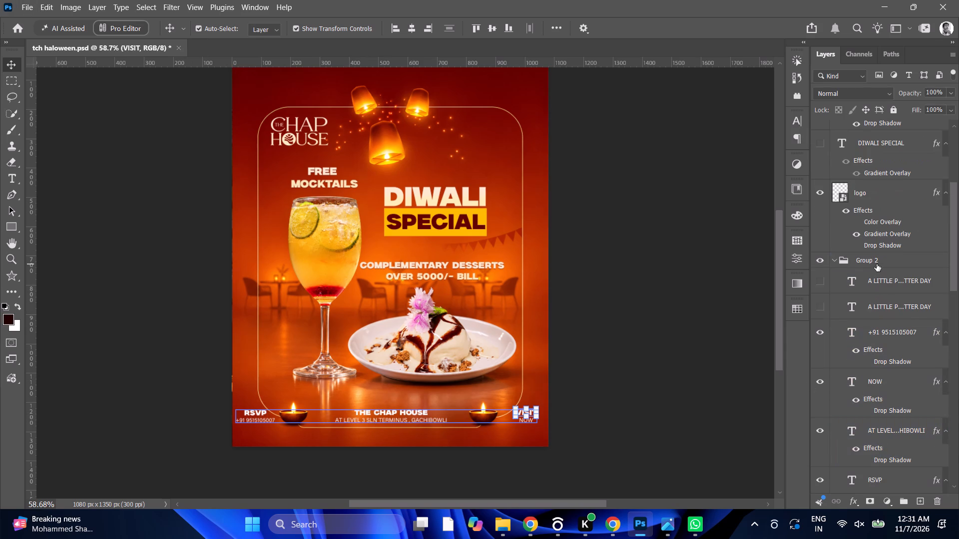
{"action": "left_click", "coordinate": [877, 264]}
{"action": "left_click", "coordinate": [398, 403]}
{"action": "left_click_drag", "start_coordinate": [400, 415], "coordinate": [401, 431]}
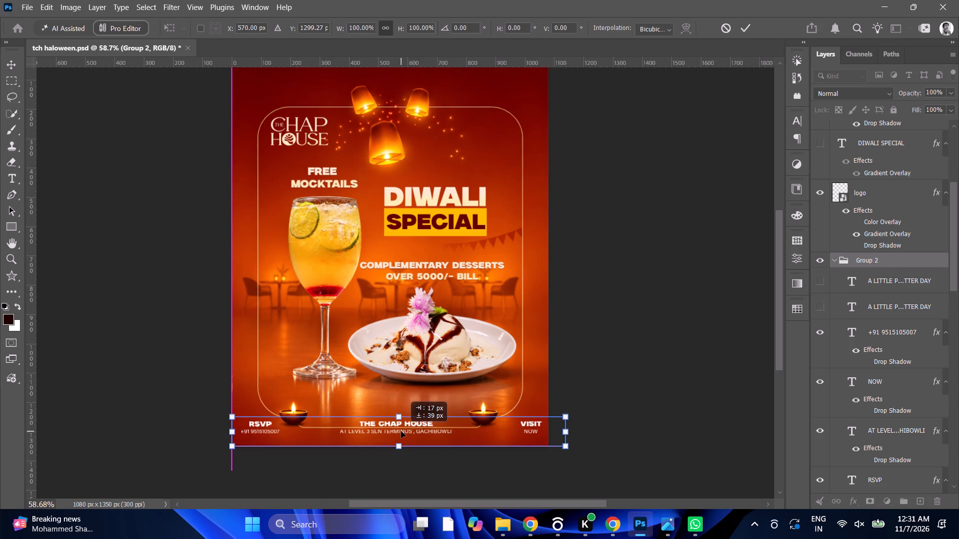
{"action": "left_click_drag", "start_coordinate": [401, 431], "coordinate": [401, 432]}
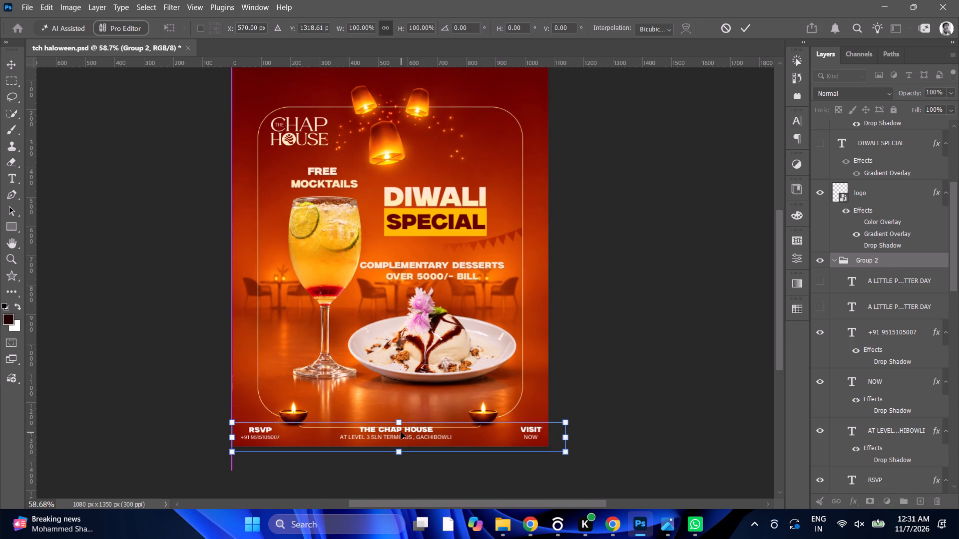
{"action": "left_click", "coordinate": [401, 423]}
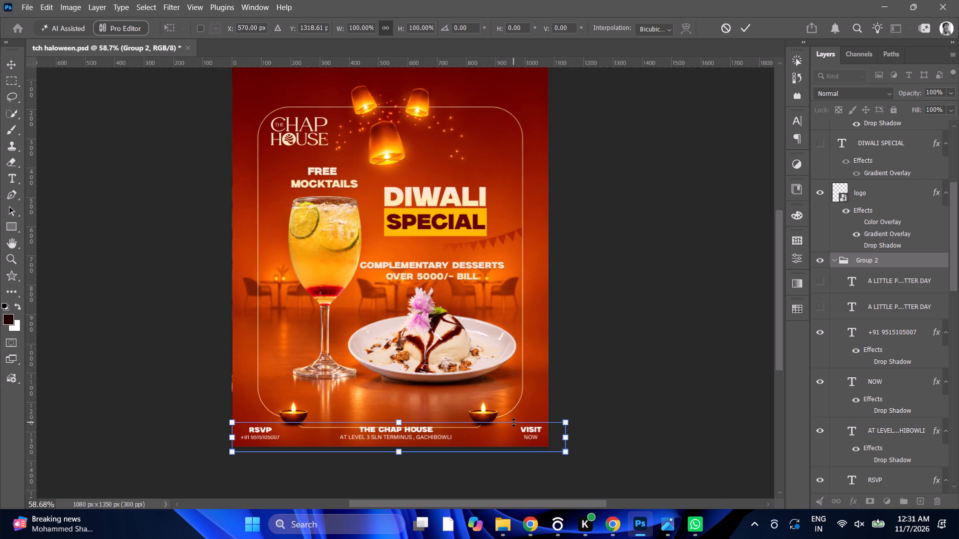
Nudge Group 2 about 15 px further down to about Y 1334 px, clear of the frame's bottom line, and apply the transform.
{"action": "key", "text": "Down"}
{"action": "key", "text": "Down"}
{"action": "key", "text": "Down"}
{"action": "key", "text": "Down"}
{"action": "key", "text": "Down"}
{"action": "key", "text": "Down"}
{"action": "key", "text": "Down"}
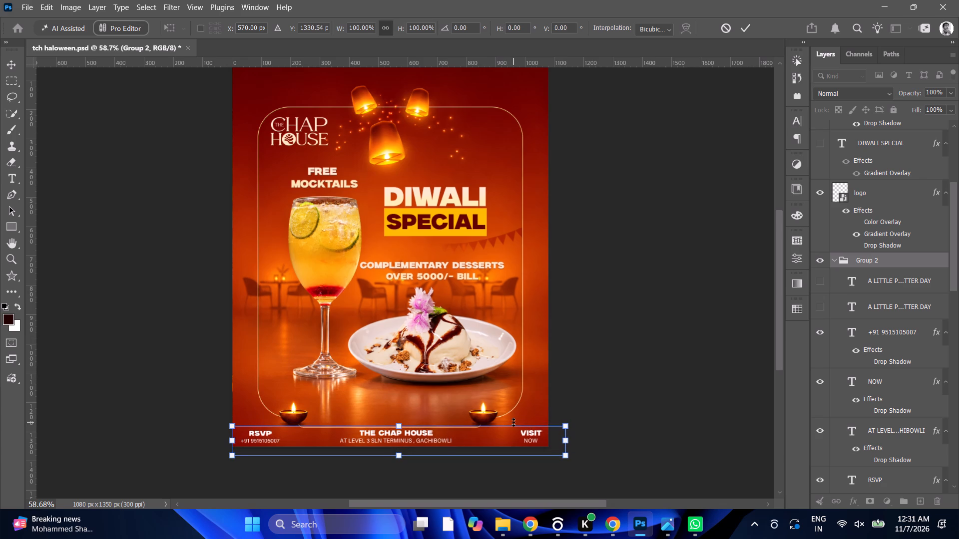
{"action": "key", "text": "Down"}
{"action": "key", "text": "Down"}
{"action": "key", "text": "Up"}
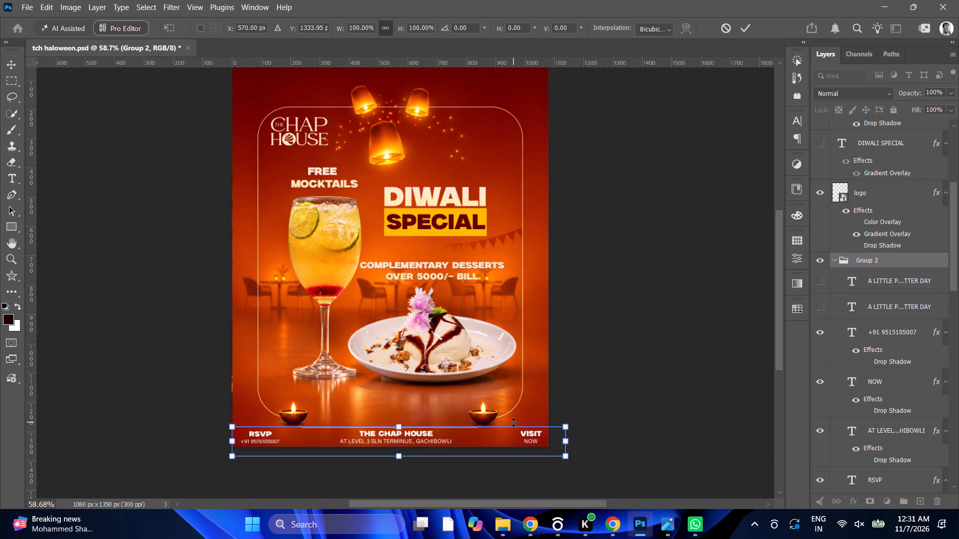
{"action": "left_click", "coordinate": [747, 31]}
Examine the whole poster's layout and the contact footer's placement beneath the frame and diyas.
{"action": "scroll", "coordinate": [581, 184], "scroll_direction": "down", "scroll_amount": 2, "text": "alt"}
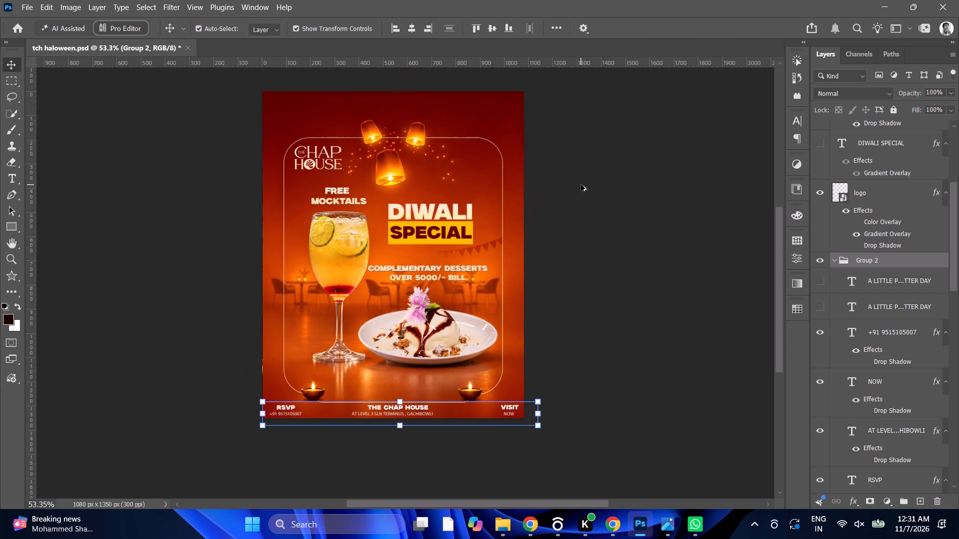
{"action": "scroll", "coordinate": [581, 185], "scroll_direction": "down", "scroll_amount": 4, "text": "alt"}
{"action": "scroll", "coordinate": [331, 249], "scroll_direction": "down", "scroll_amount": 2, "text": "alt"}
{"action": "scroll", "coordinate": [462, 324], "scroll_direction": "up", "scroll_amount": 3, "text": "alt"}
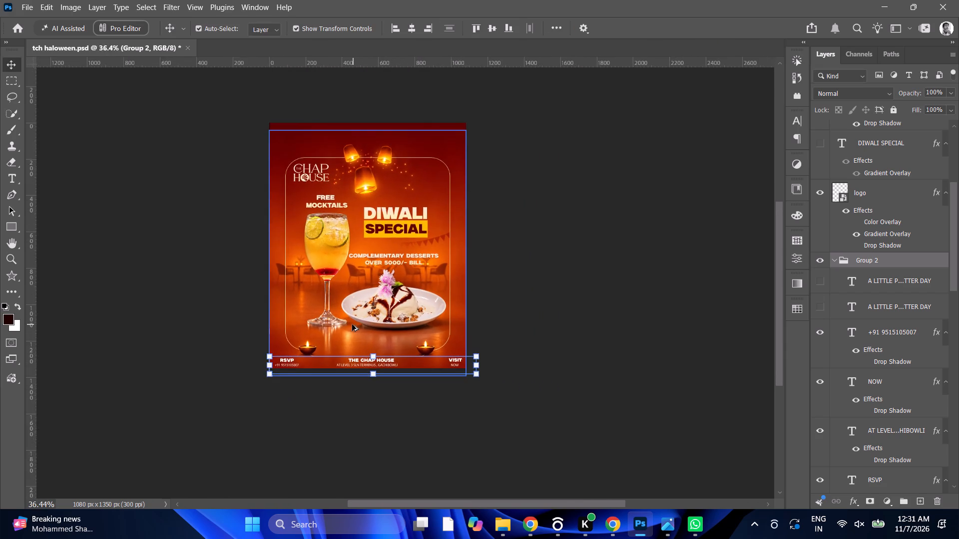
{"action": "scroll", "coordinate": [352, 324], "scroll_direction": "up", "scroll_amount": 6, "text": "alt"}
{"action": "left_click", "coordinate": [909, 304]}
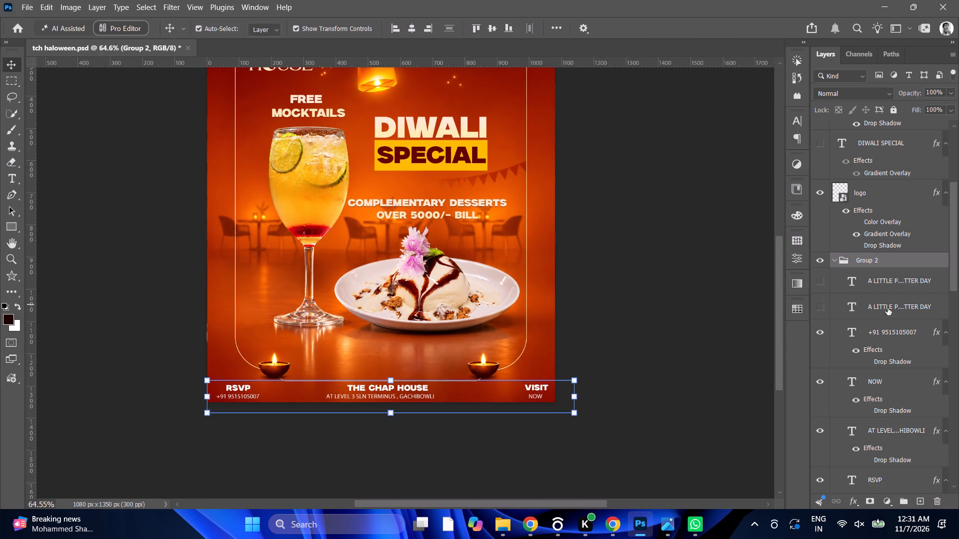
{"action": "scroll", "coordinate": [537, 294], "scroll_direction": "down", "scroll_amount": 6, "text": "alt"}
{"action": "scroll", "coordinate": [549, 270], "scroll_direction": "up", "scroll_amount": 3}
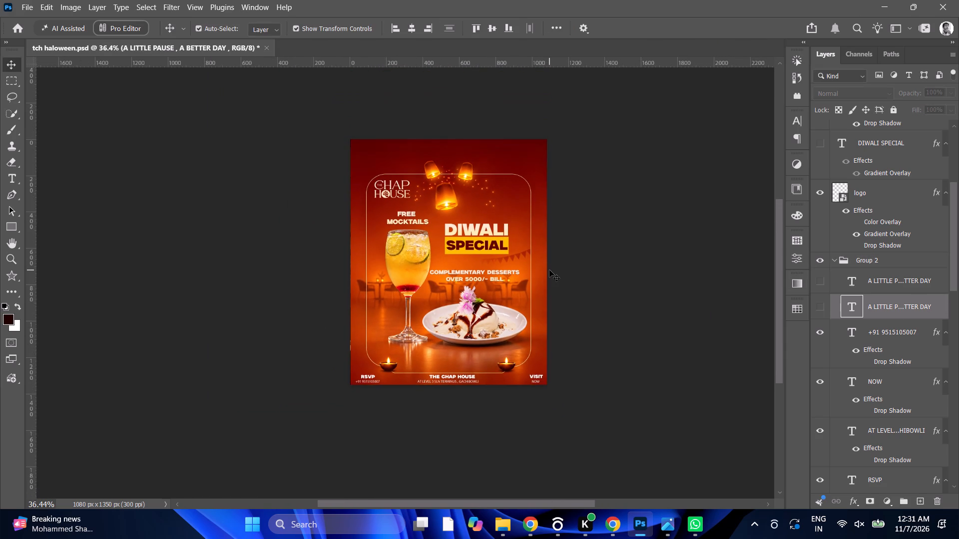
{"action": "scroll", "coordinate": [549, 270], "scroll_direction": "up", "scroll_amount": 2, "text": "alt"}
{"action": "left_click_drag", "start_coordinate": [493, 503], "coordinate": [496, 504]}
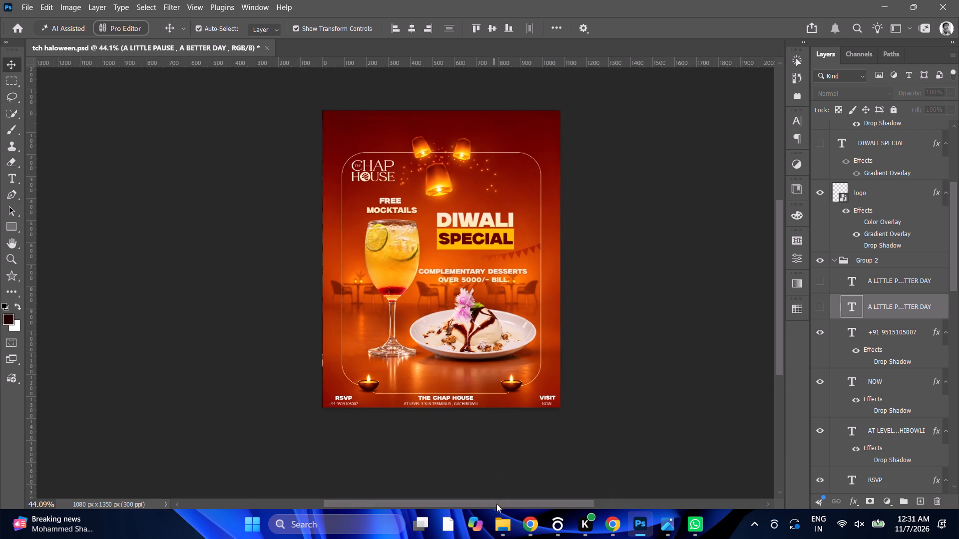
{"action": "left_click_drag", "start_coordinate": [496, 504], "coordinate": [543, 507]}
{"action": "scroll", "coordinate": [318, 349], "scroll_direction": "up", "scroll_amount": 4, "text": "alt"}
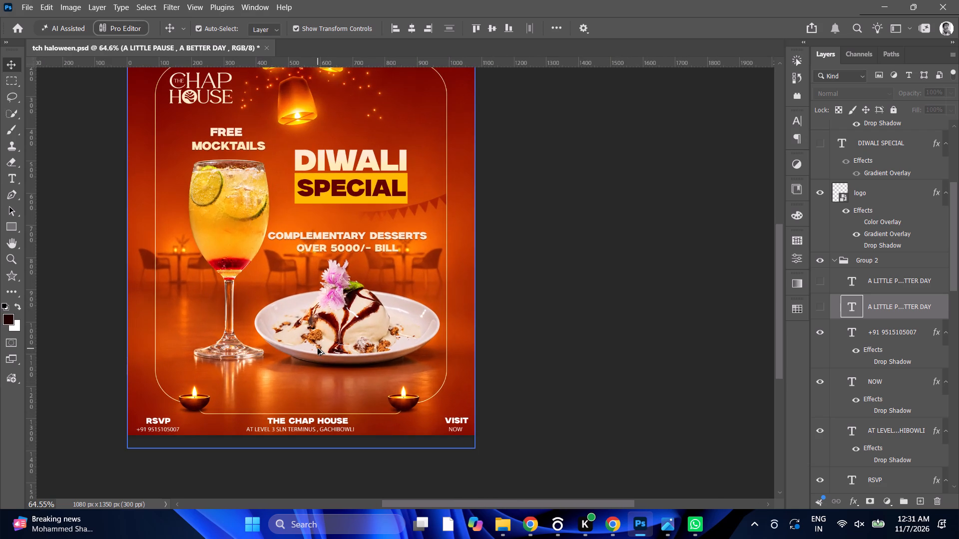
{"action": "scroll", "coordinate": [318, 348], "scroll_direction": "down", "scroll_amount": 2, "text": "alt"}
{"action": "scroll", "coordinate": [318, 348], "scroll_direction": "up", "scroll_amount": 3, "text": "alt"}
{"action": "scroll", "coordinate": [318, 348], "scroll_direction": "down", "scroll_amount": 8, "text": "alt"}
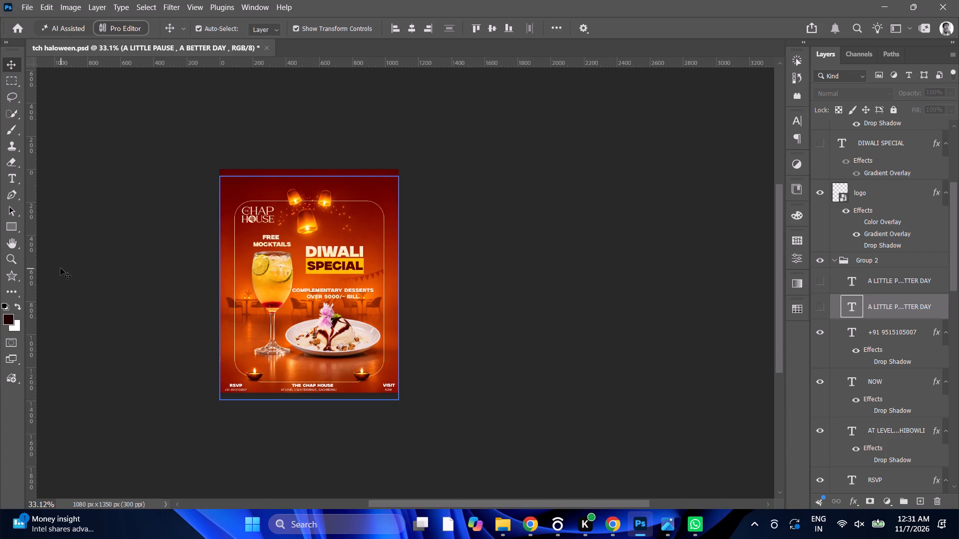
Export the poster at 150% scale, 1620 × 2025 px, as a PNG named DIWALI OFFERS TCH in Downloads.
{"action": "left_click", "coordinate": [32, 0]}
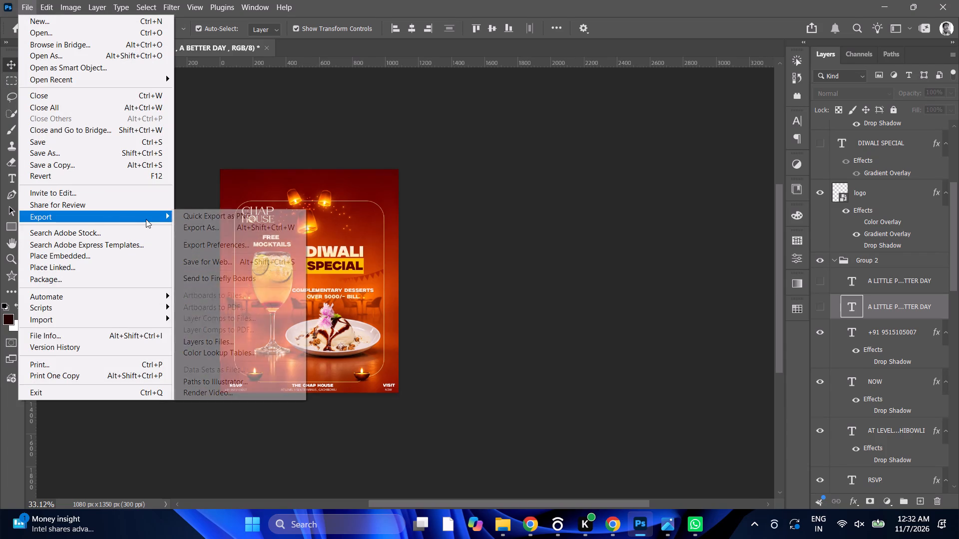
{"action": "left_click", "coordinate": [182, 225]}
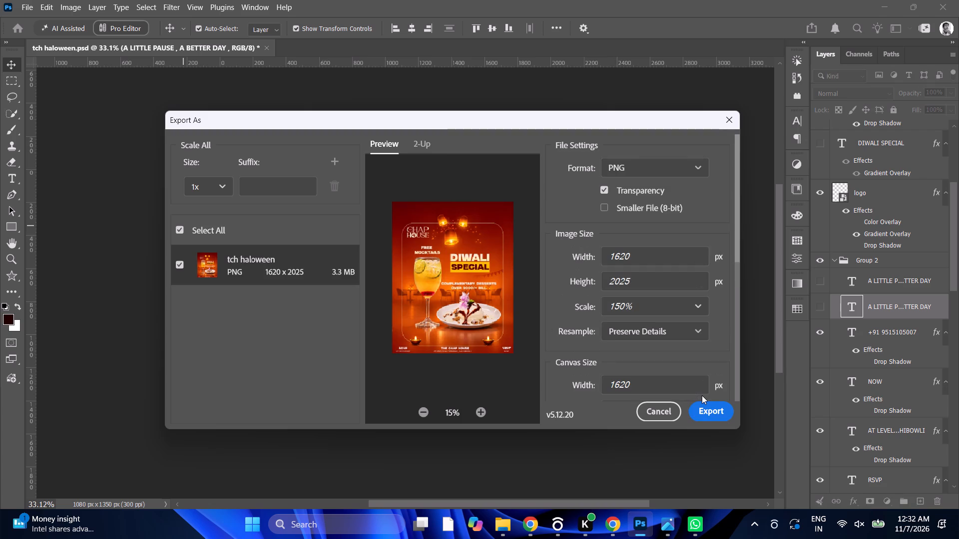
{"action": "left_click", "coordinate": [717, 414]}
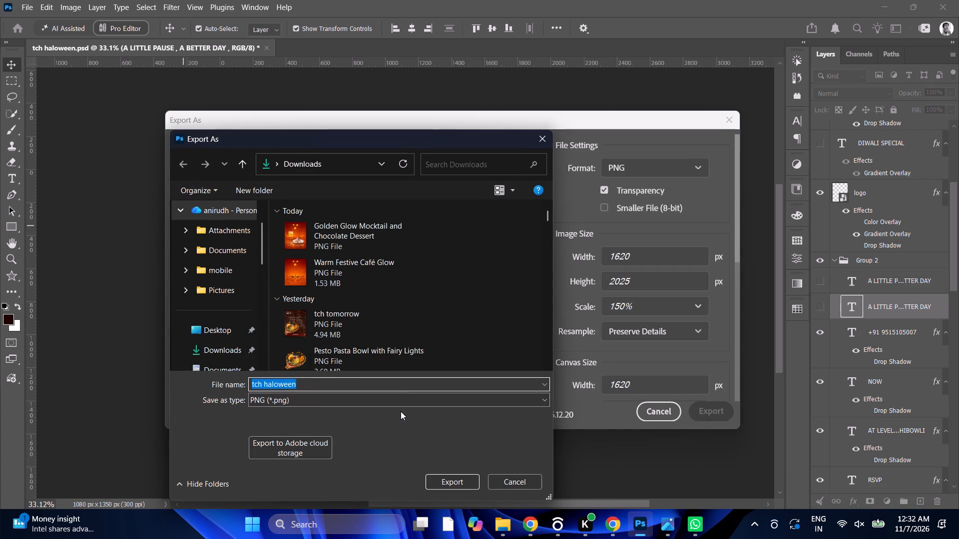
{"action": "type", "text": "DIWALI OFFW"}
{"action": "key", "text": "BackSpace"}
{"action": "type", "text": "ER"}
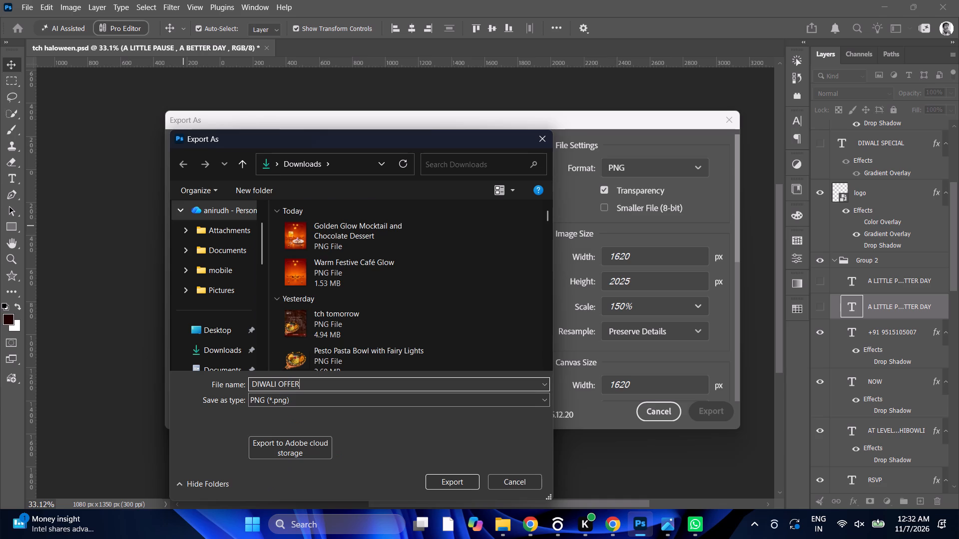
{"action": "type", "text": "S TCH"}
{"action": "key", "text": "space"}
{"action": "key", "text": "Return"}
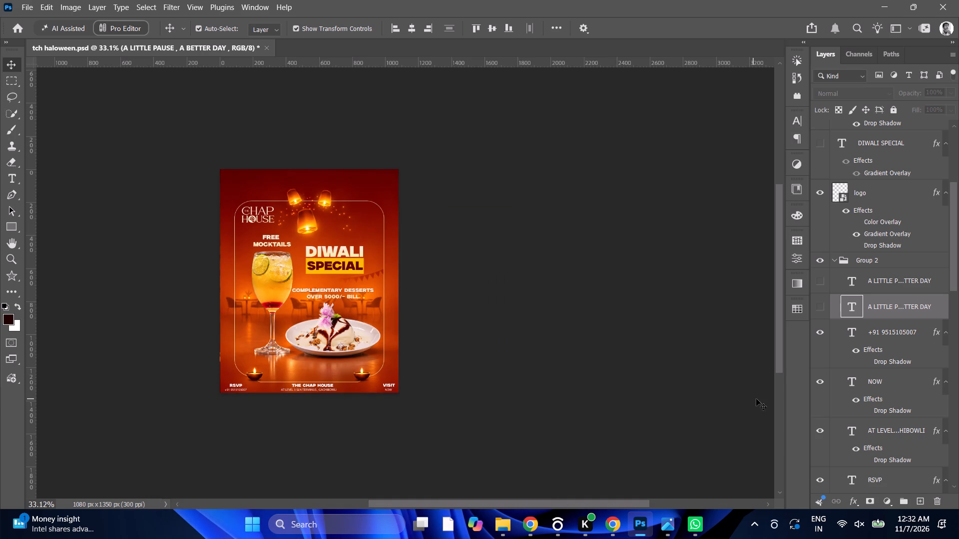
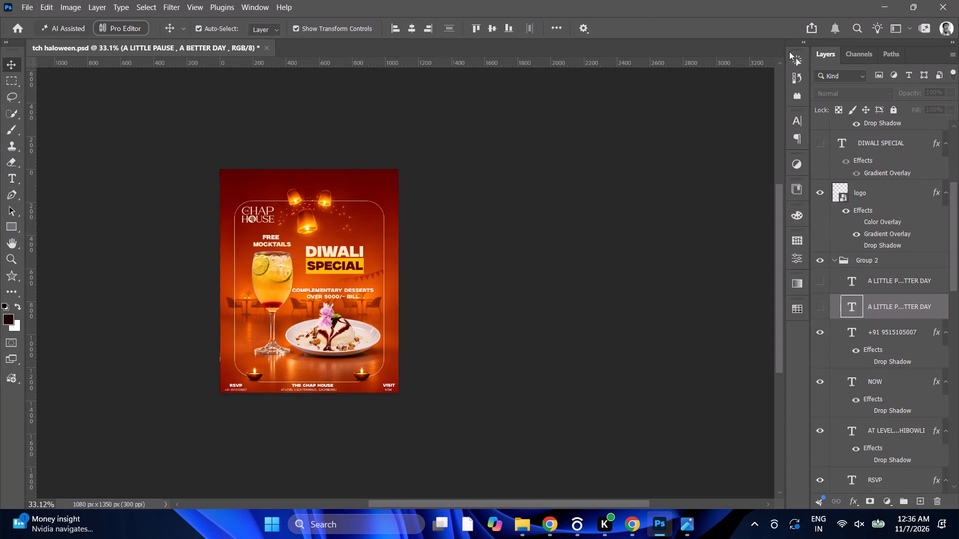
Save the layered poster document, tch haloween.psd, under its existing name.
{"action": "key", "text": "ctrl+s"}
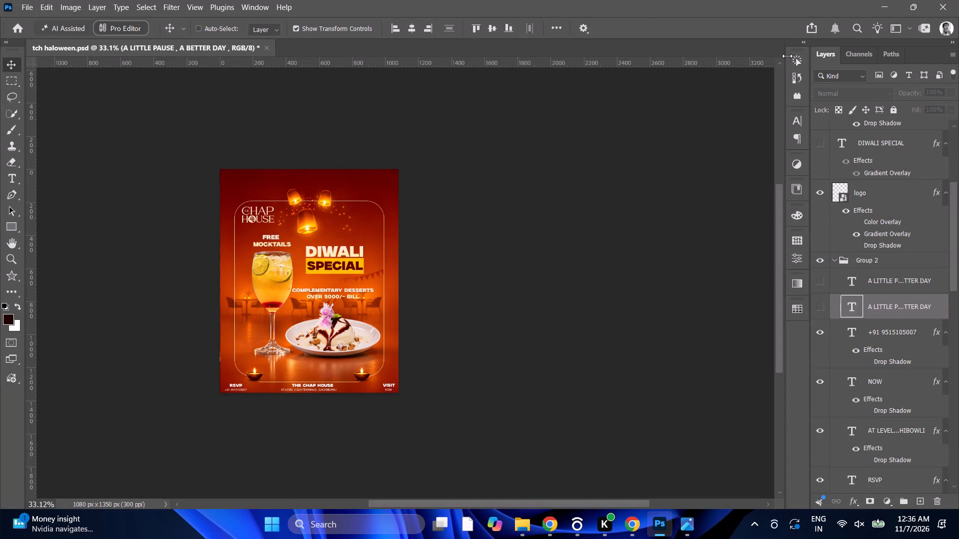